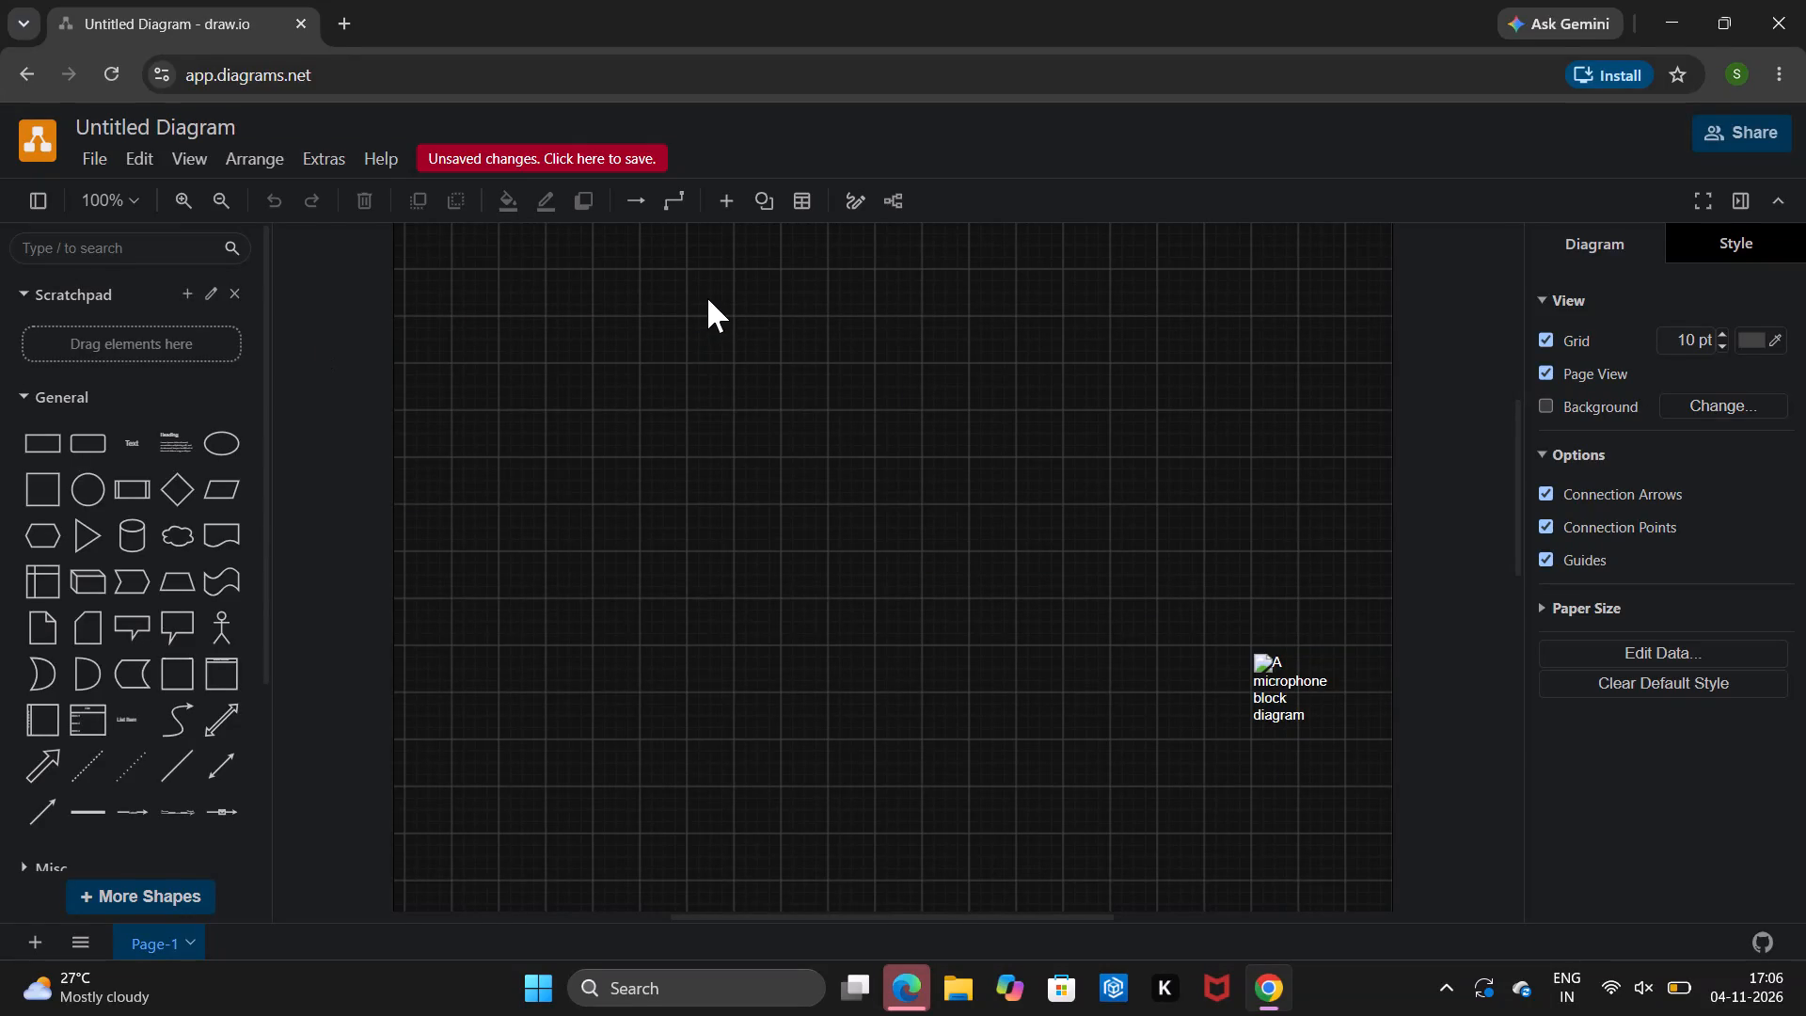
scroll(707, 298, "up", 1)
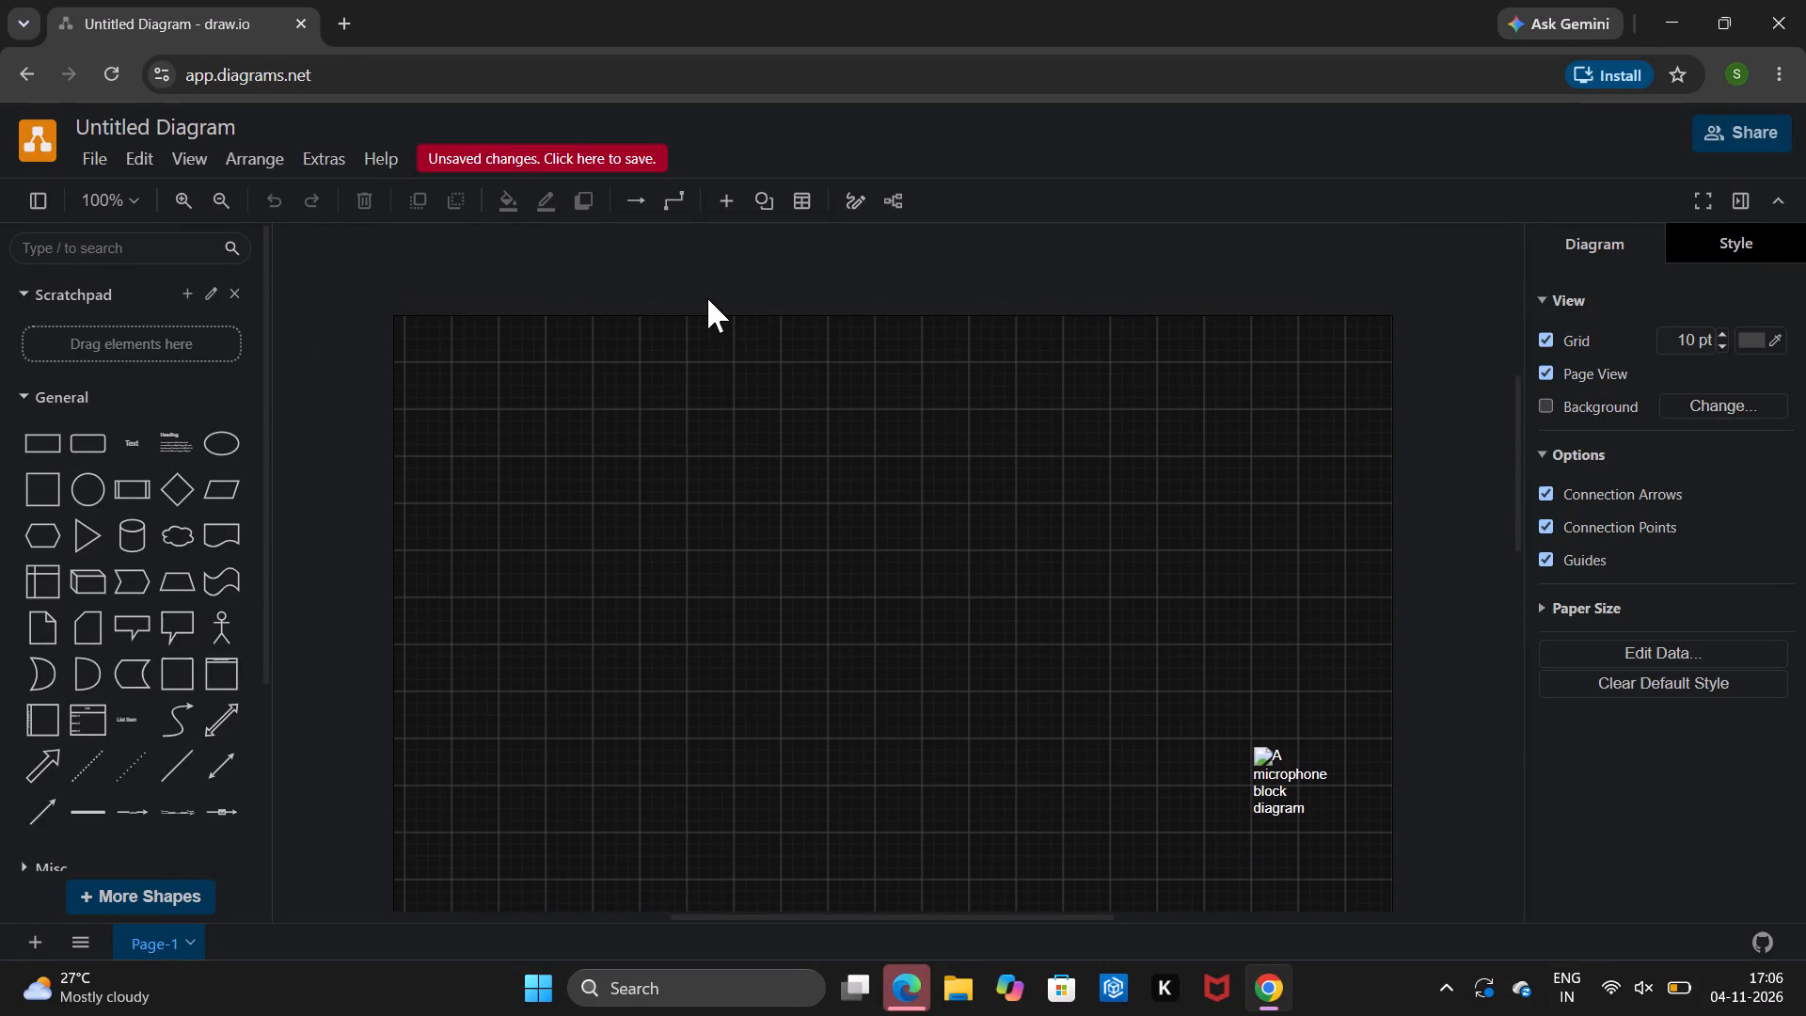
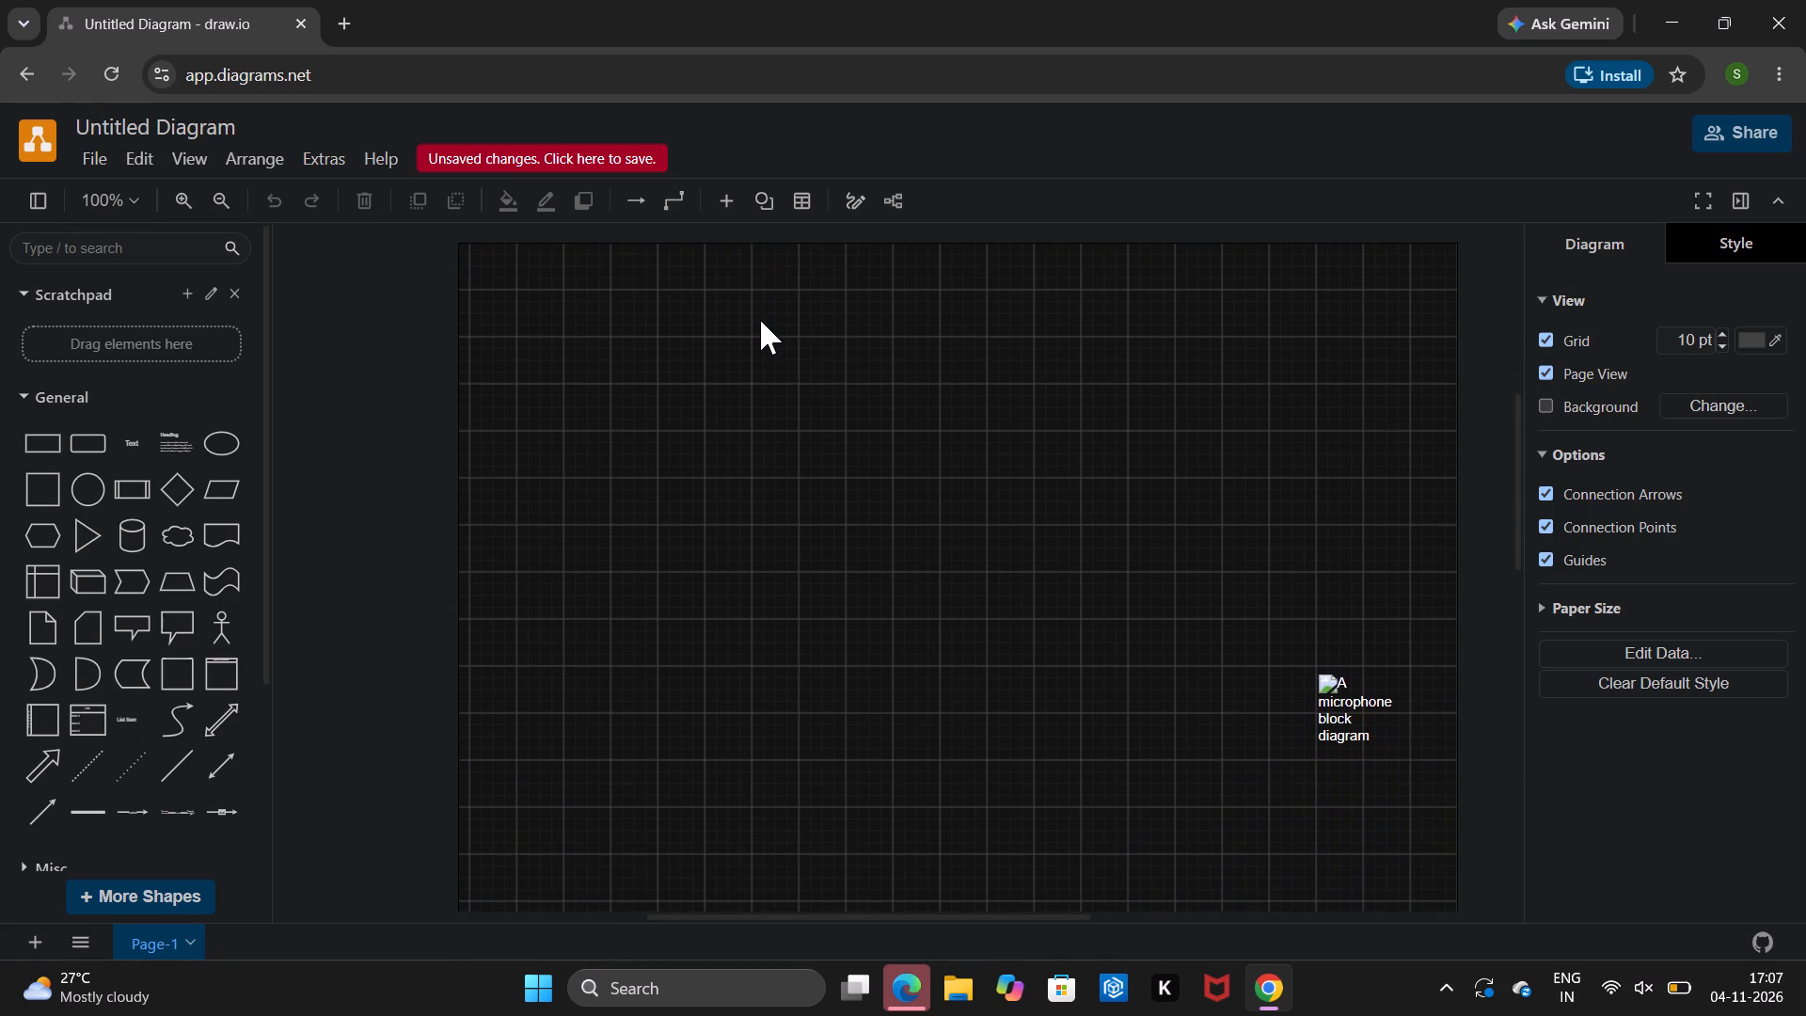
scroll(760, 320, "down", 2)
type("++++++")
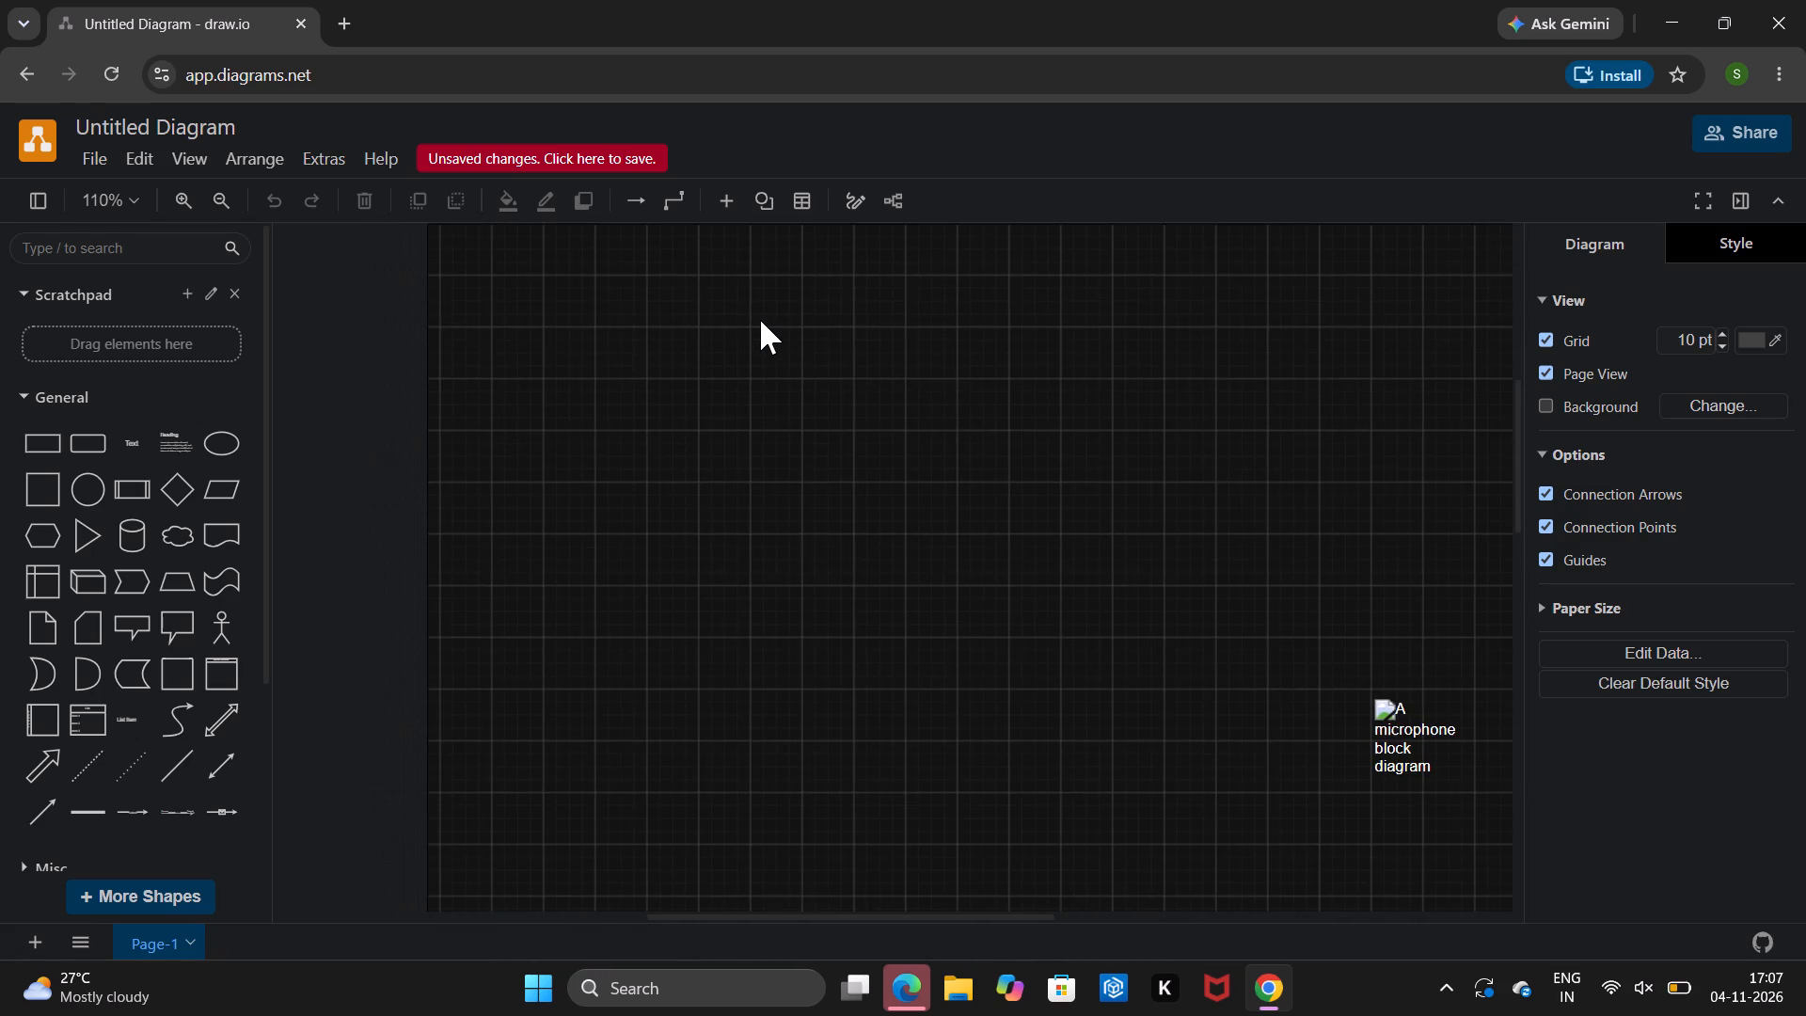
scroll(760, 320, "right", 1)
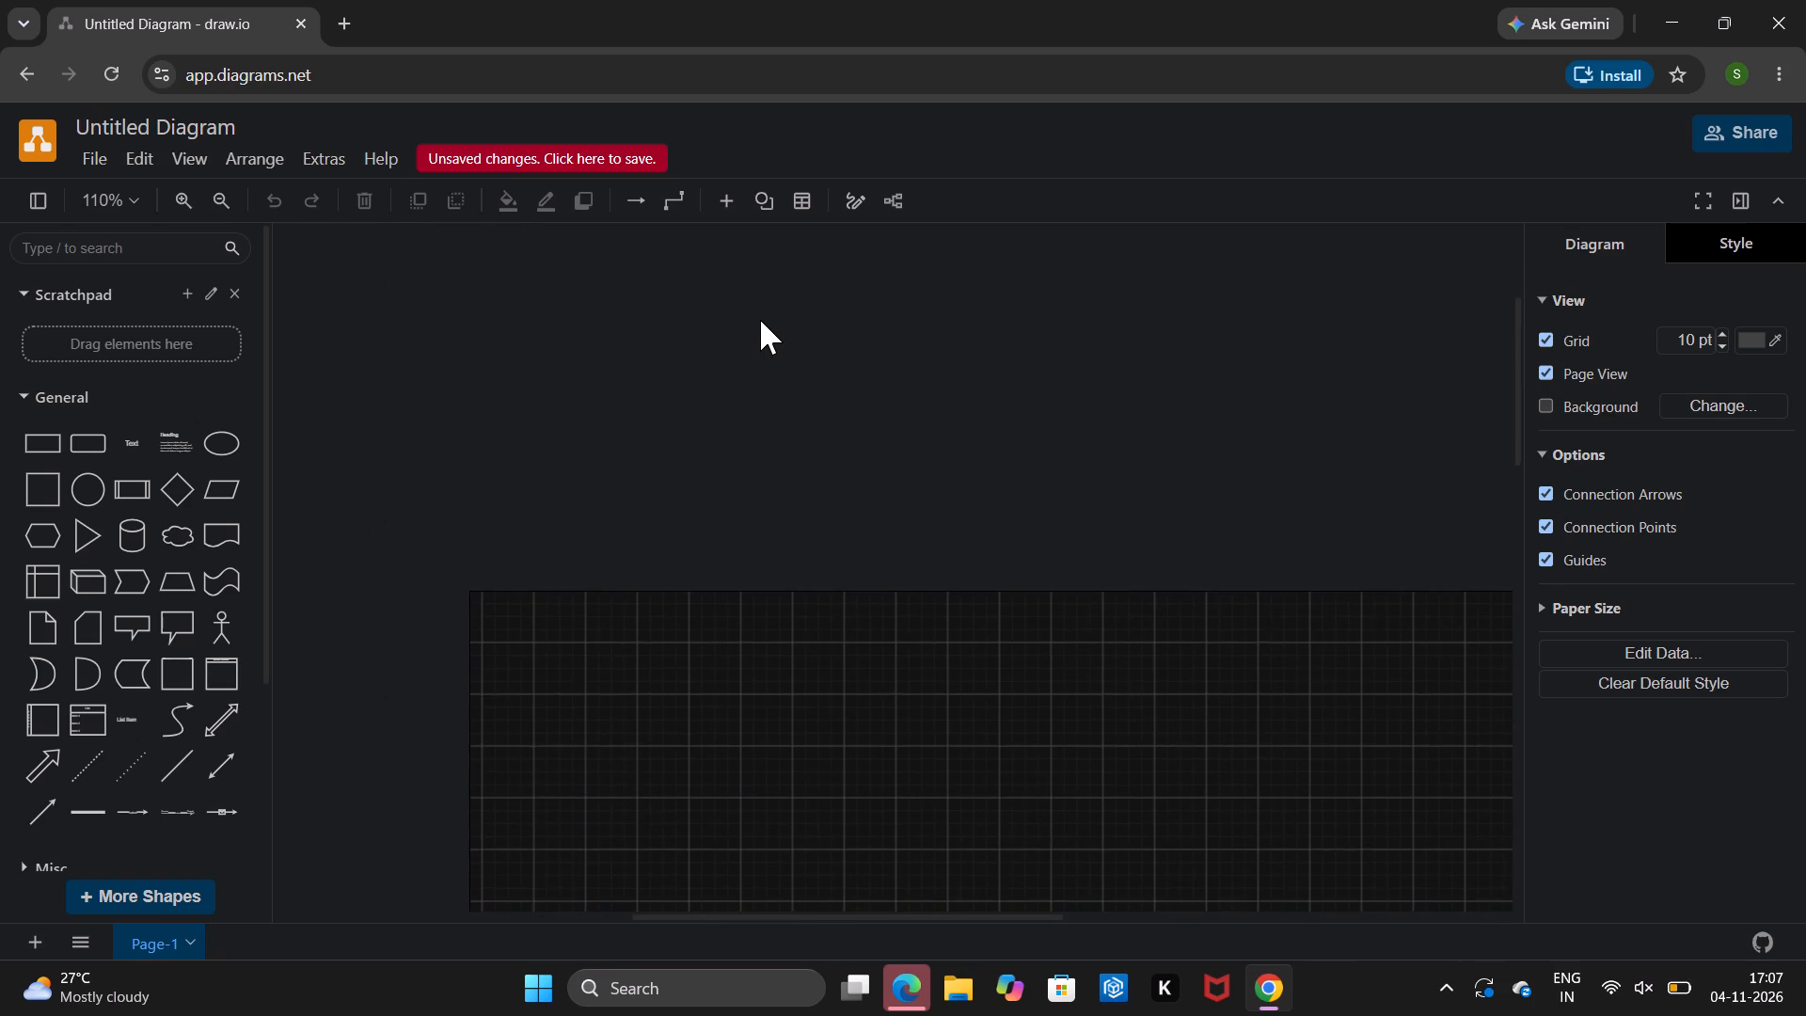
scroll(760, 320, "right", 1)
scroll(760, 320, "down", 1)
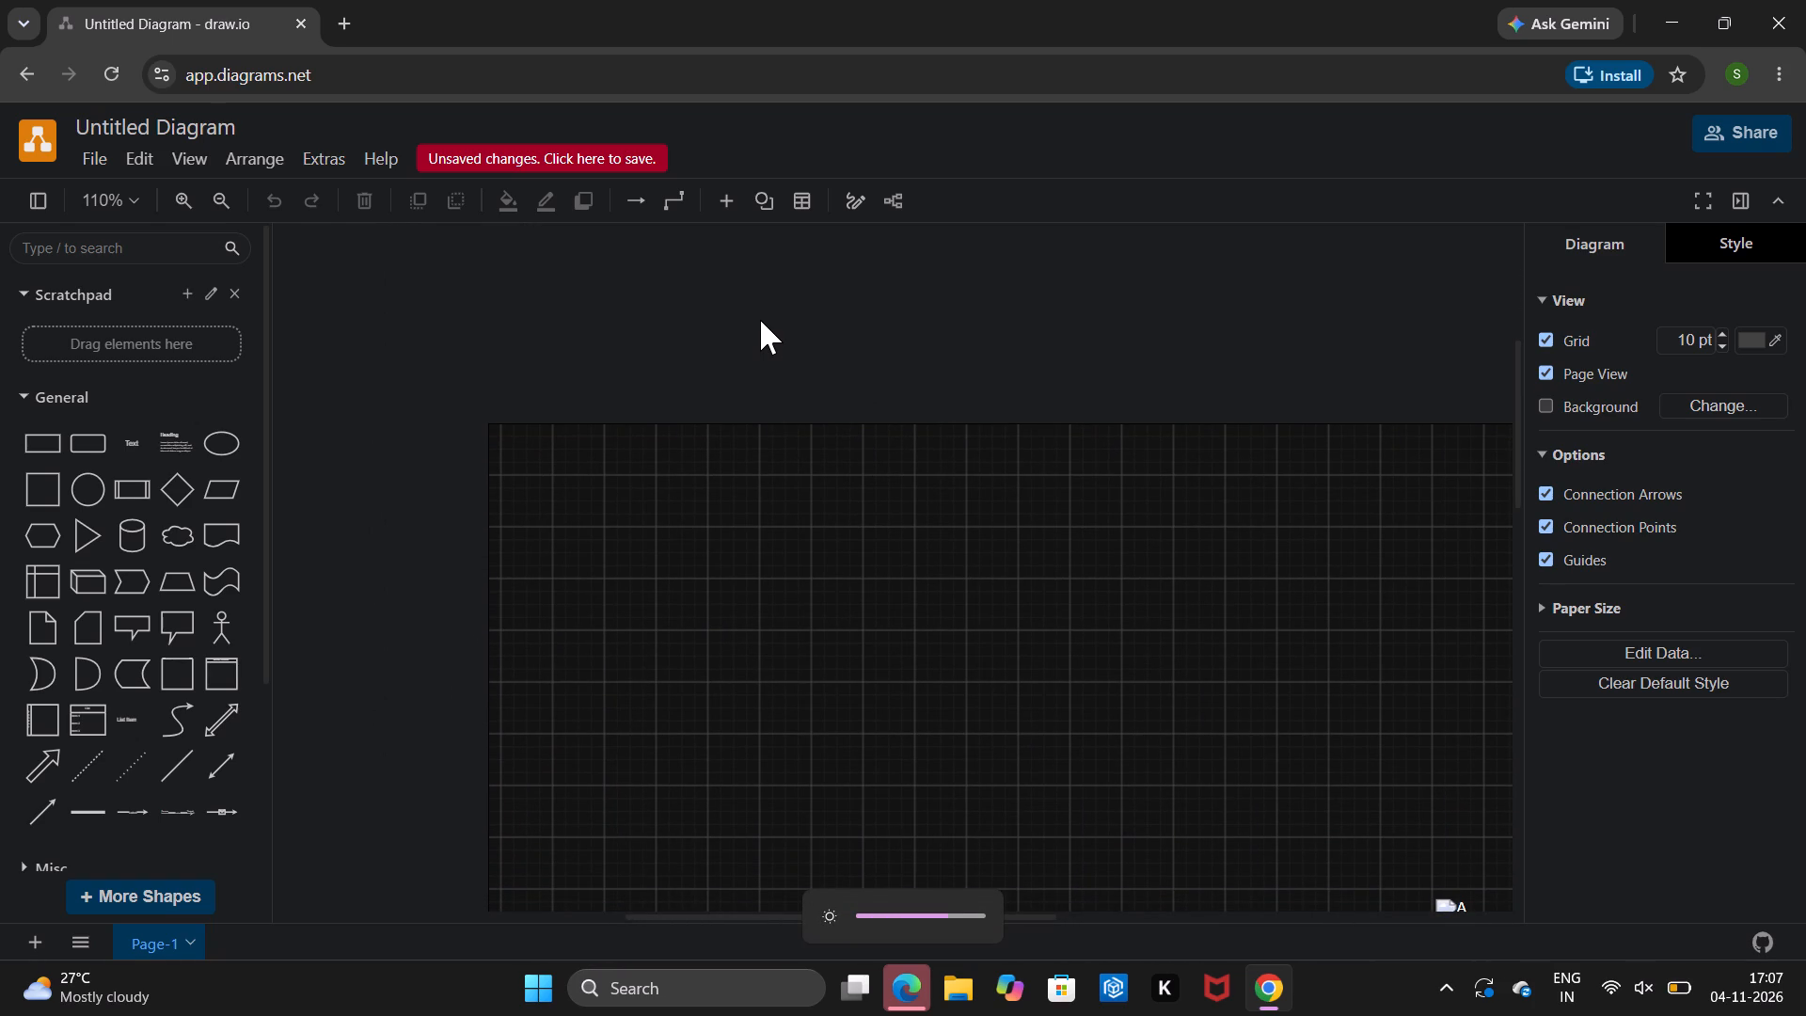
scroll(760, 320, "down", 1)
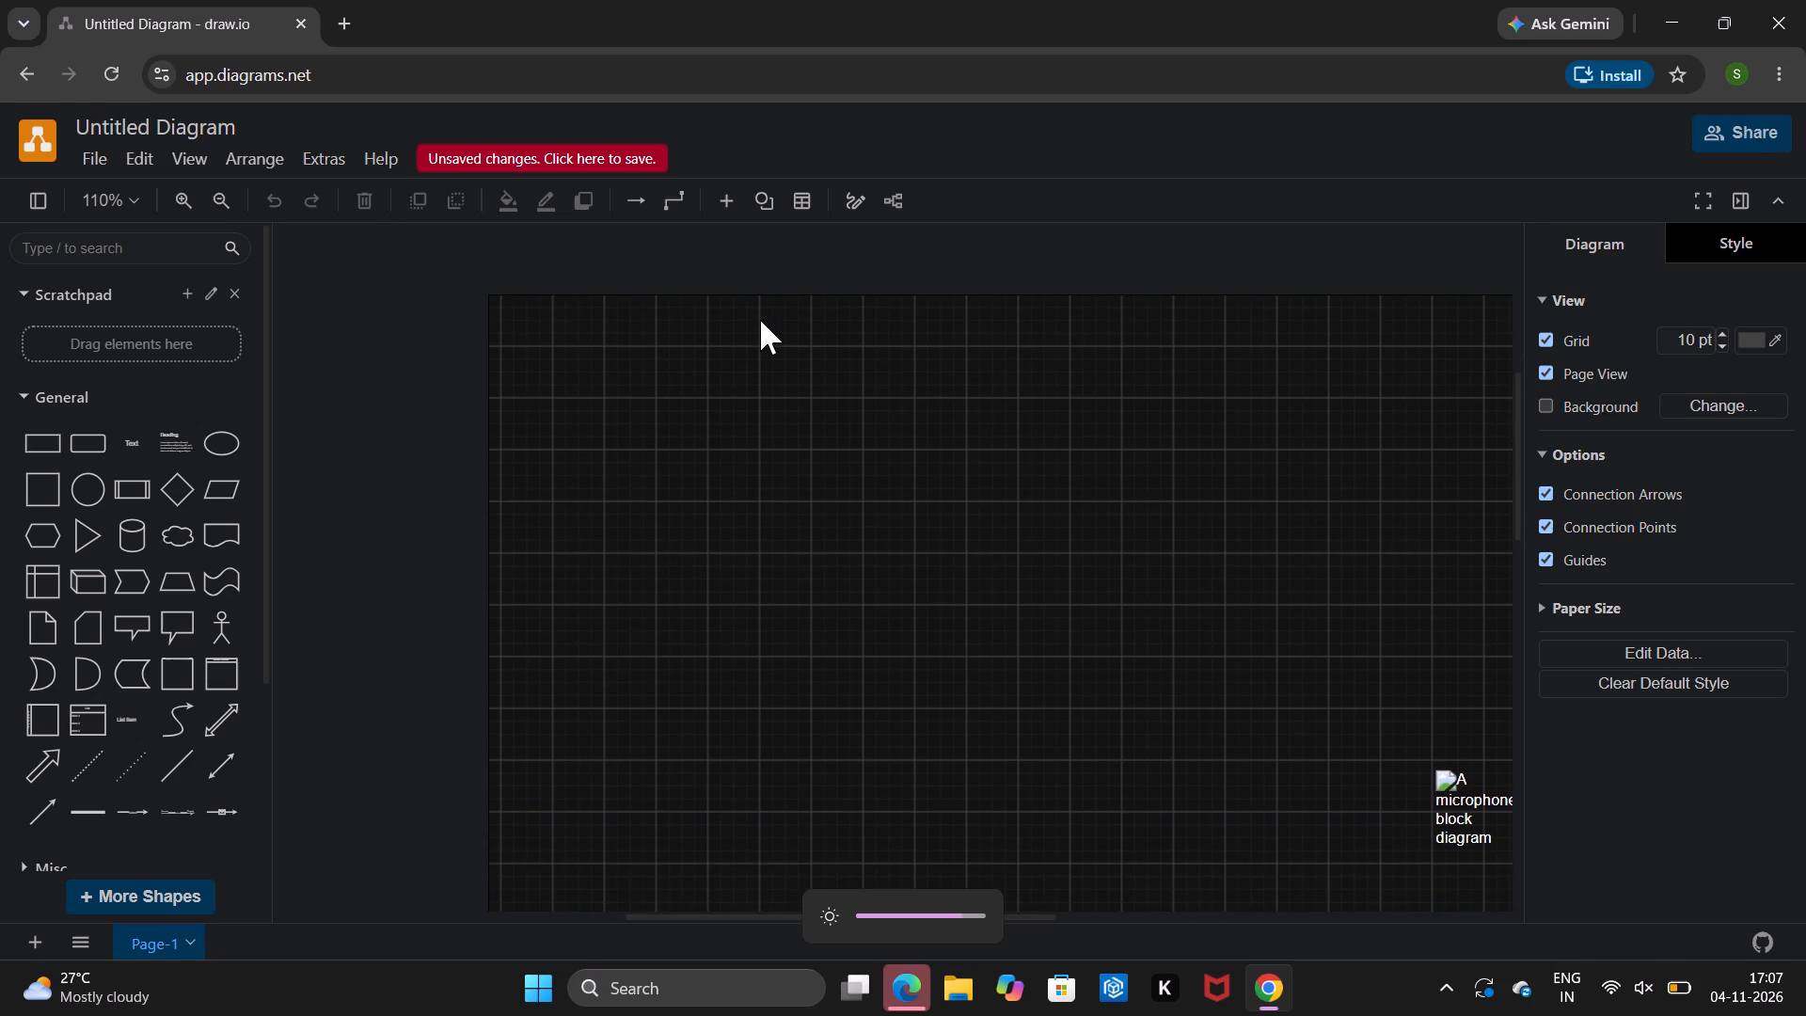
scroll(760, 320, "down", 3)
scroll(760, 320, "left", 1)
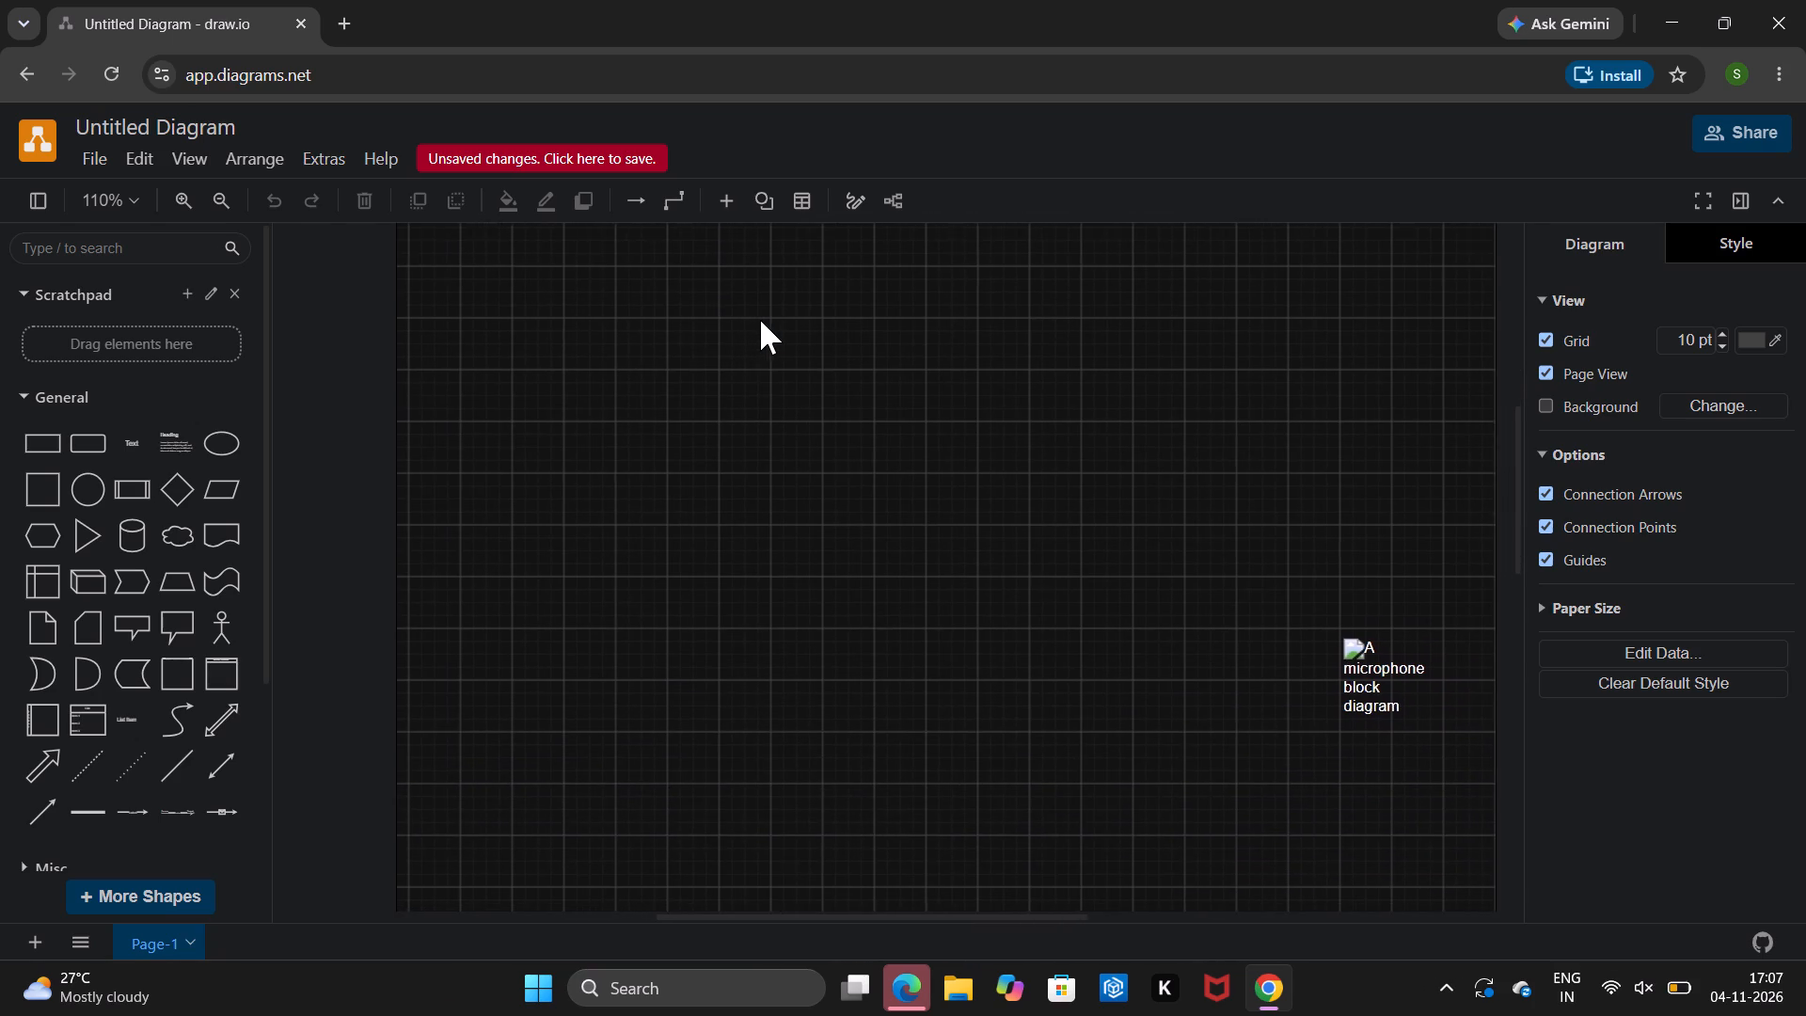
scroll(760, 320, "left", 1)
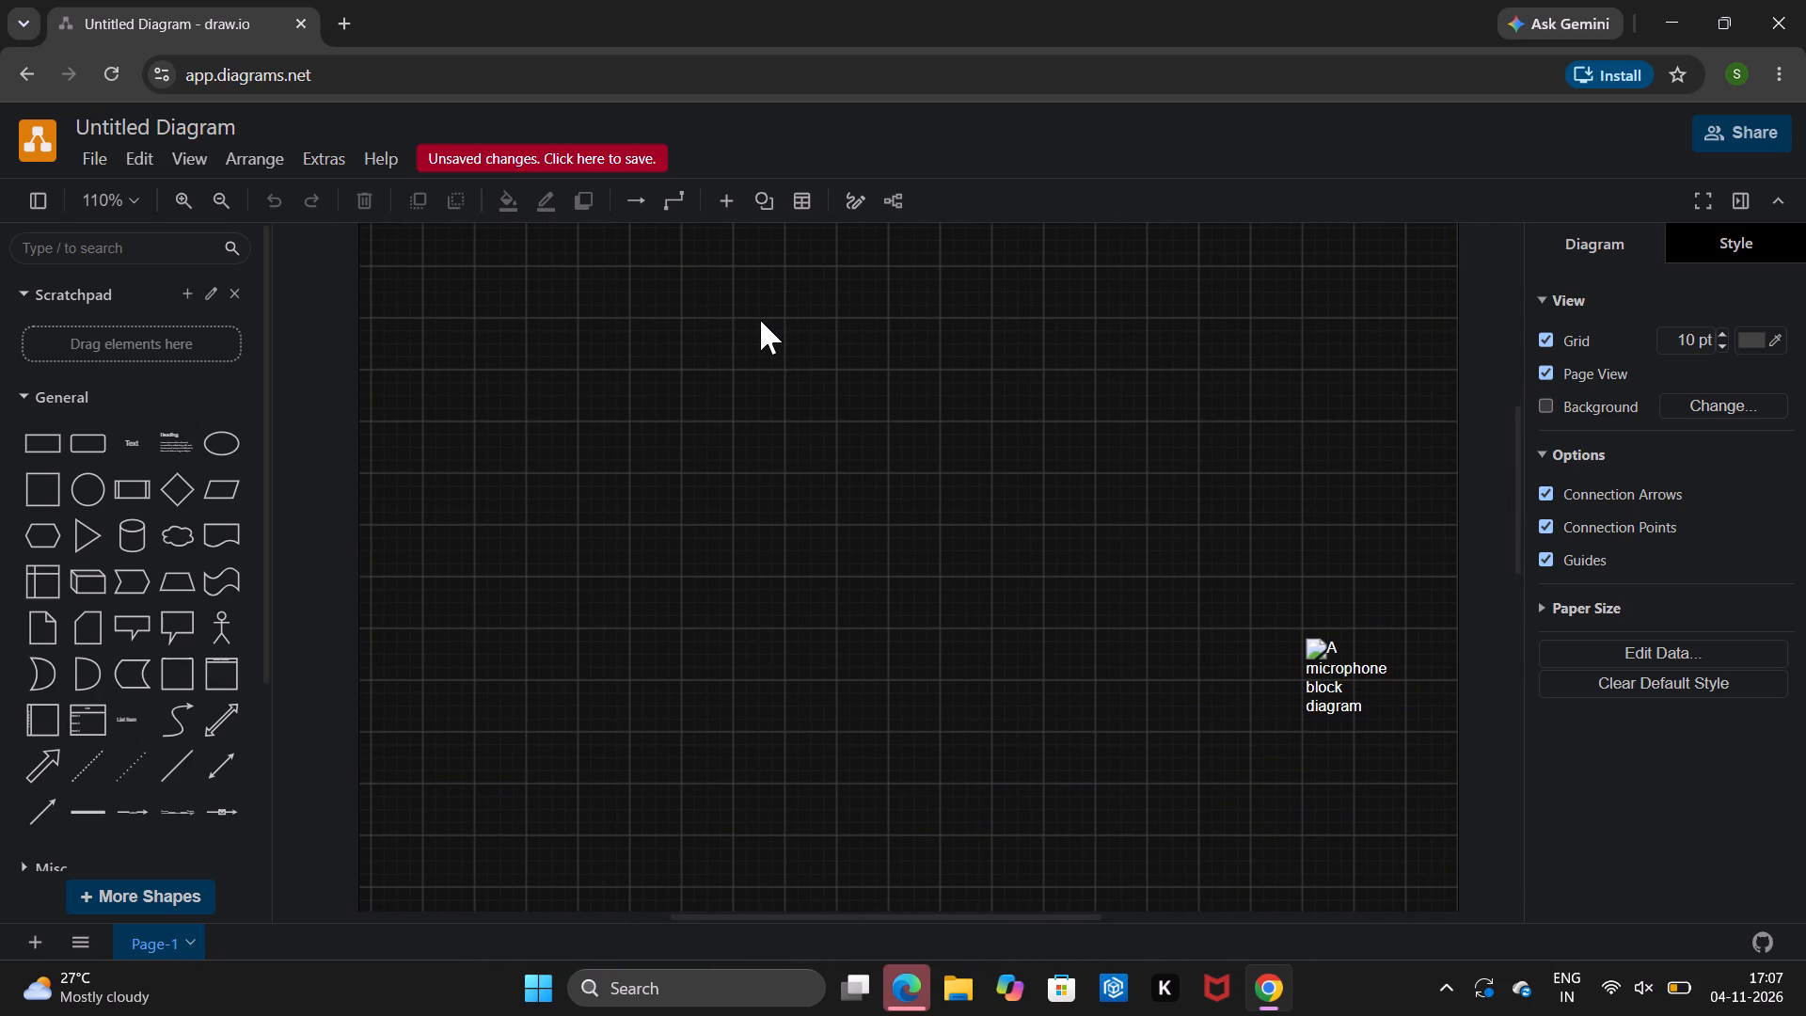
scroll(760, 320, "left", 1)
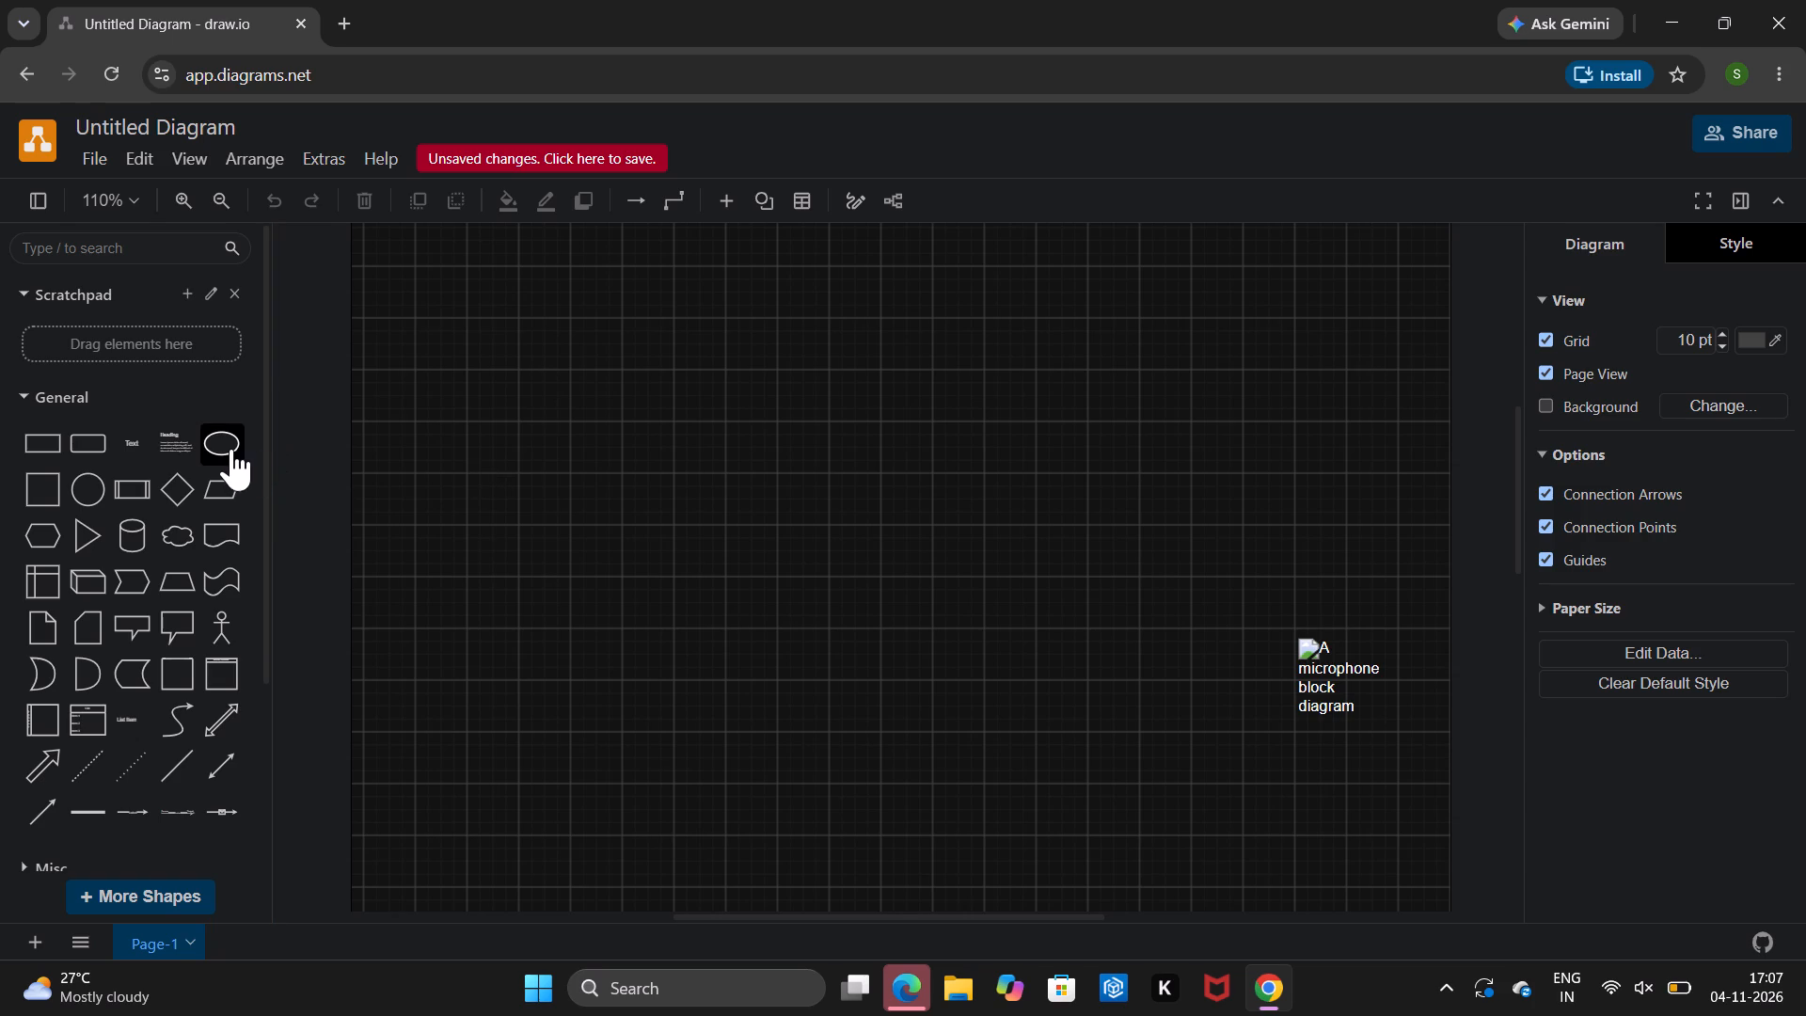
Add an ellipse at the top centre of the page and label it "Start".
left_click_drag(228, 449, 721, 340)
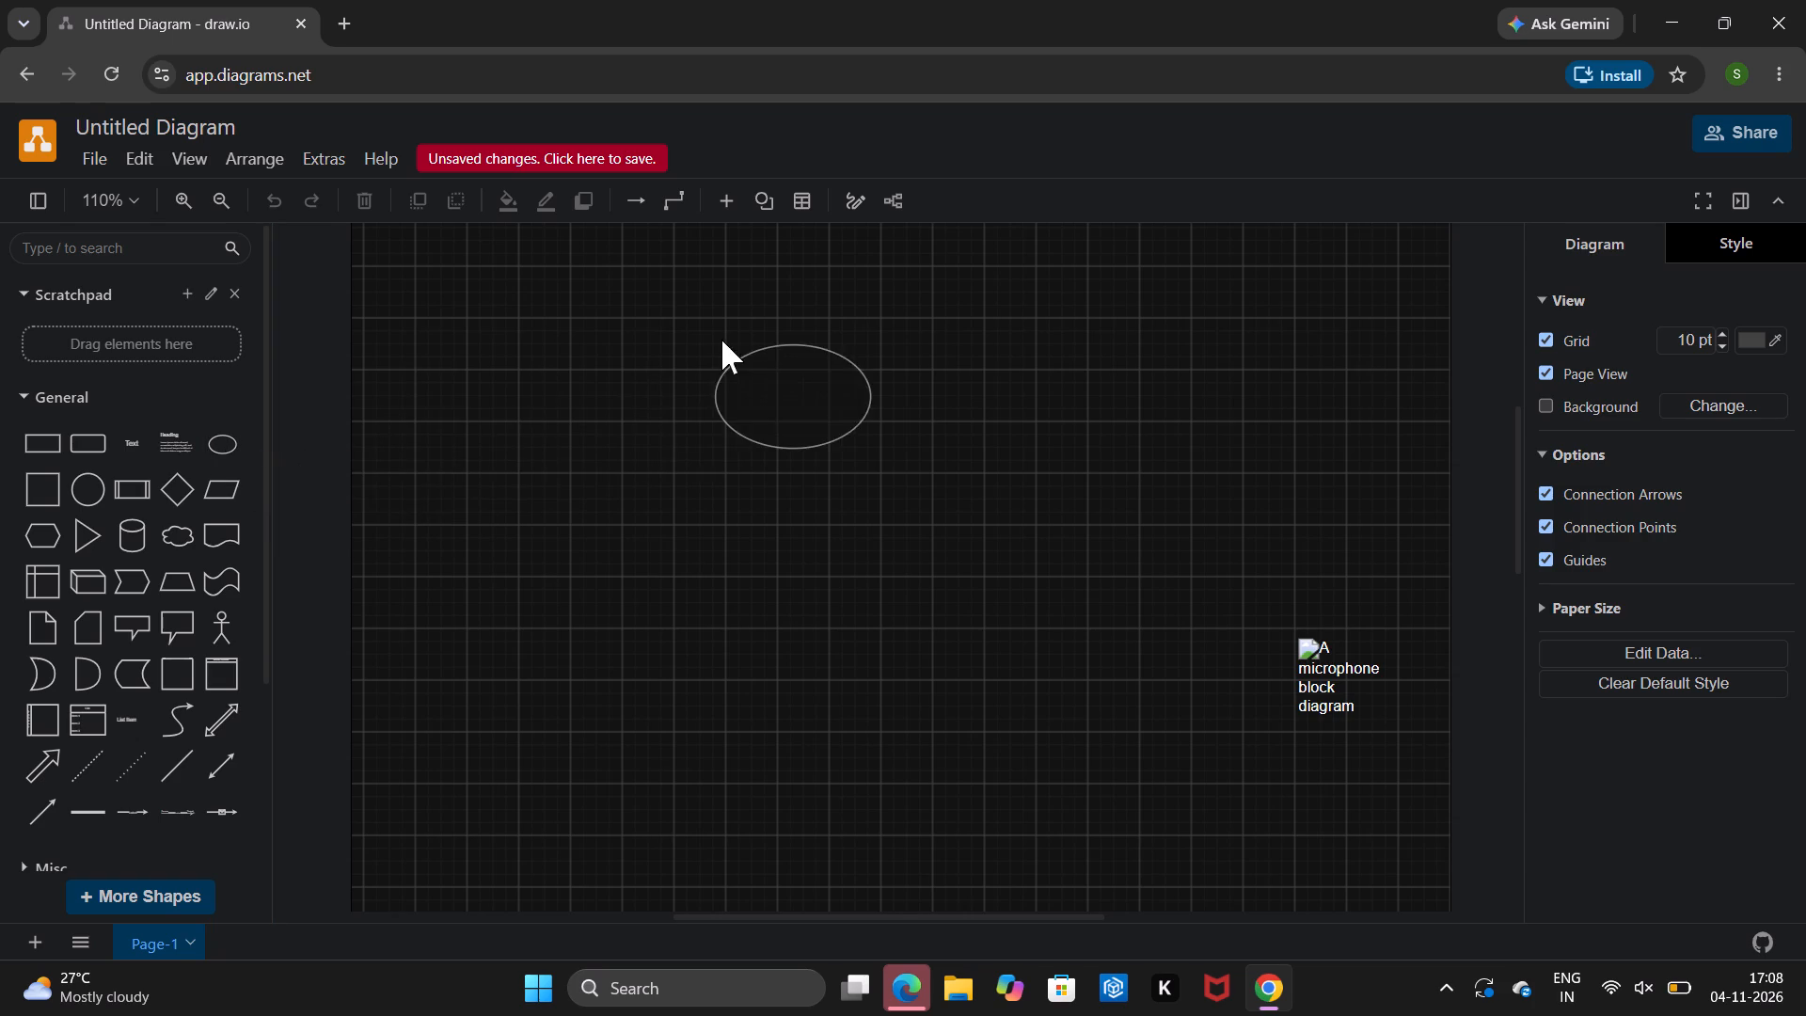
left_click_drag(721, 340, 798, 247)
left_click(827, 297)
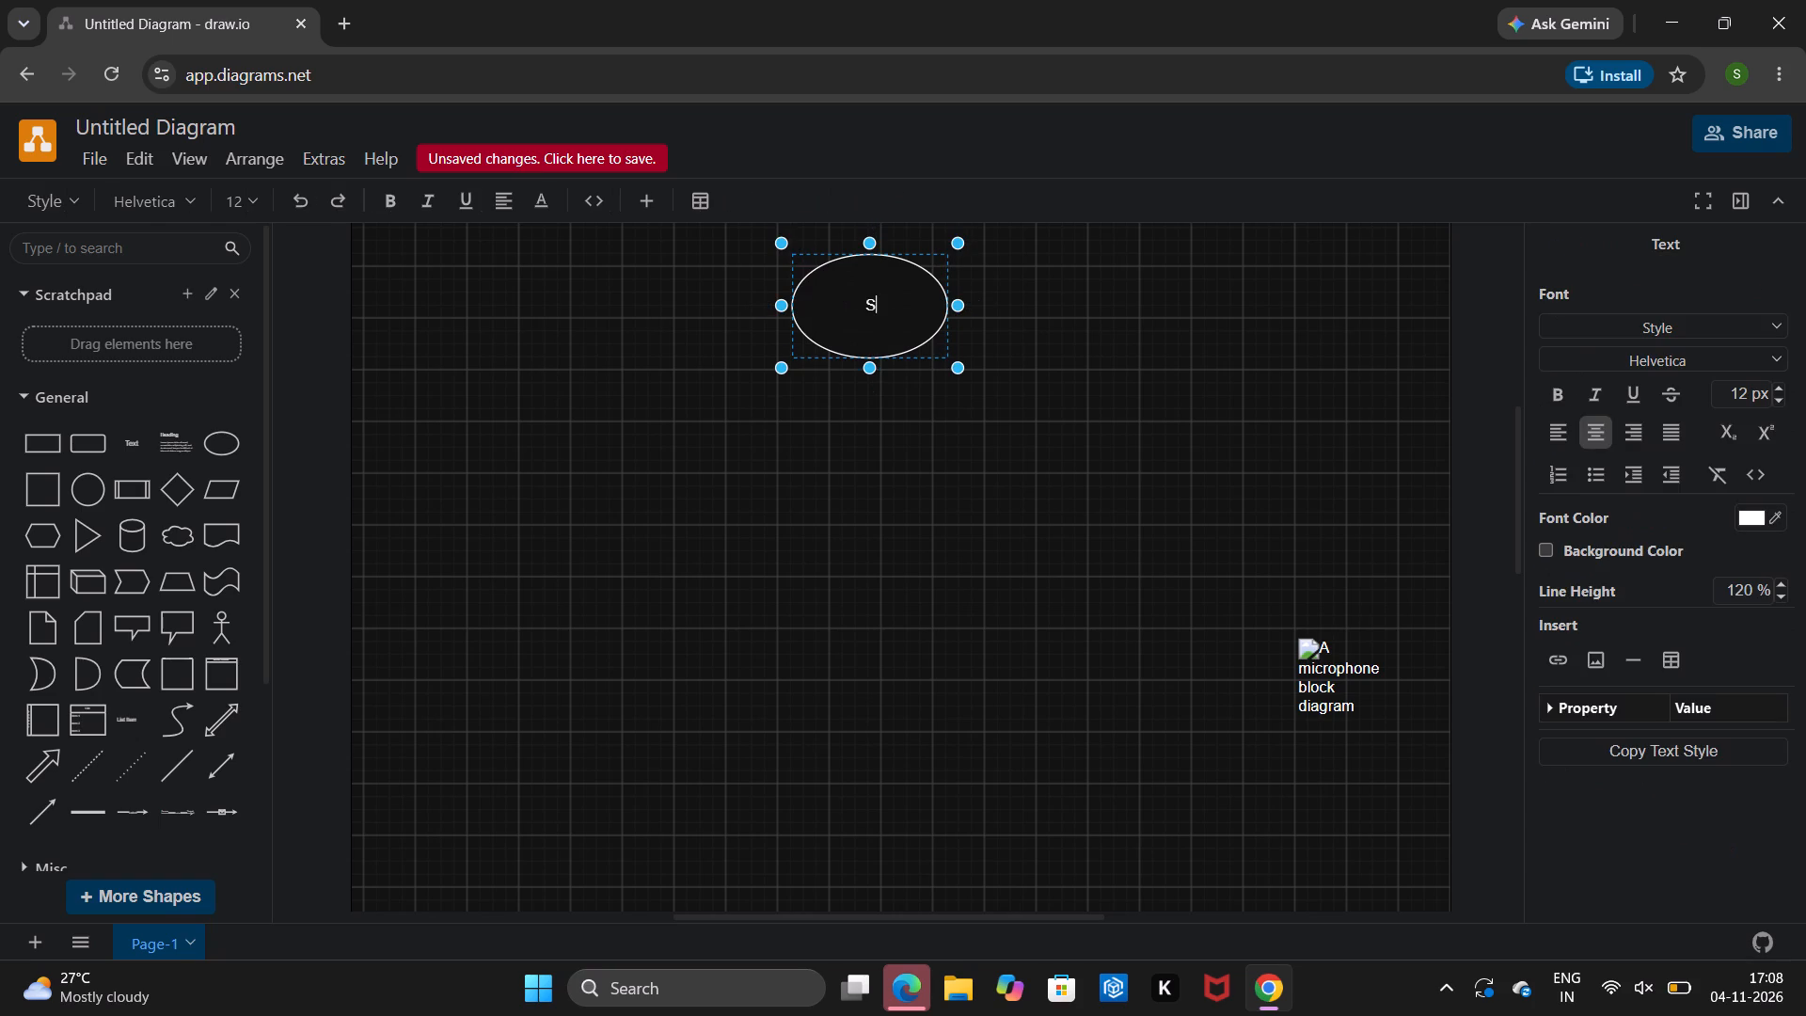
key("t")
type("art")
left_click(865, 369)
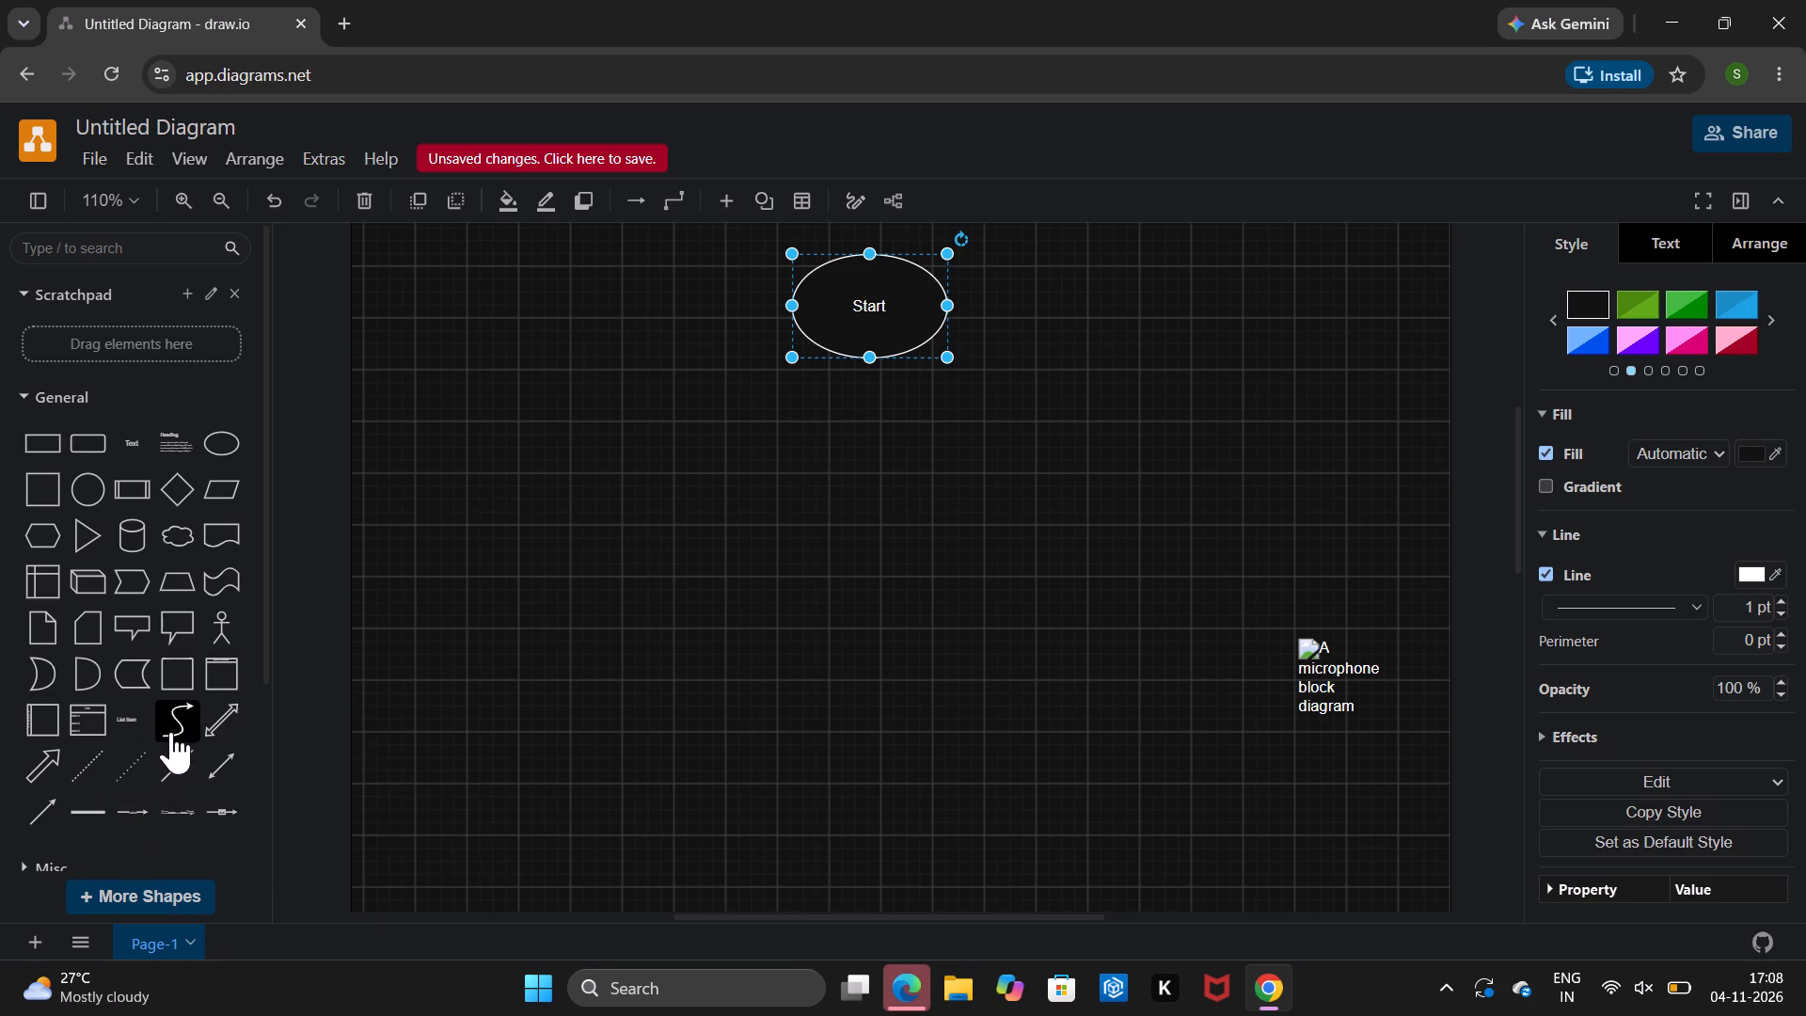
Add a bidirectional connector below the Start ellipse and straighten it to run vertically down from the ellipse.
left_click_drag(230, 764, 821, 387)
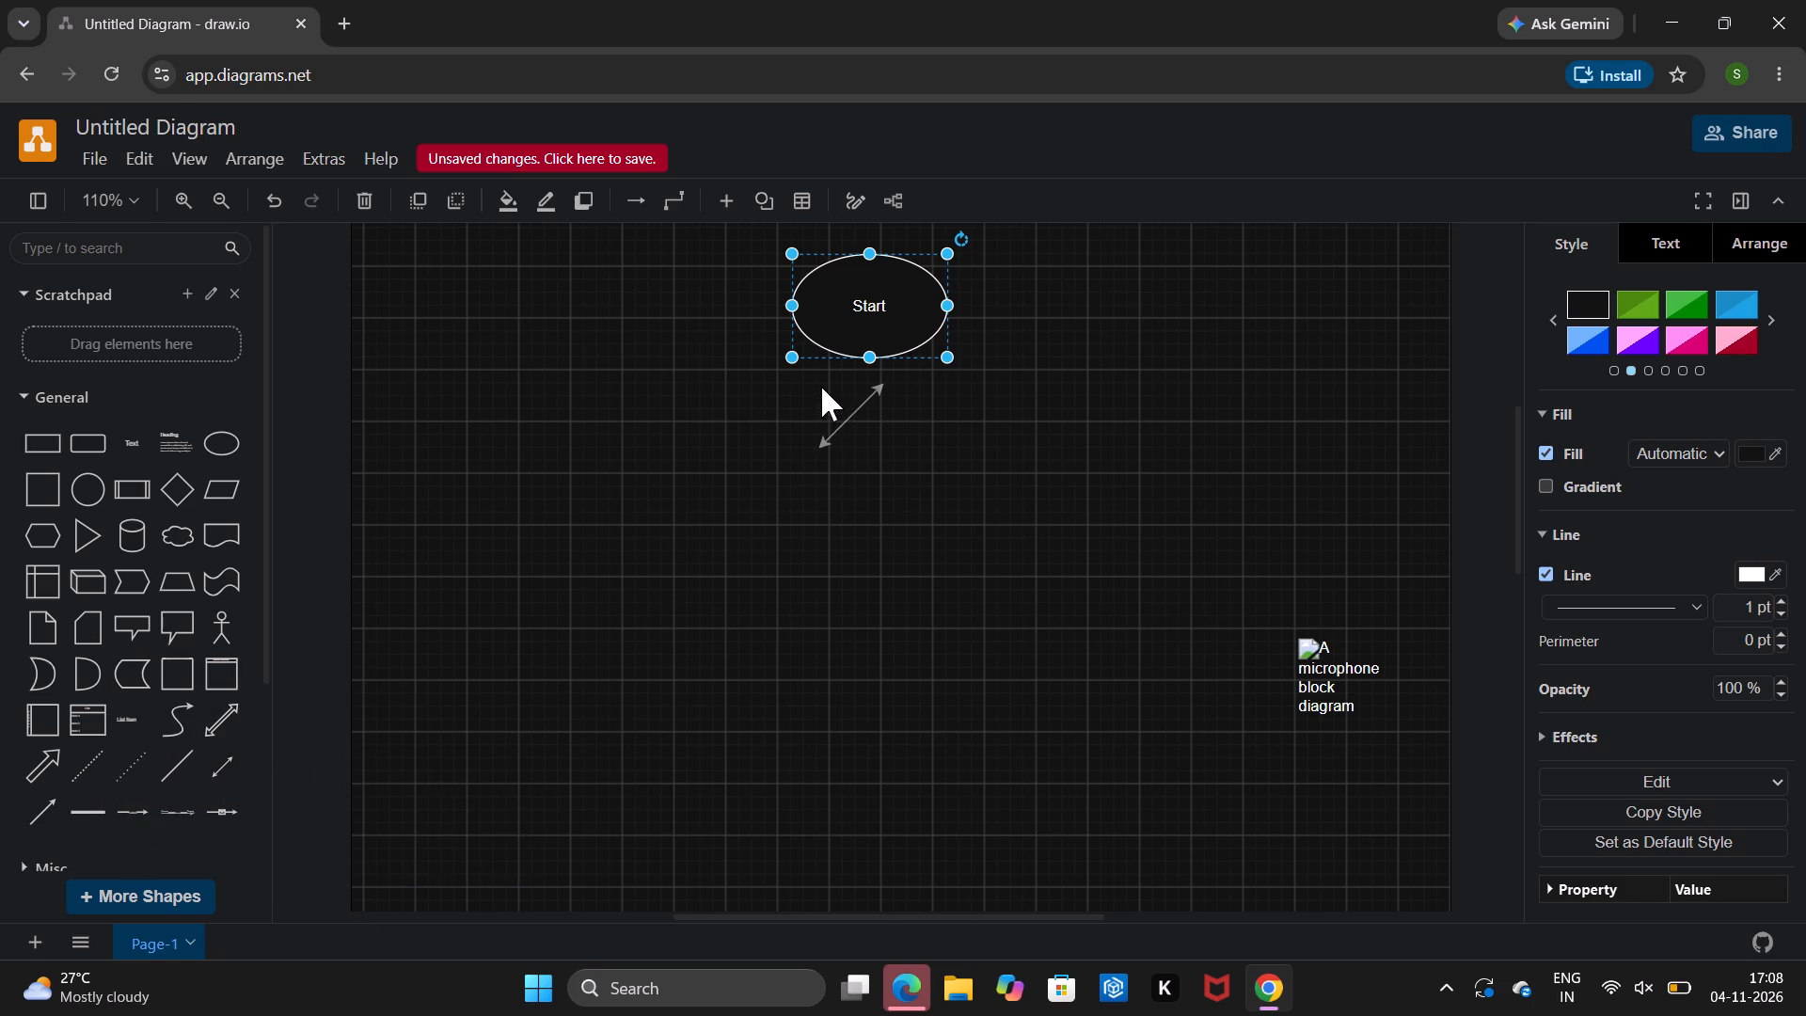
left_click_drag(821, 387, 811, 377)
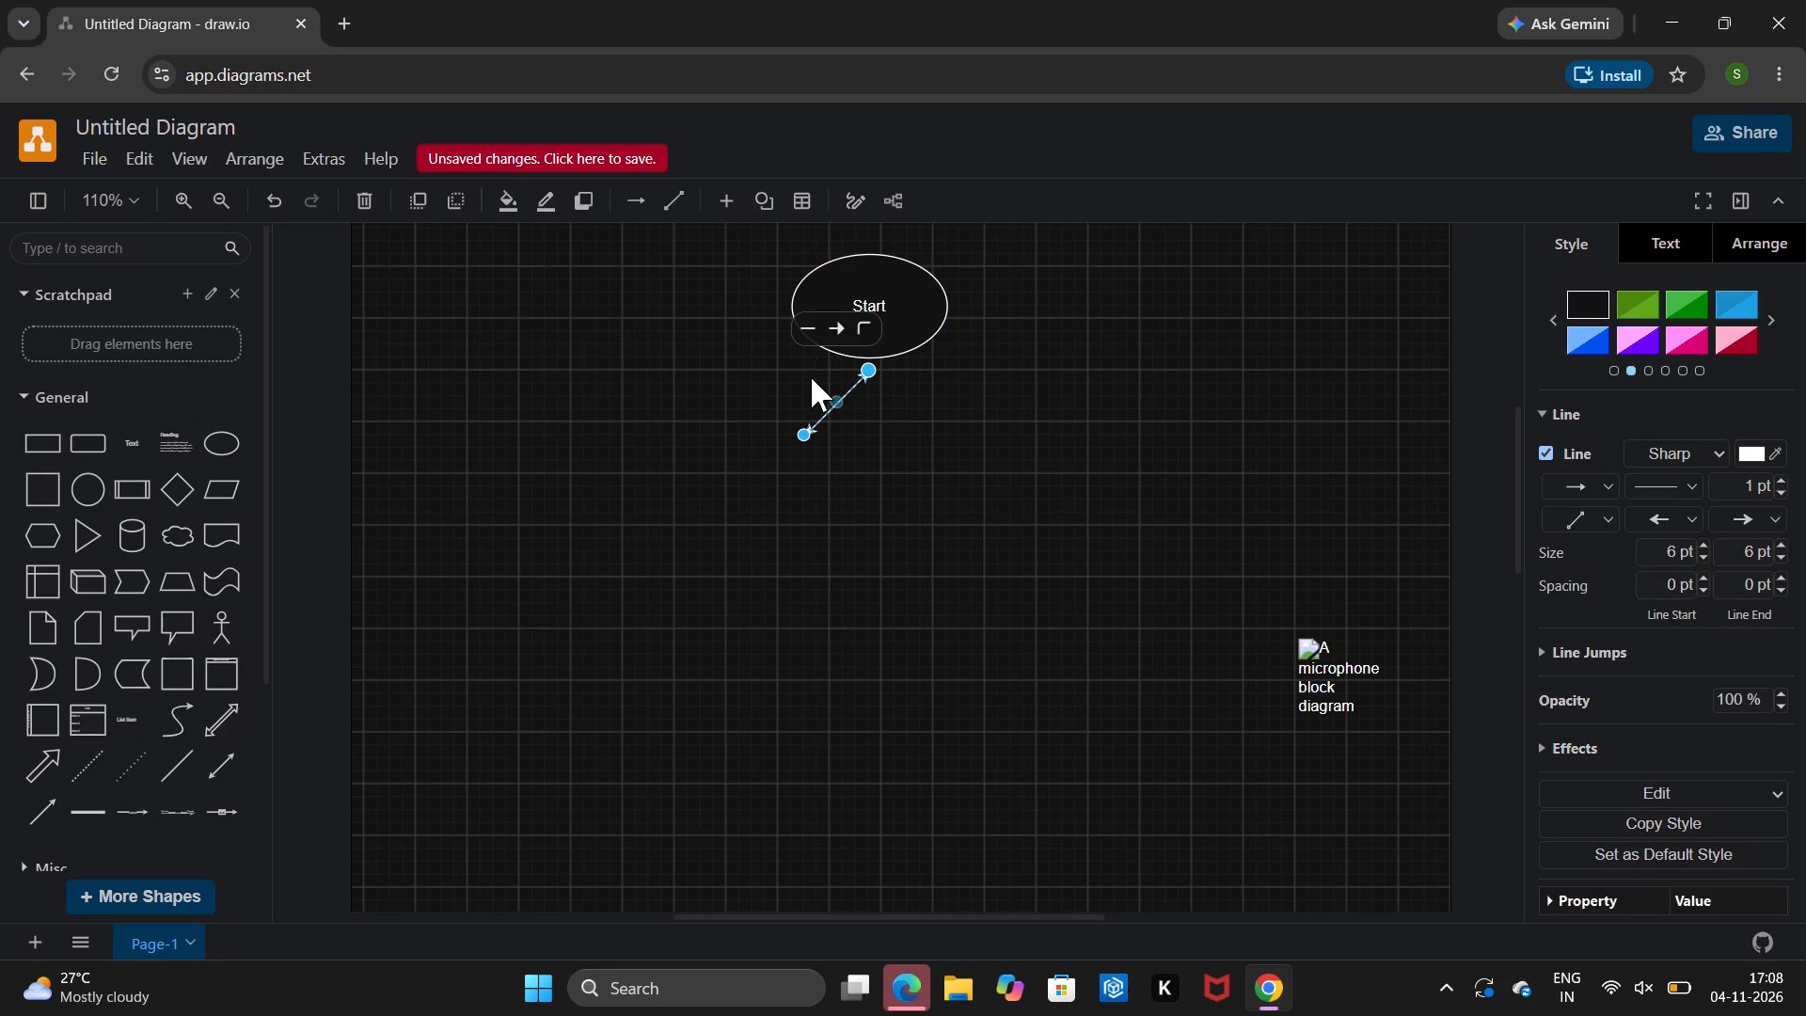
left_click_drag(805, 433, 845, 437)
left_click_drag(845, 437, 868, 439)
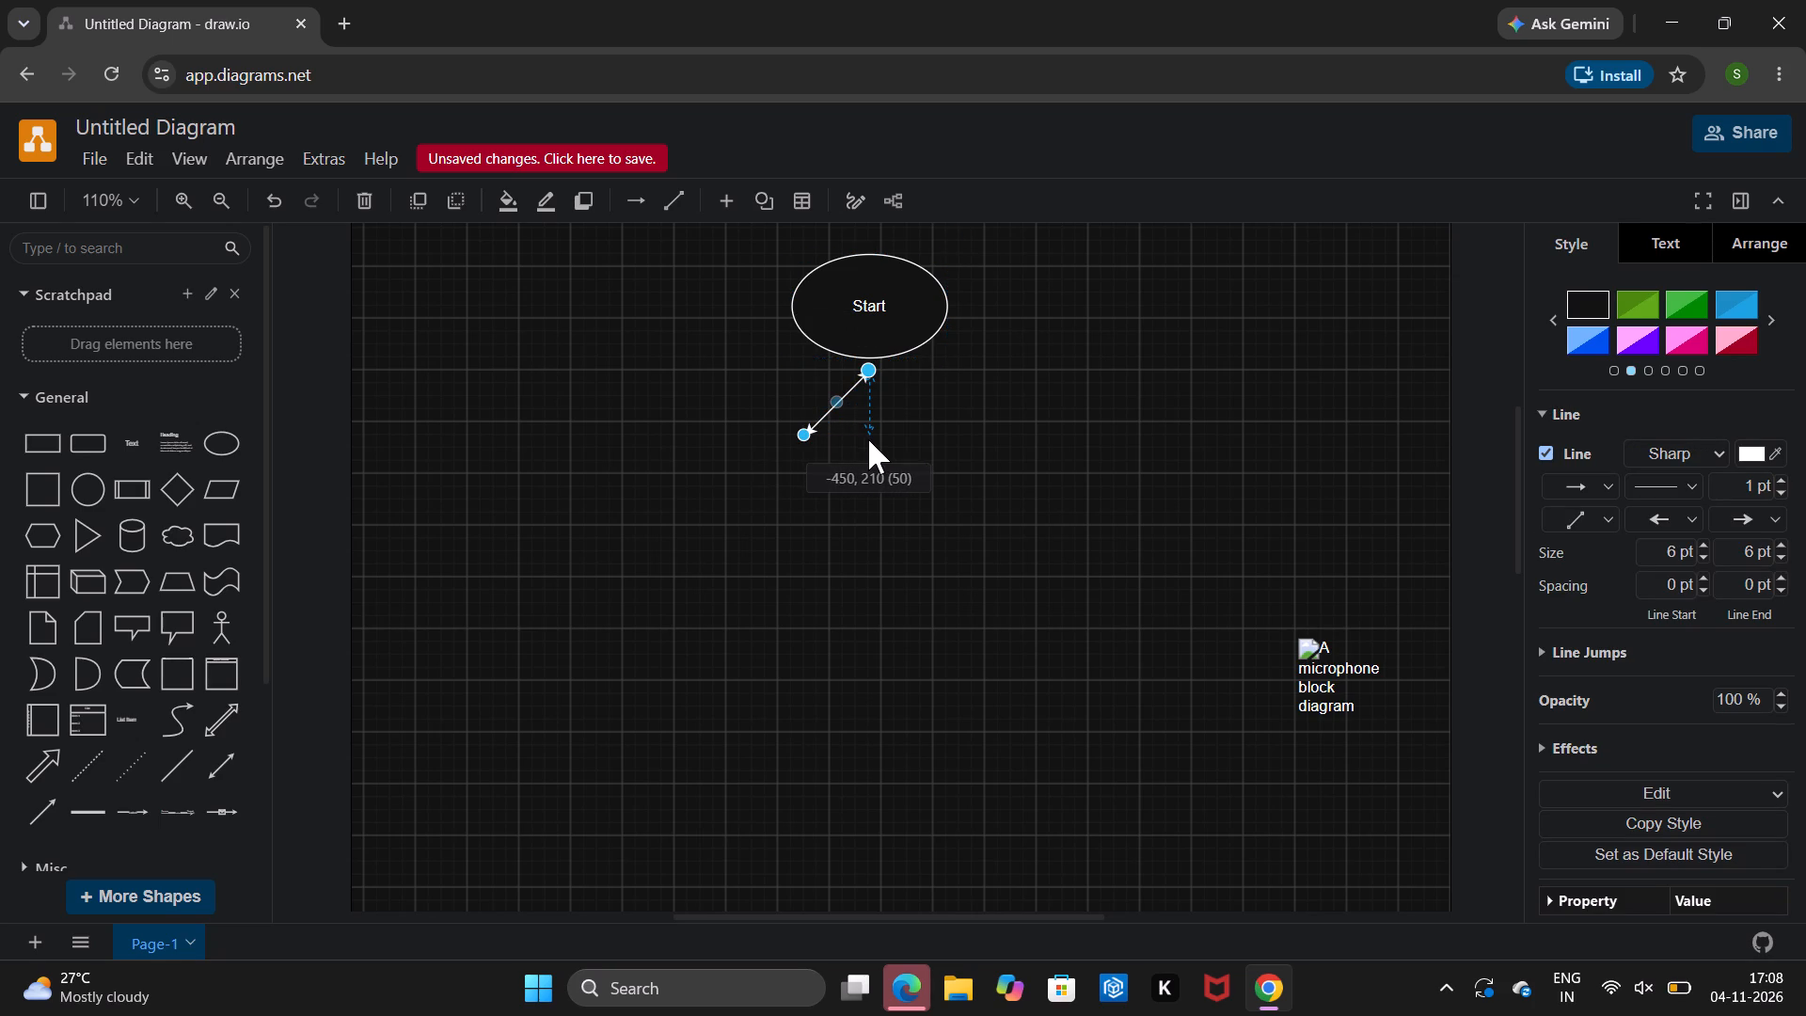
left_click_drag(868, 439, 870, 440)
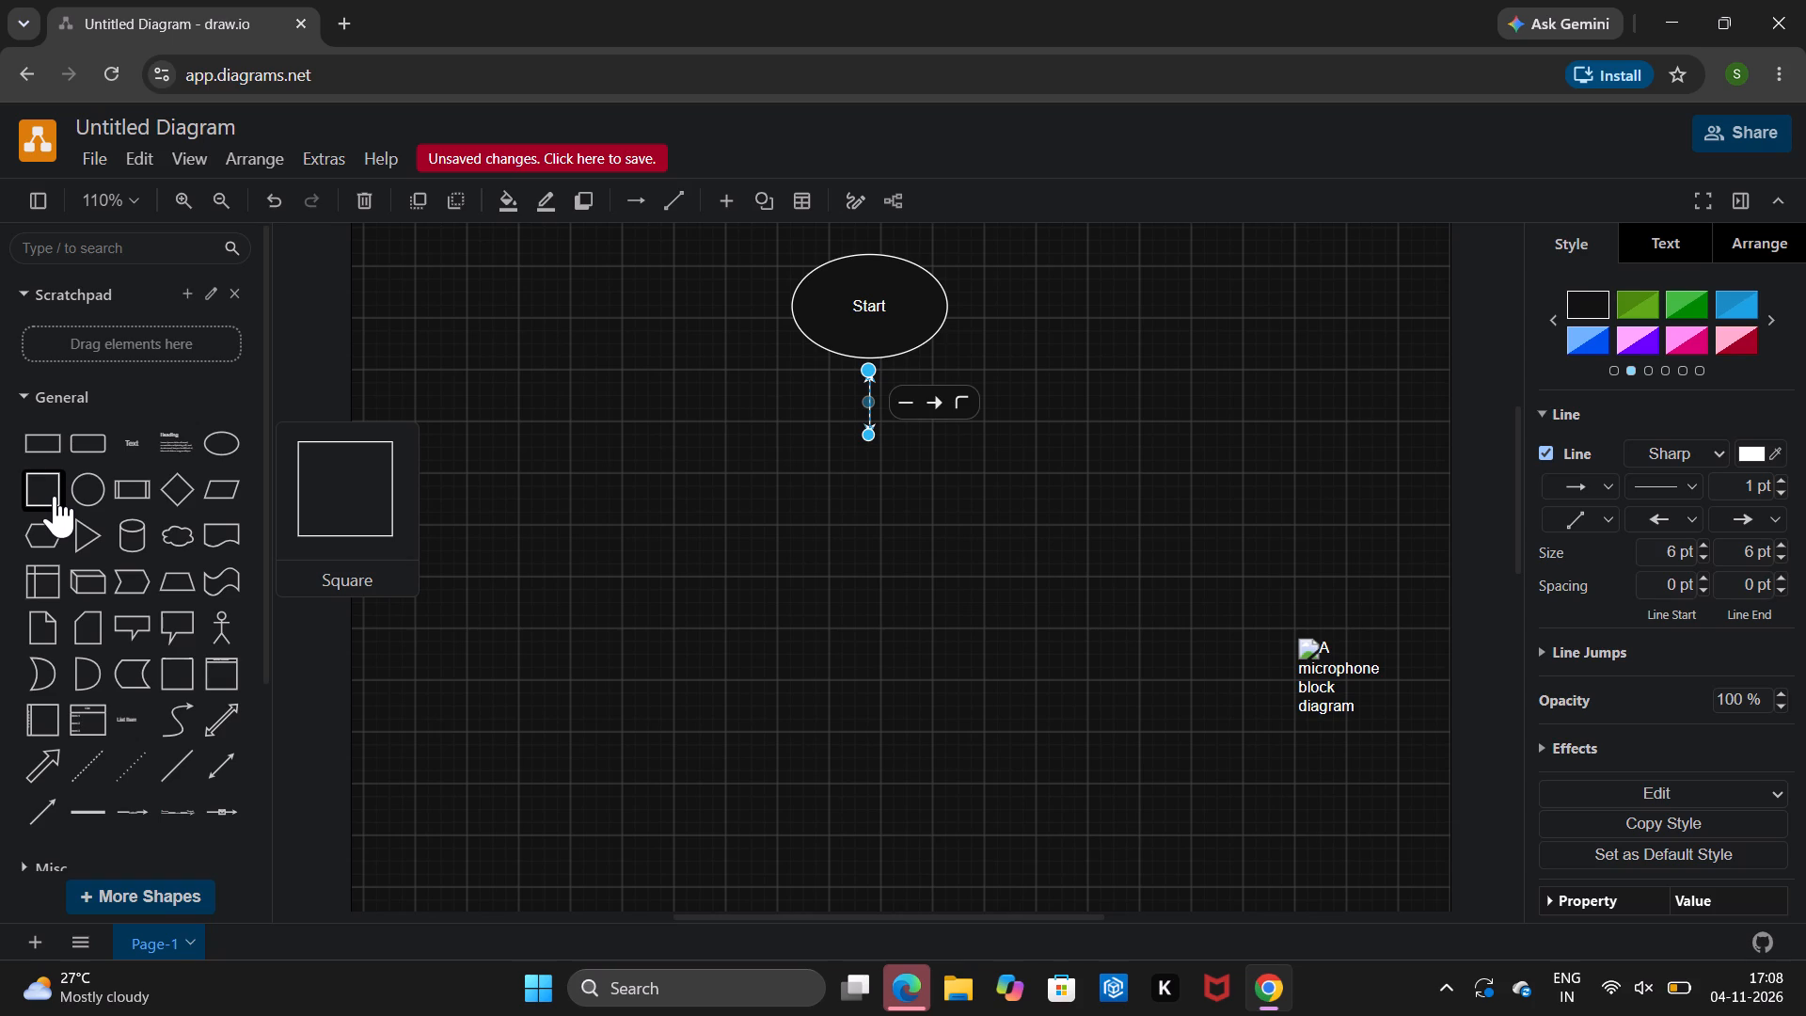
Place a rectangle below the vertical connector, centred under the Start ellipse, with its top edge meeting the arrow tip.
left_click_drag(37, 457, 700, 513)
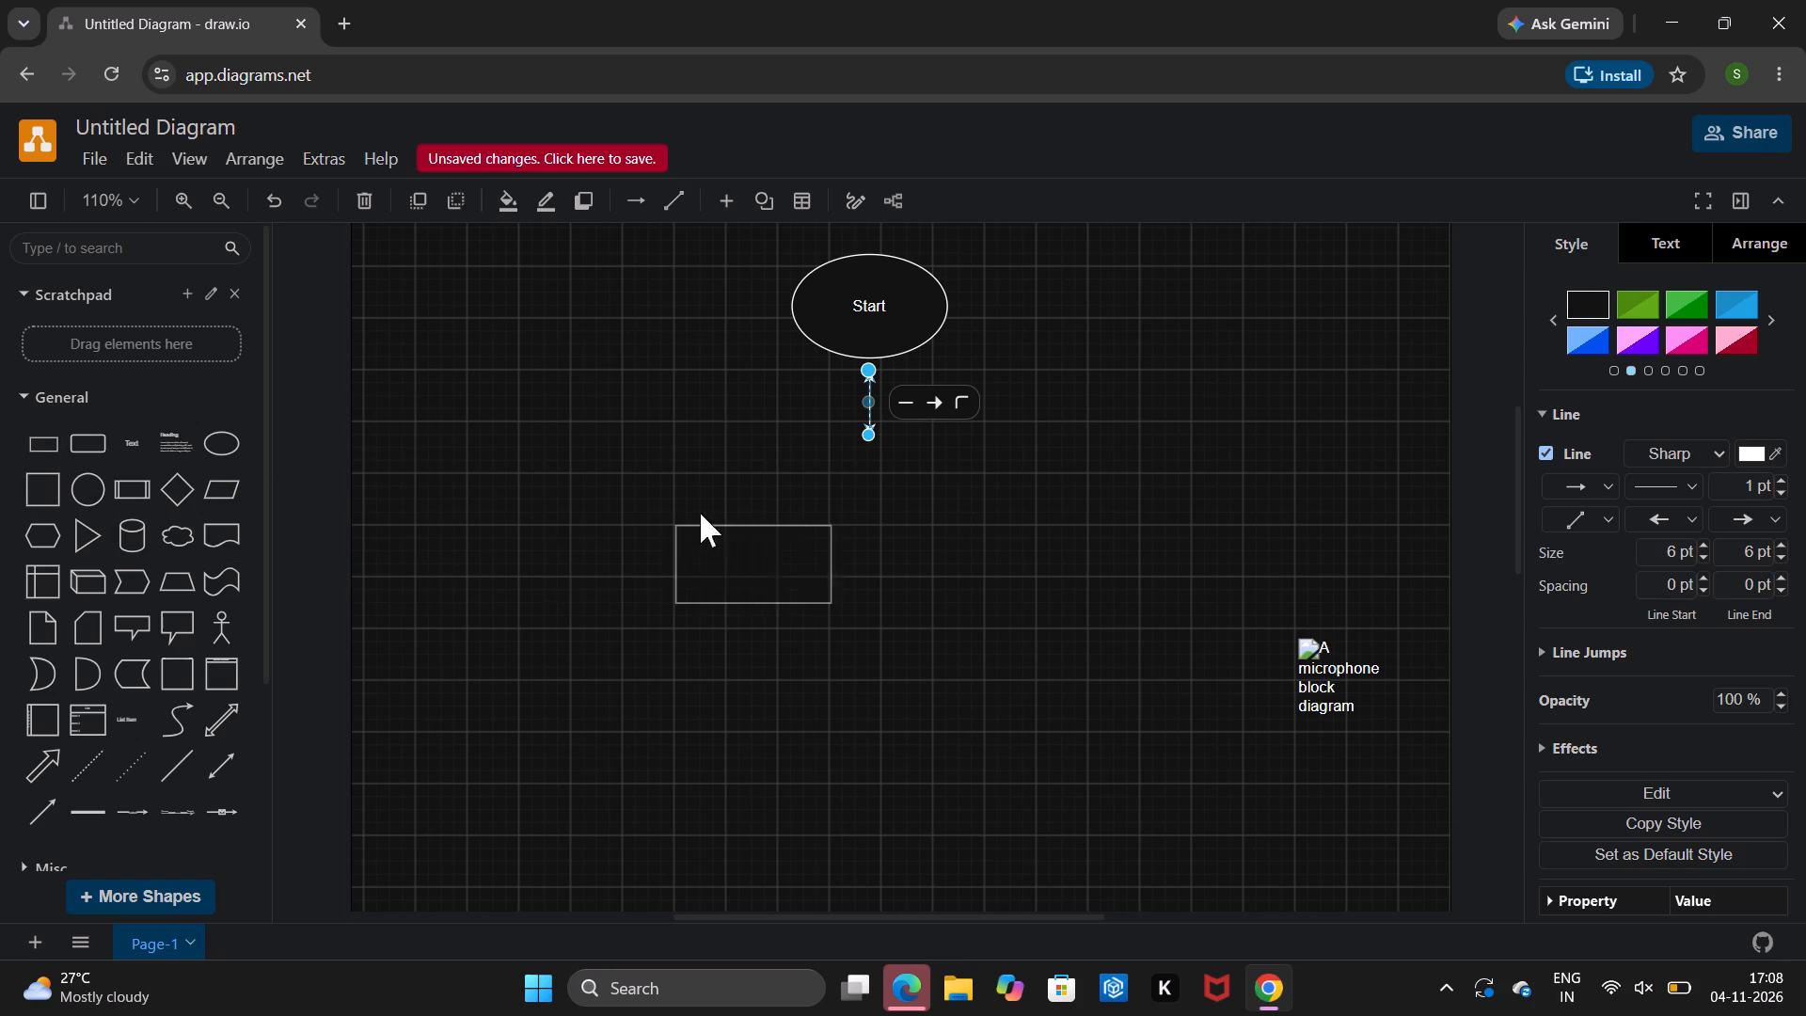
left_click_drag(700, 513, 796, 451)
left_click(832, 491)
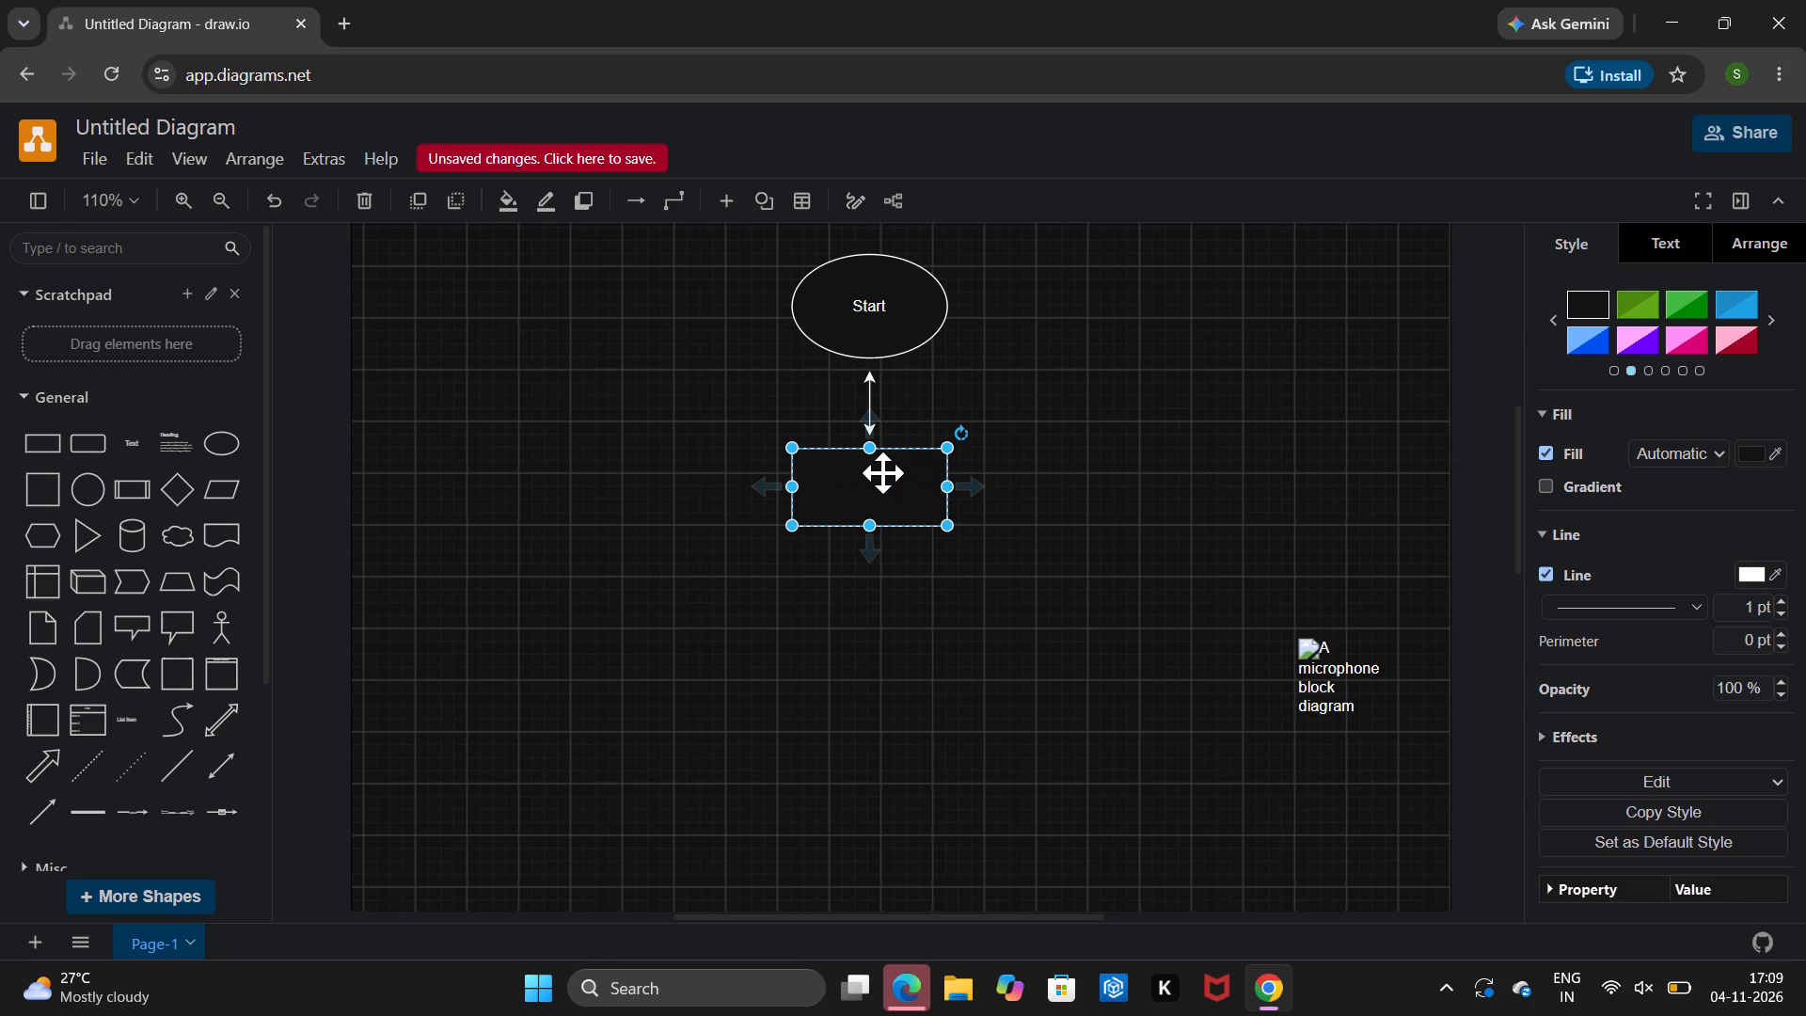
left_click_drag(882, 472, 883, 461)
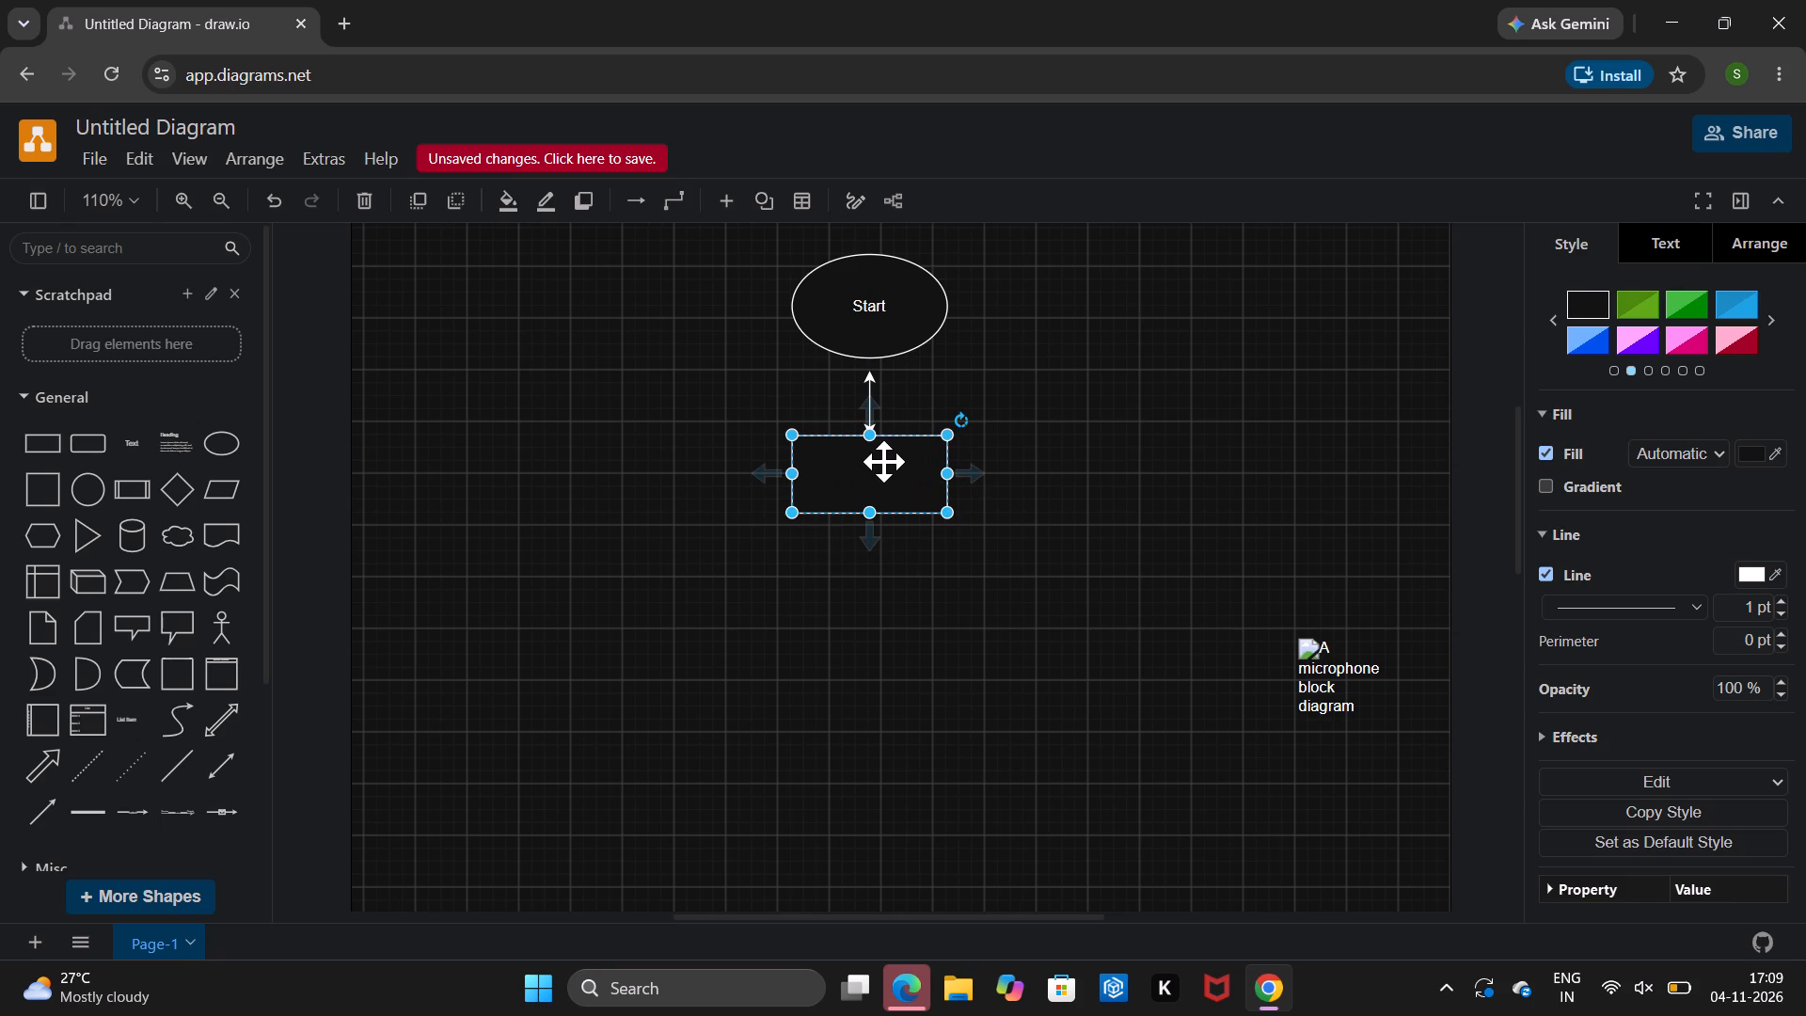
left_click(878, 453)
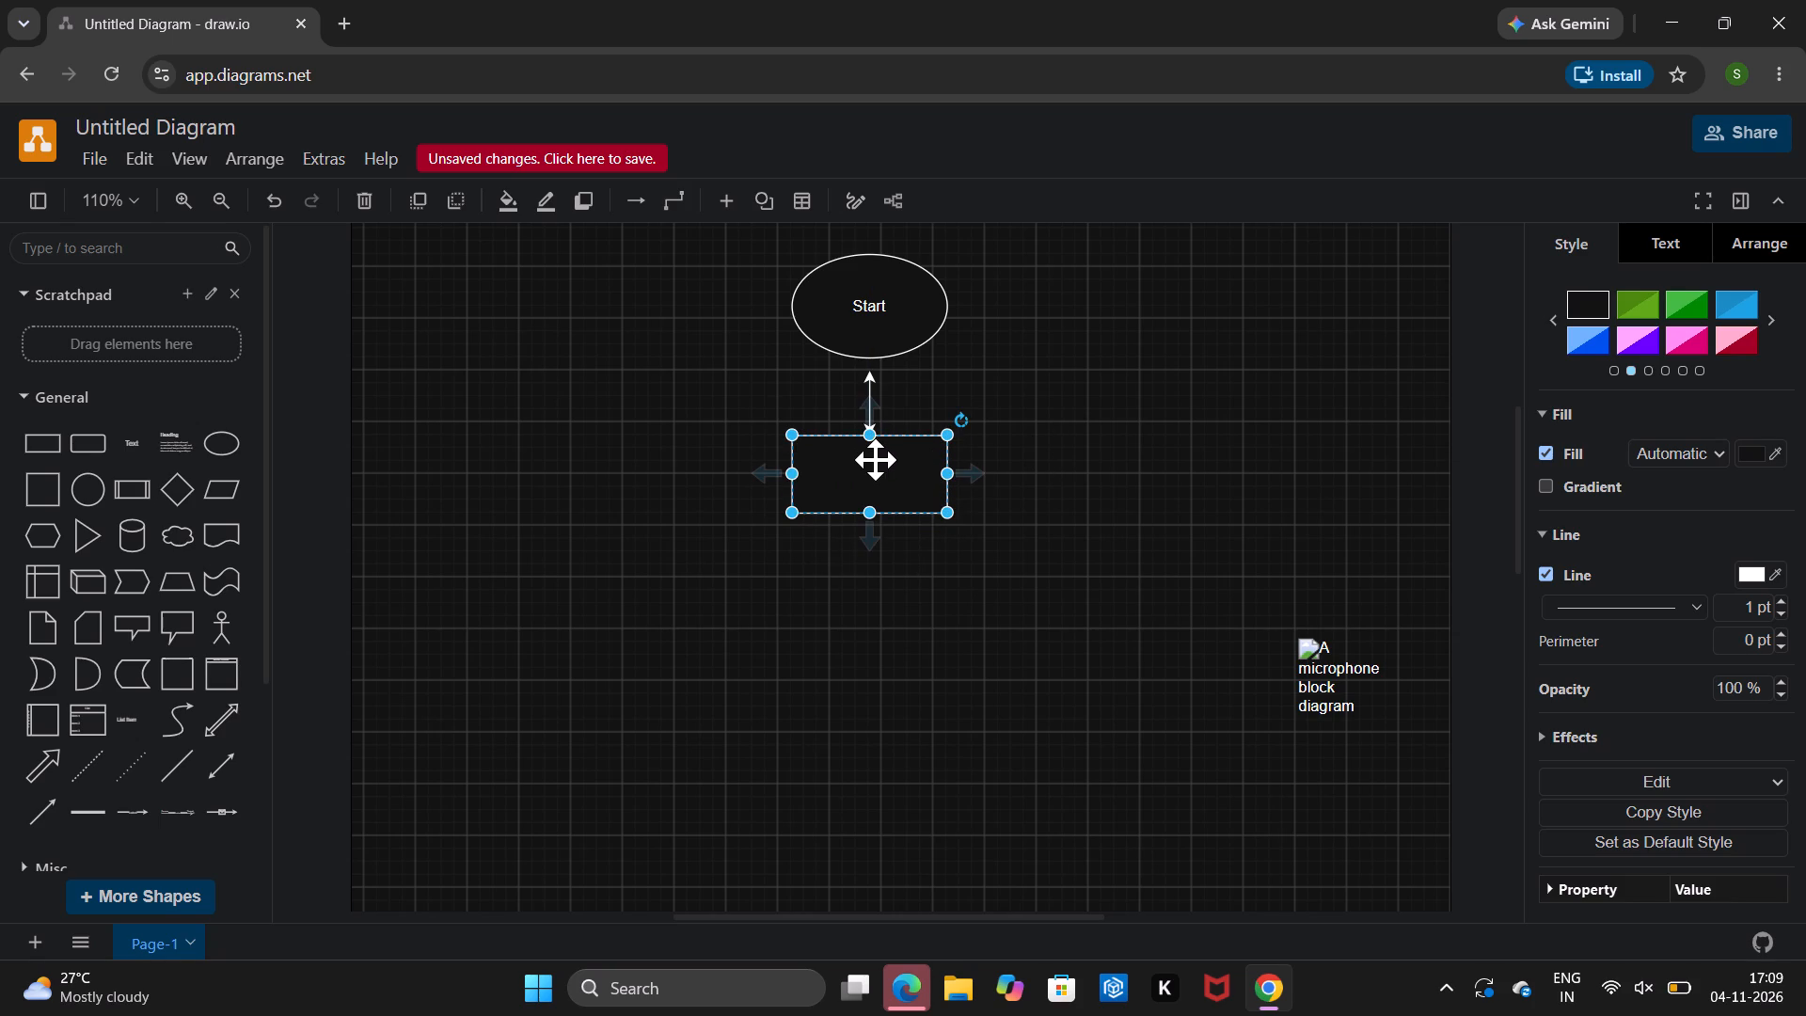
left_click(869, 442)
Label the rectangle below the Start ellipse "Power supply on".
left_click(834, 474)
type("PO")
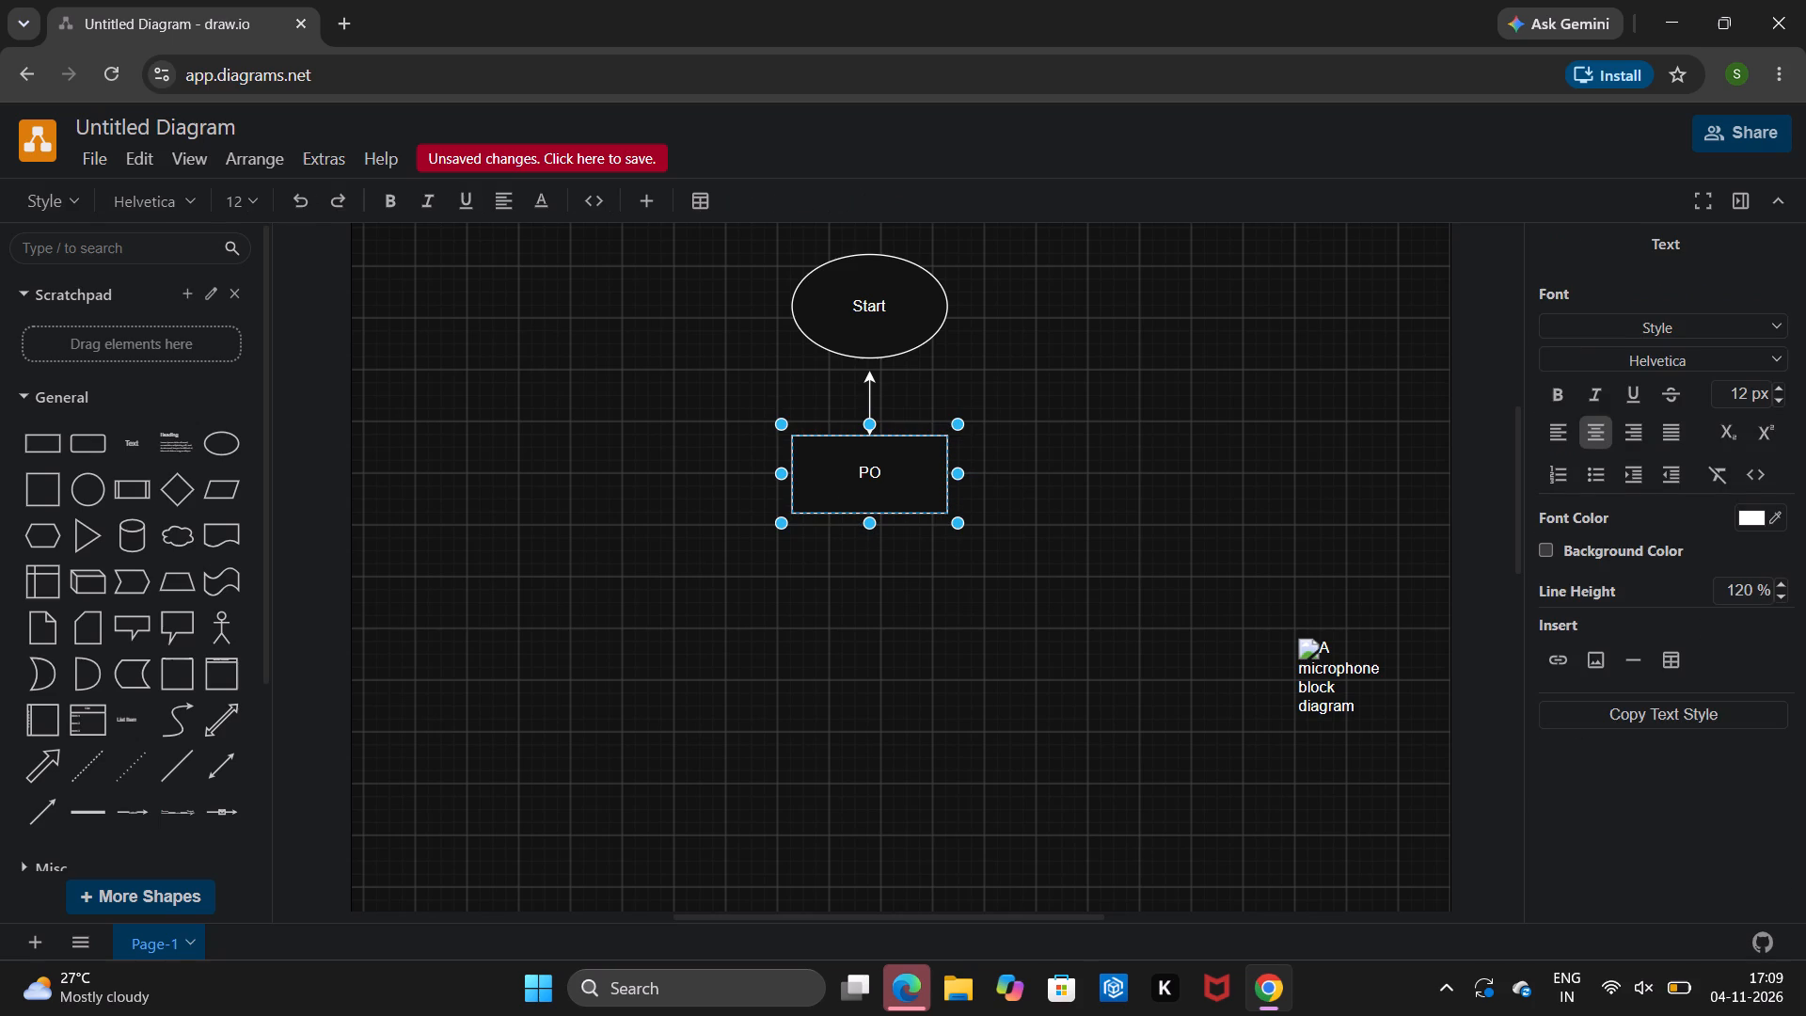
key("BackSpace")
type("ower")
key("space")
type("supply on")
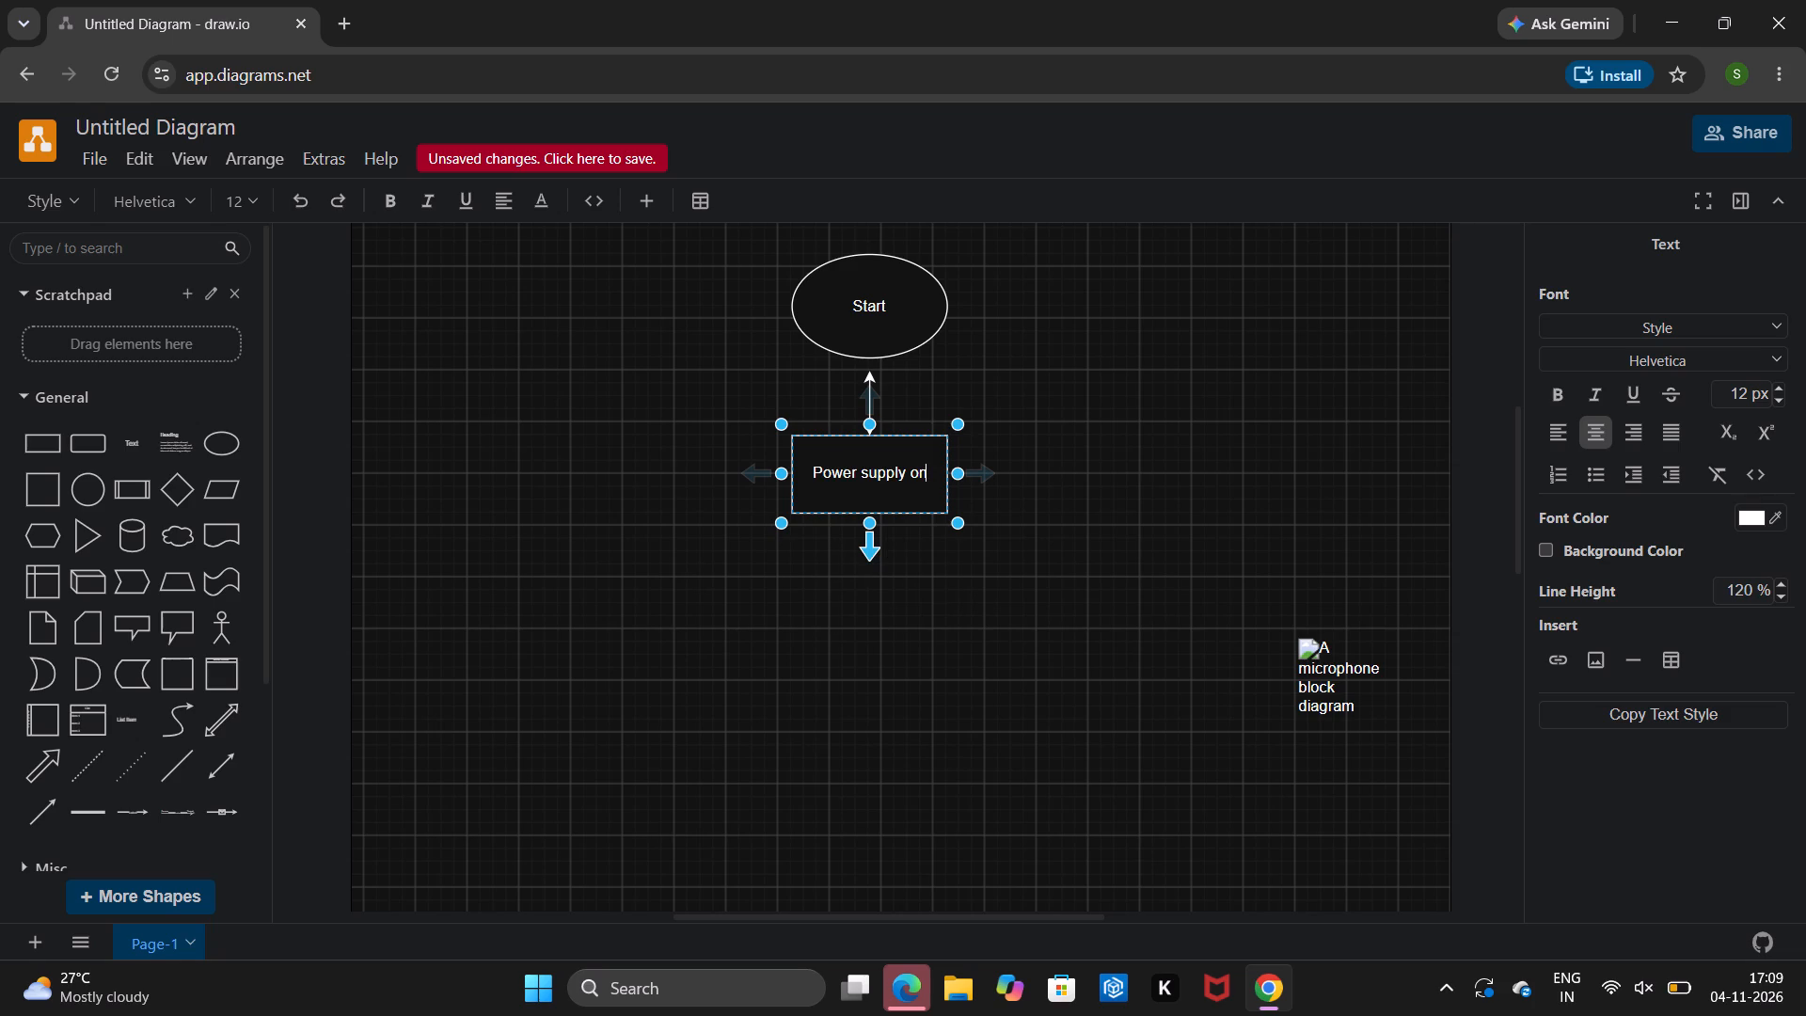
left_click(870, 537)
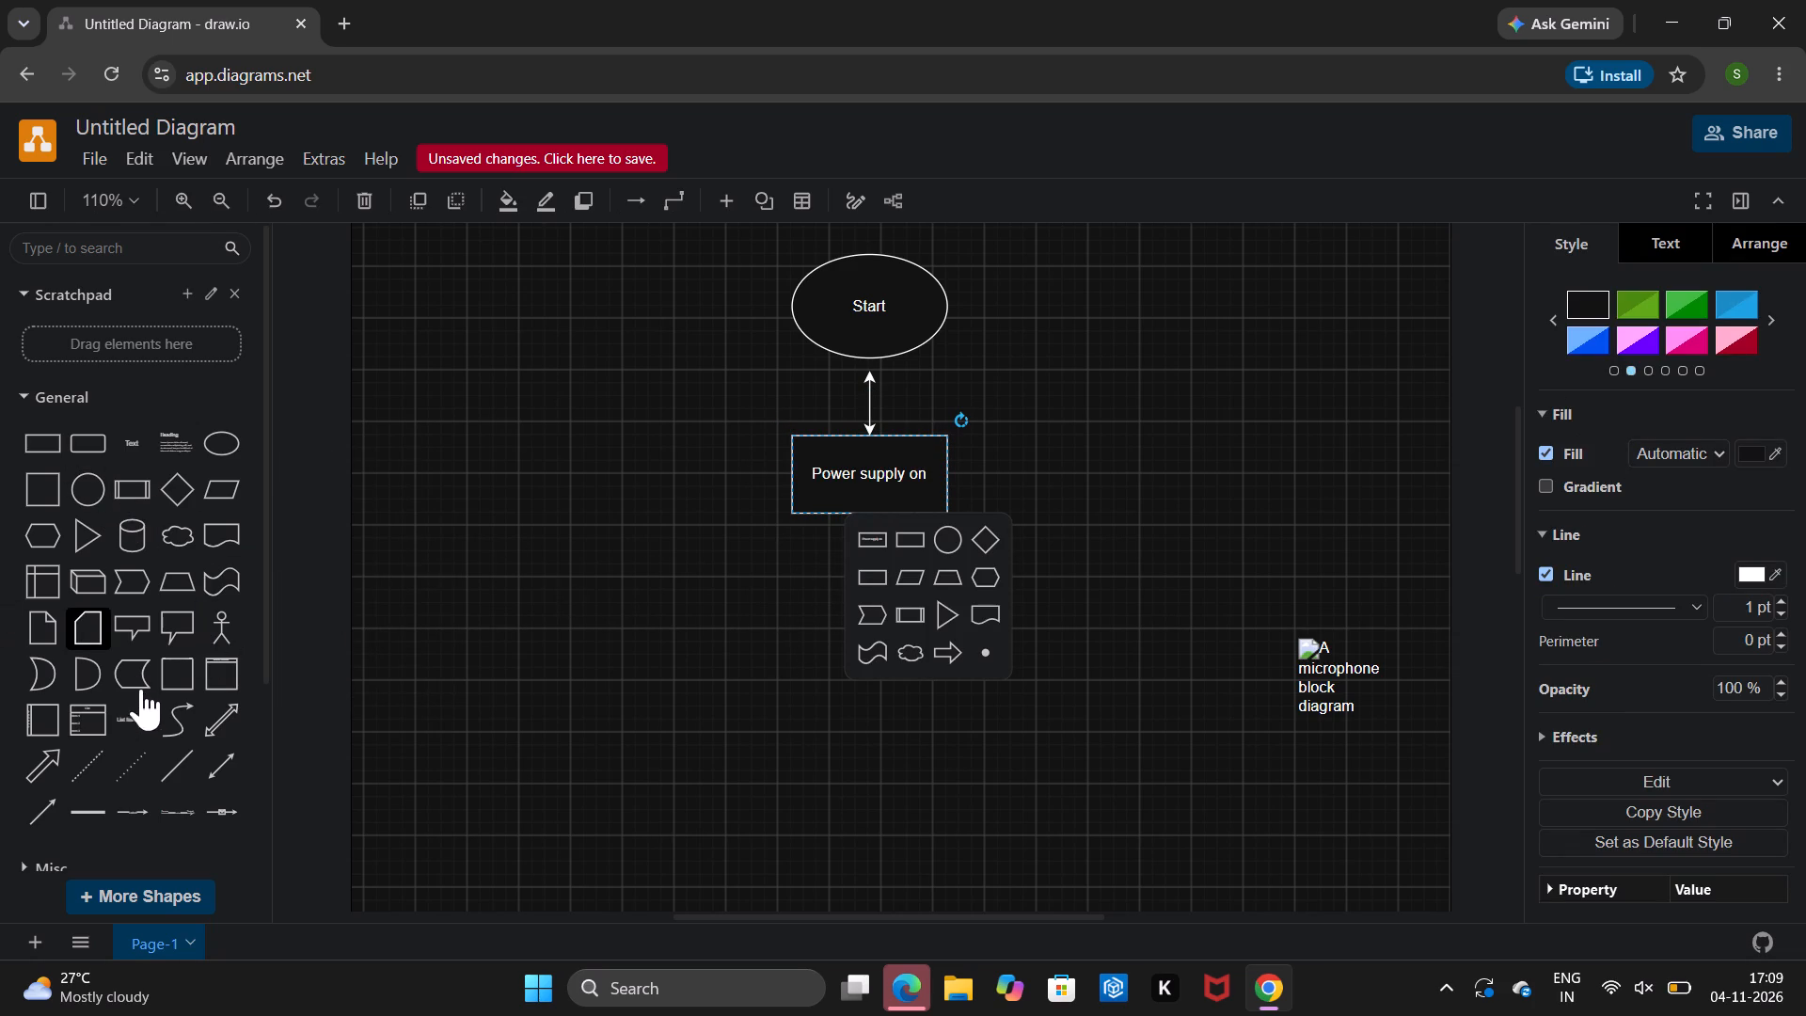
Add a bidirectional connector from the bottom edge of the "Power supply on" rectangle and straighten it to run vertically downward.
left_click_drag(214, 752, 640, 648)
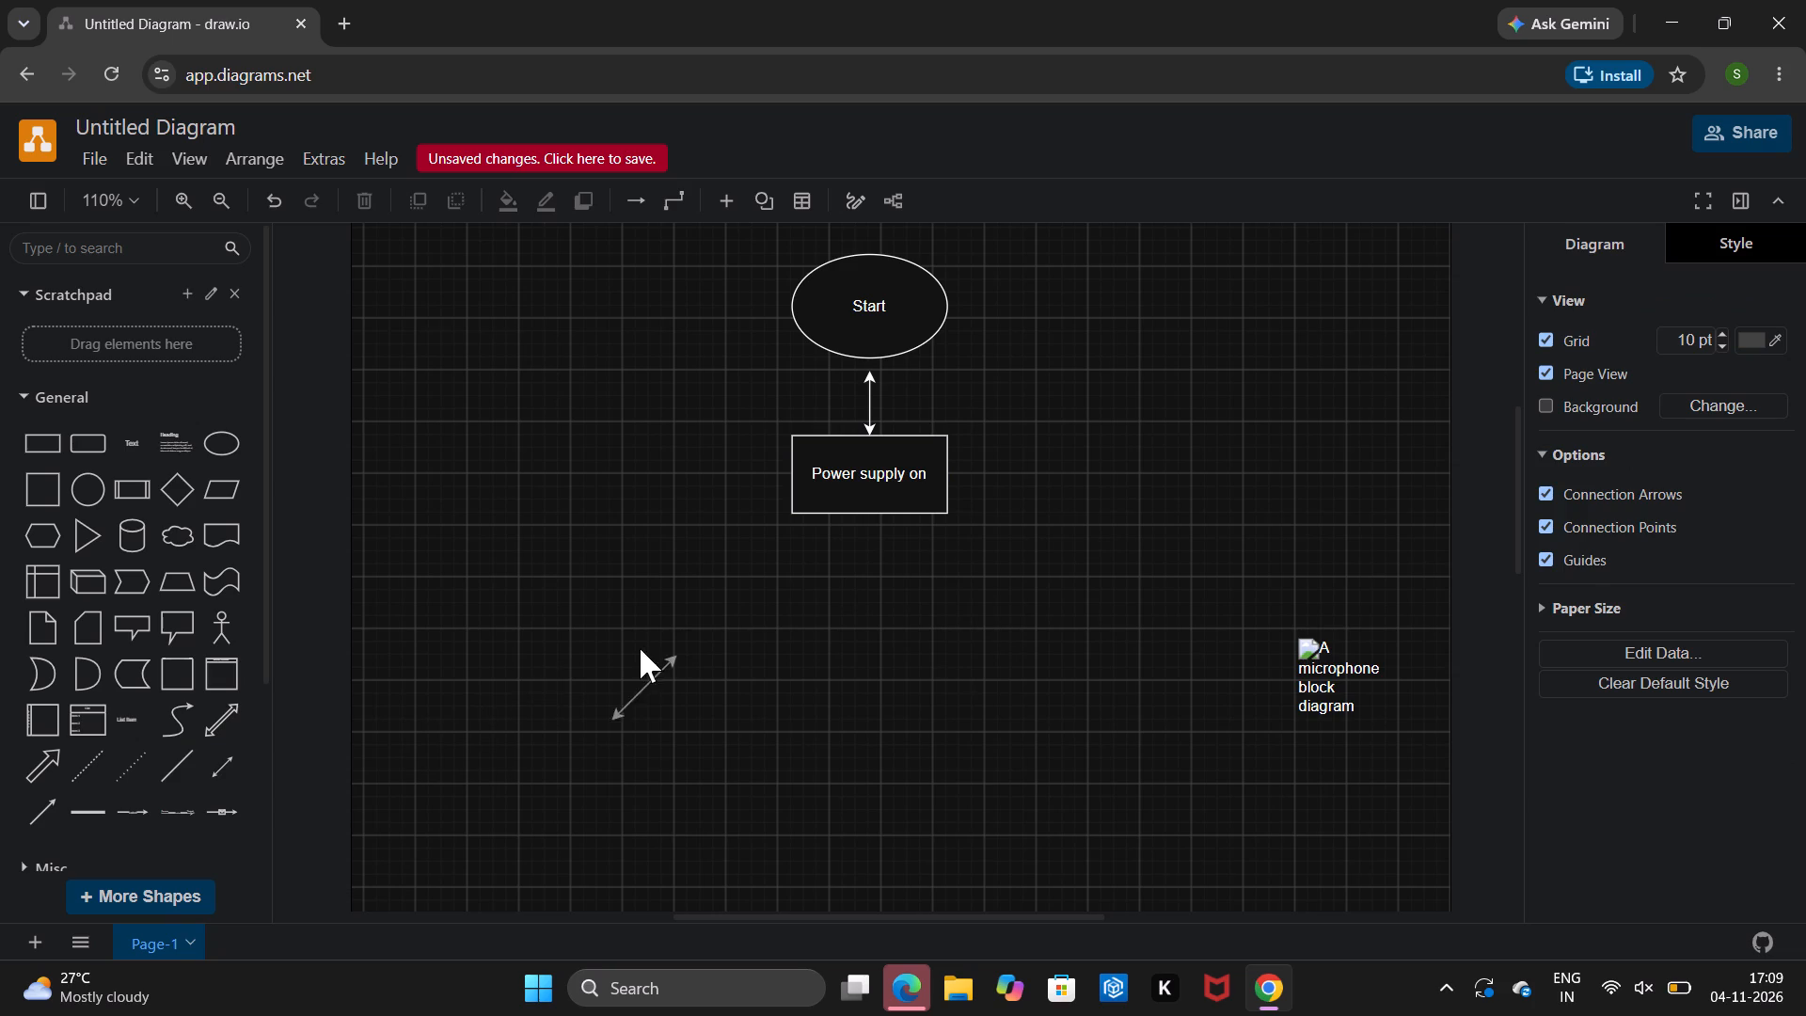
left_click_drag(640, 648, 857, 523)
left_click_drag(857, 523, 817, 523)
left_click(860, 531)
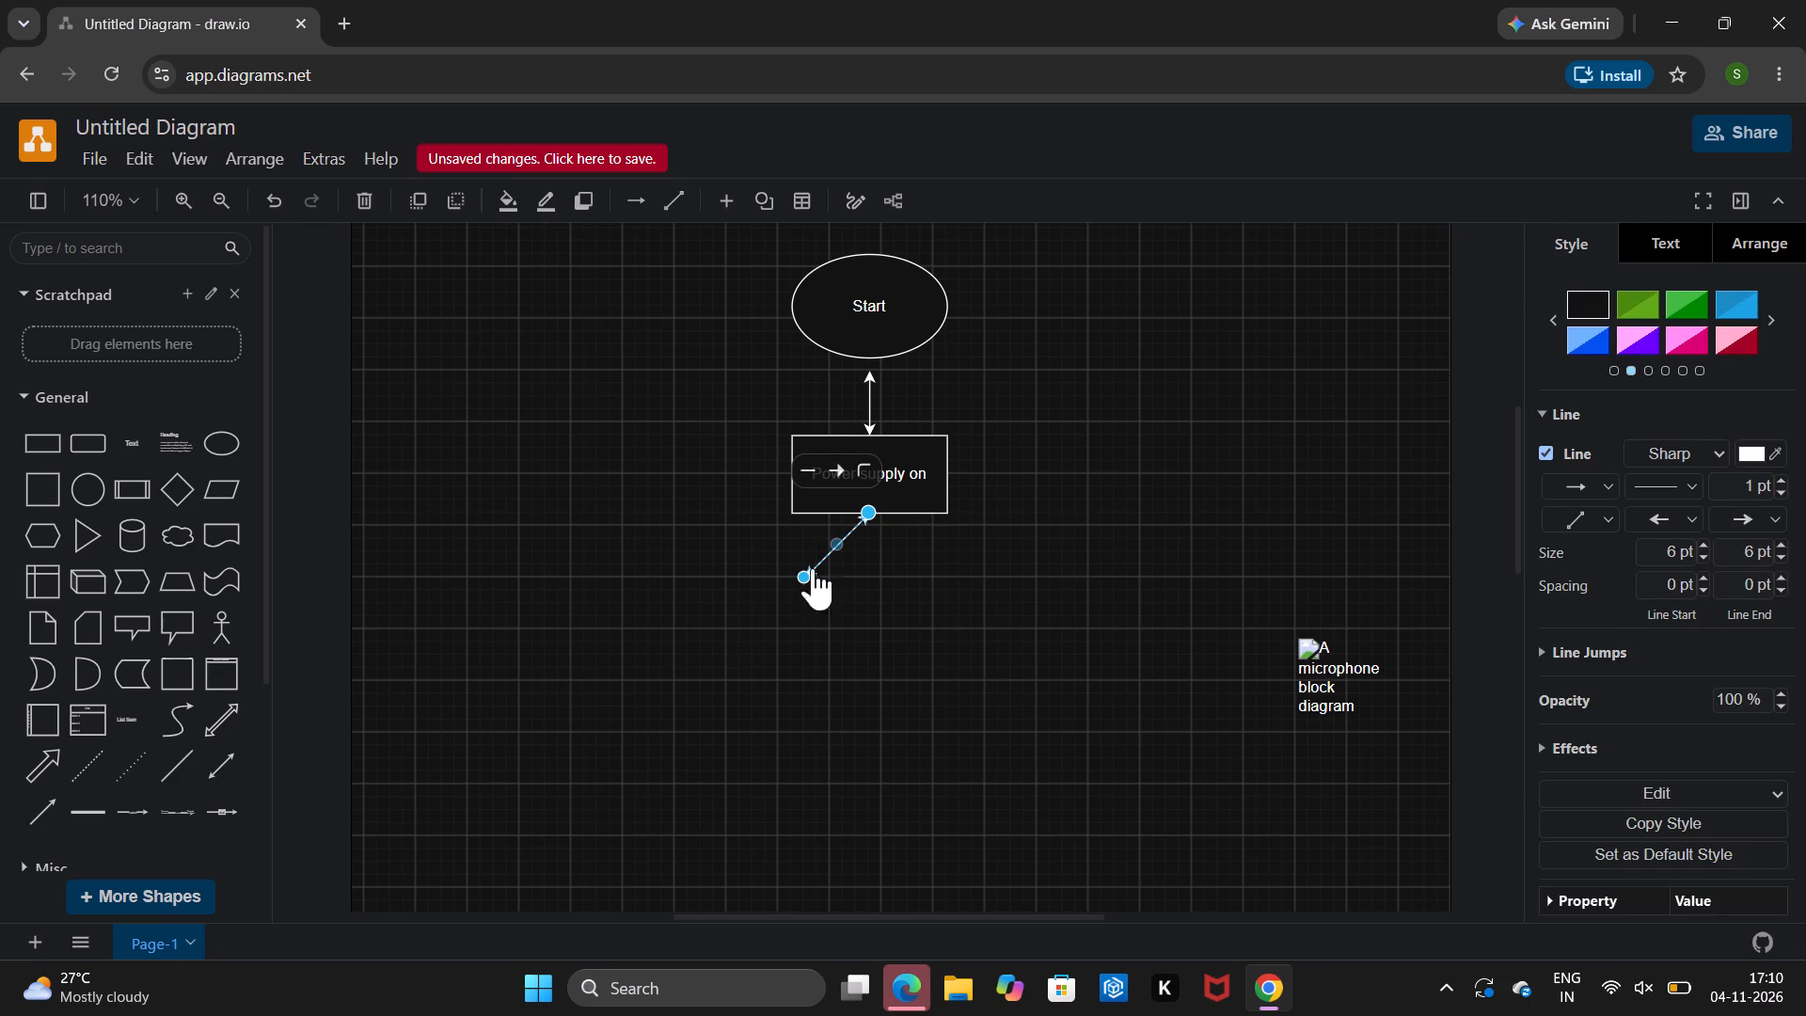
left_click_drag(806, 568, 873, 570)
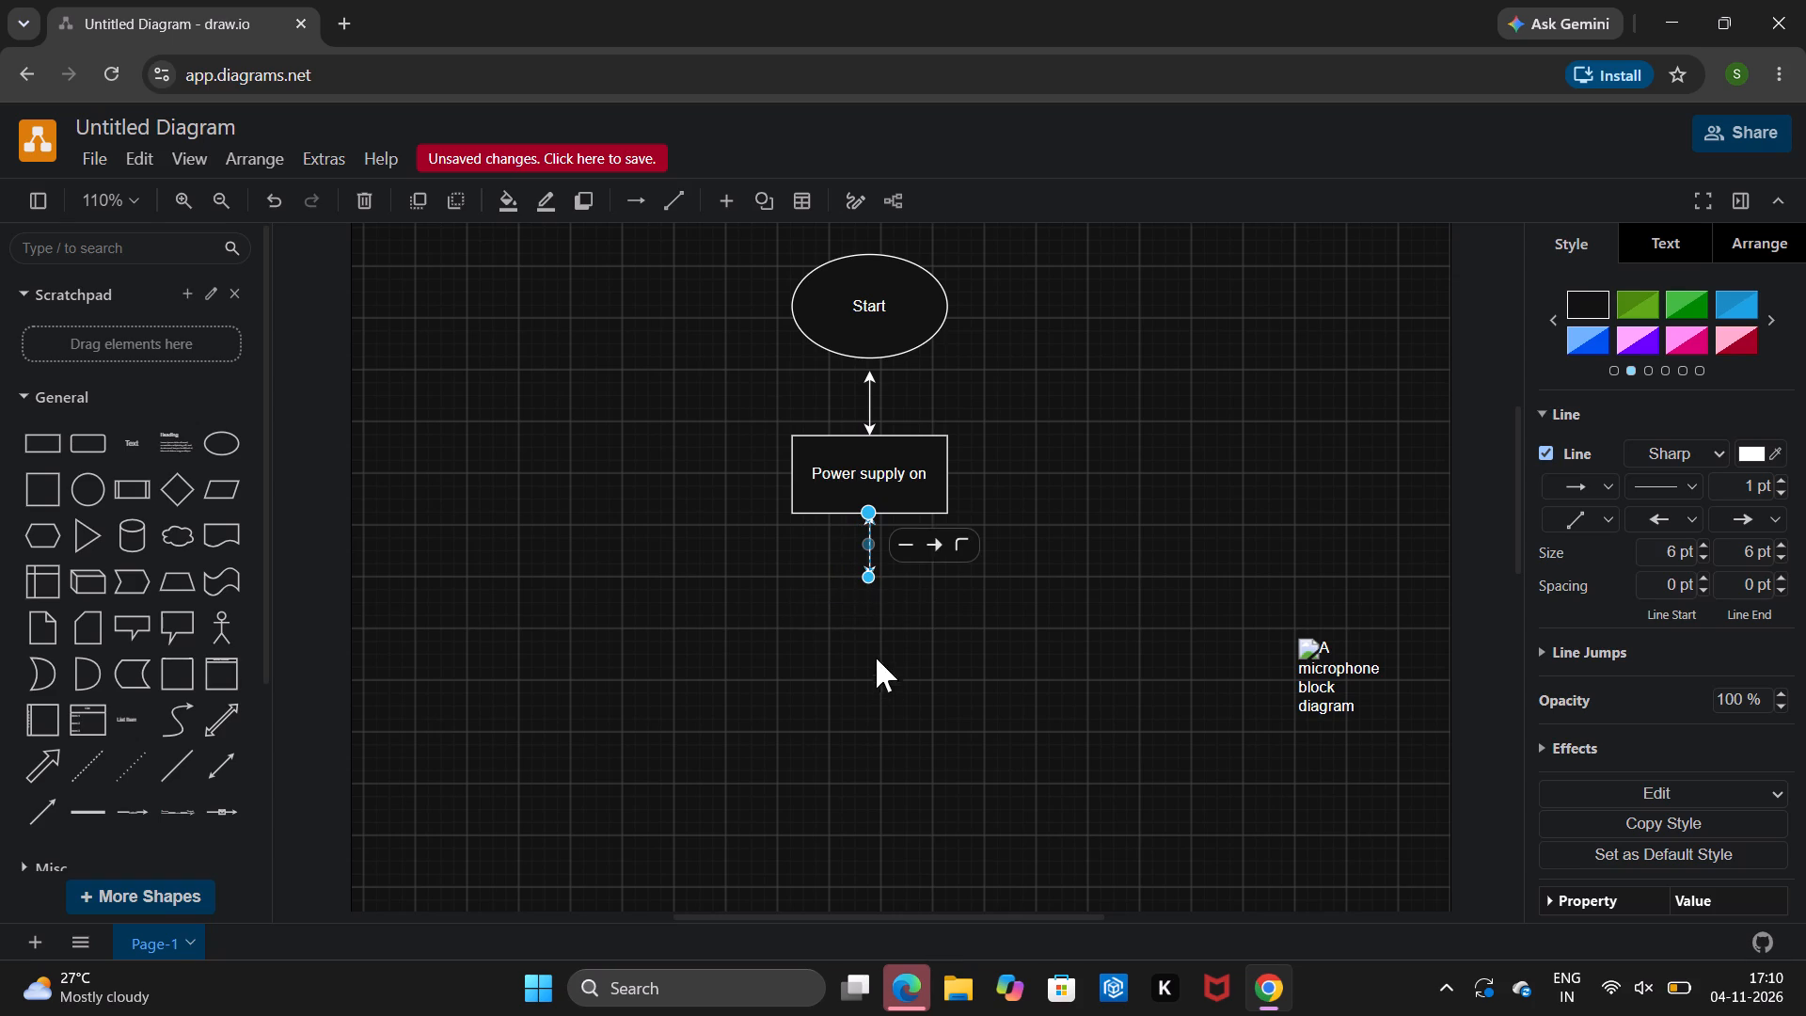
left_click(865, 583)
Place a second rectangle below the lower connector, aligned with "Power supply on", and extend its top edge up to the arrow tip.
left_click_drag(48, 443, 796, 591)
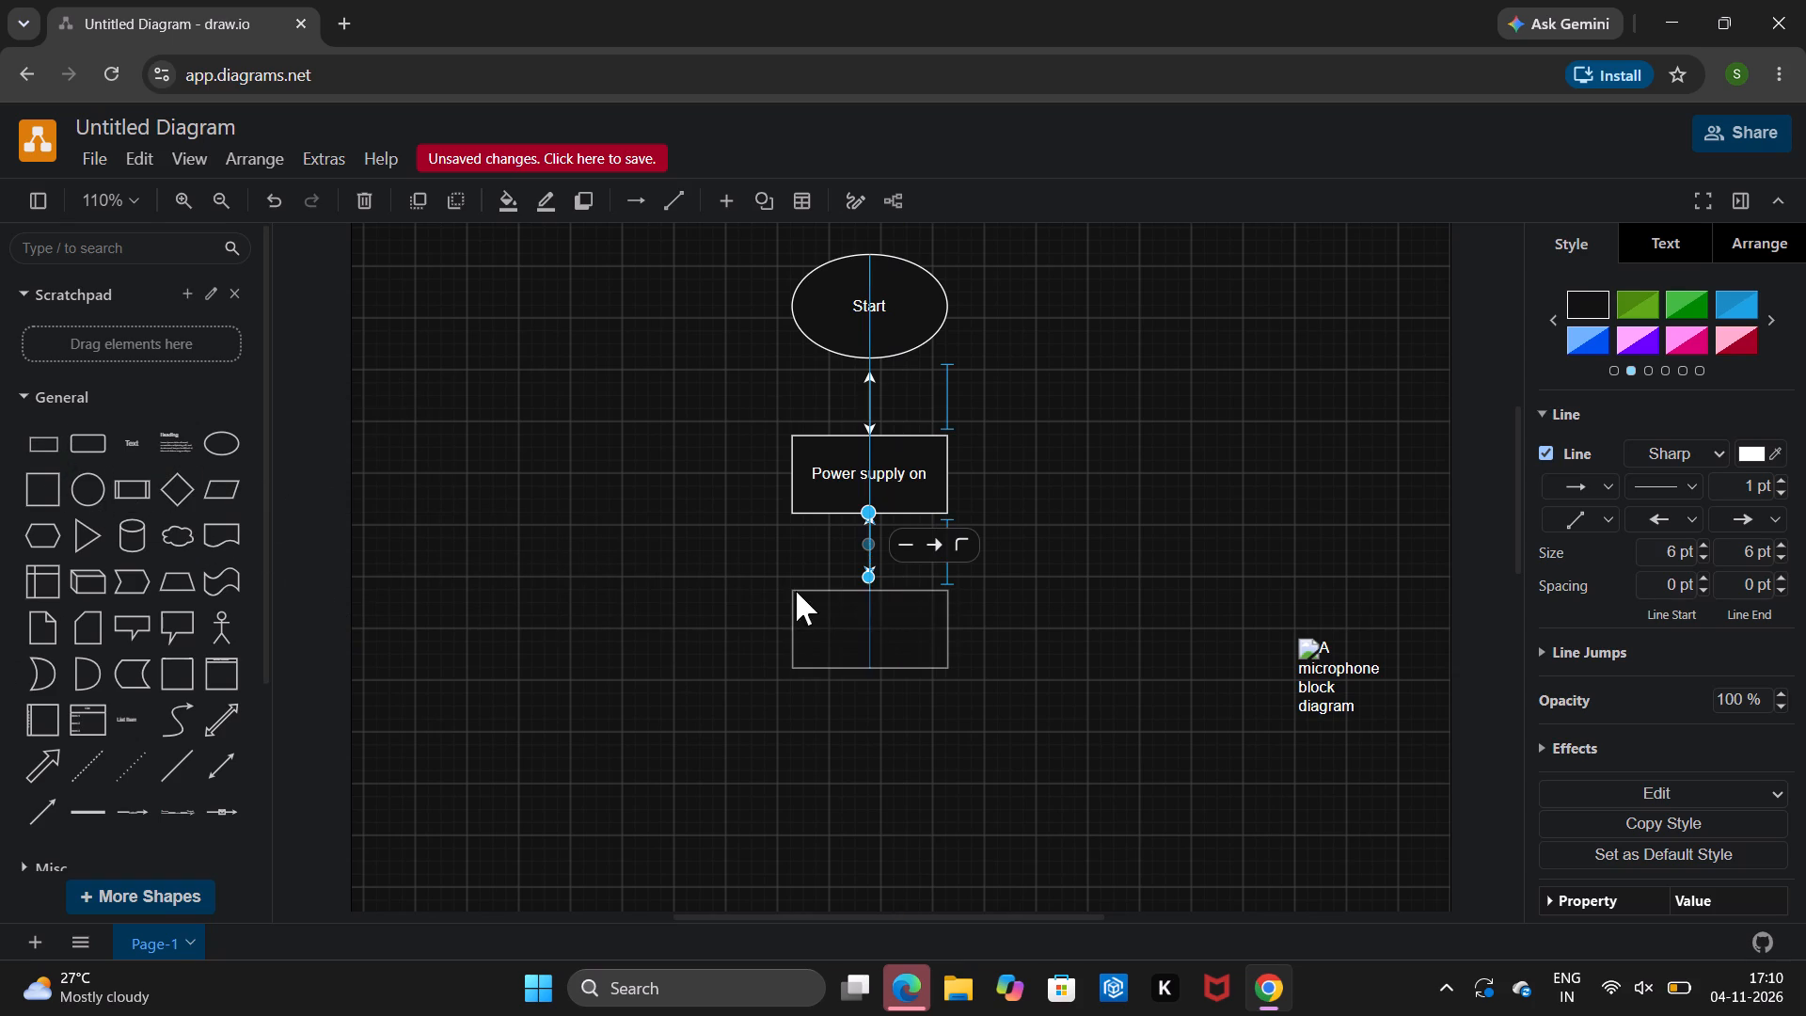
left_click_drag(796, 591, 789, 586)
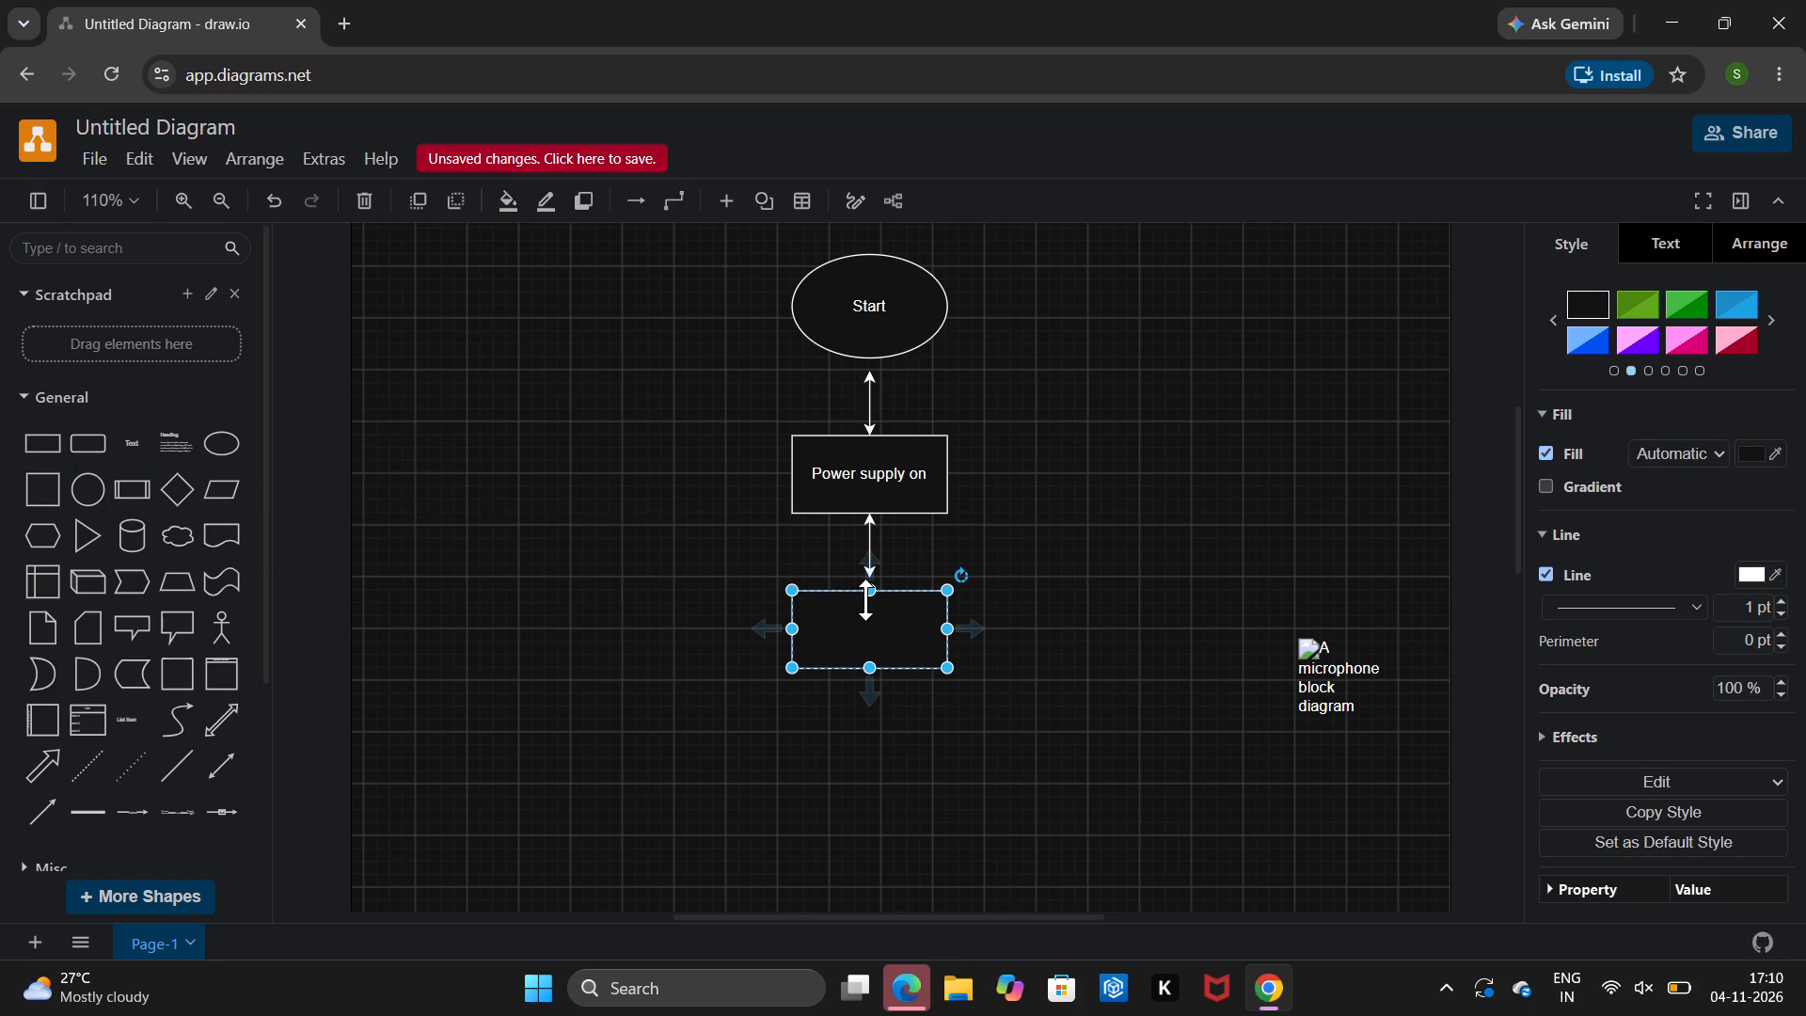
left_click_drag(865, 599, 863, 584)
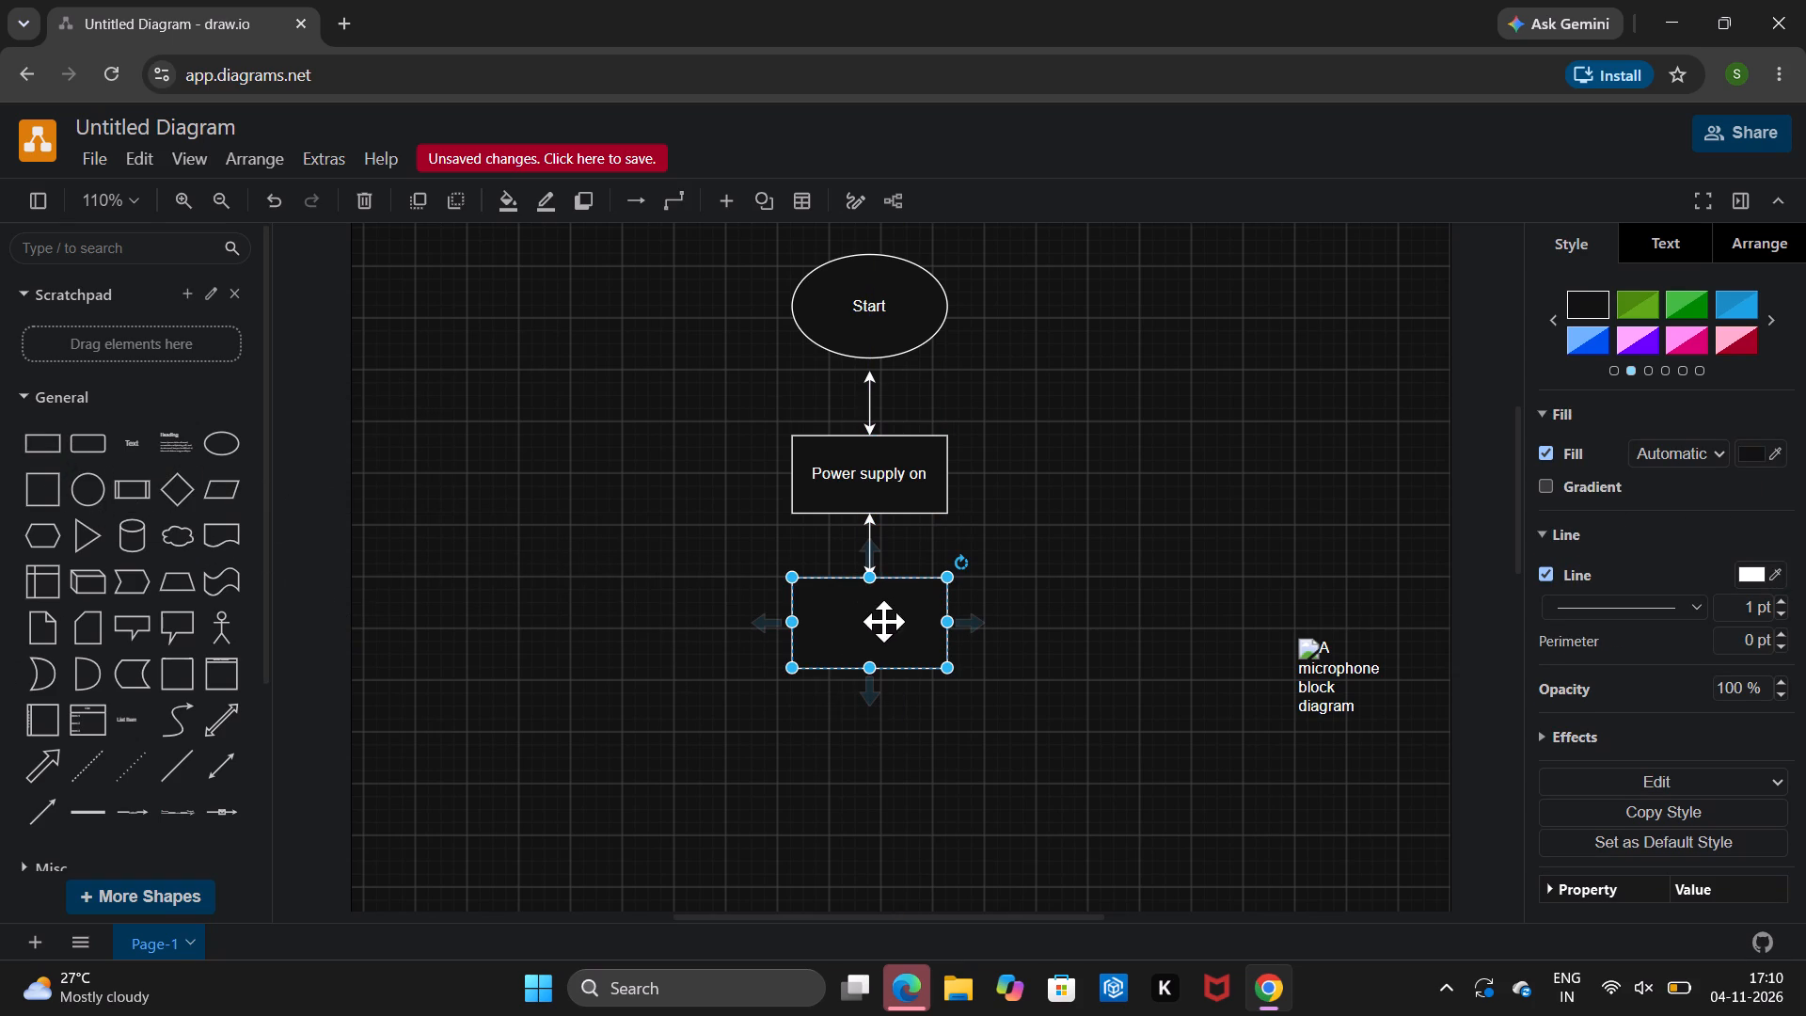
left_click(867, 664)
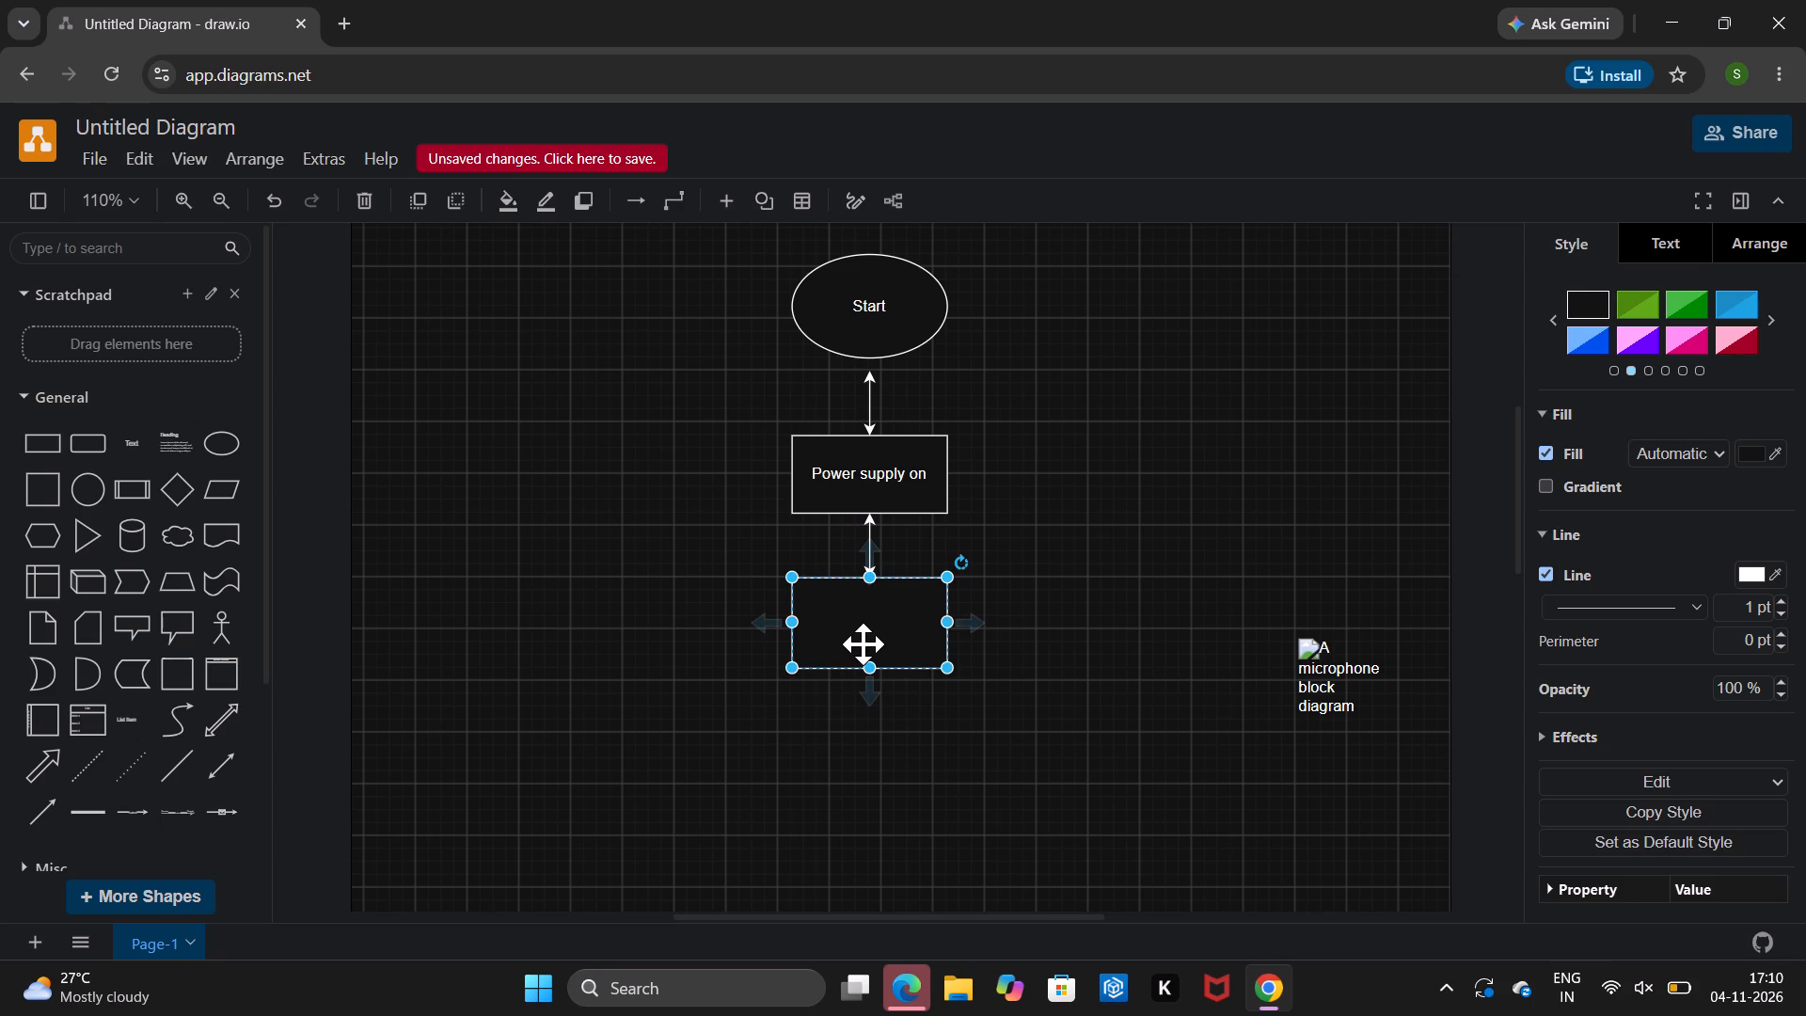
Label the empty rectangle below "Power supply on" as "LDR sensor detect lights".
left_click(851, 630)
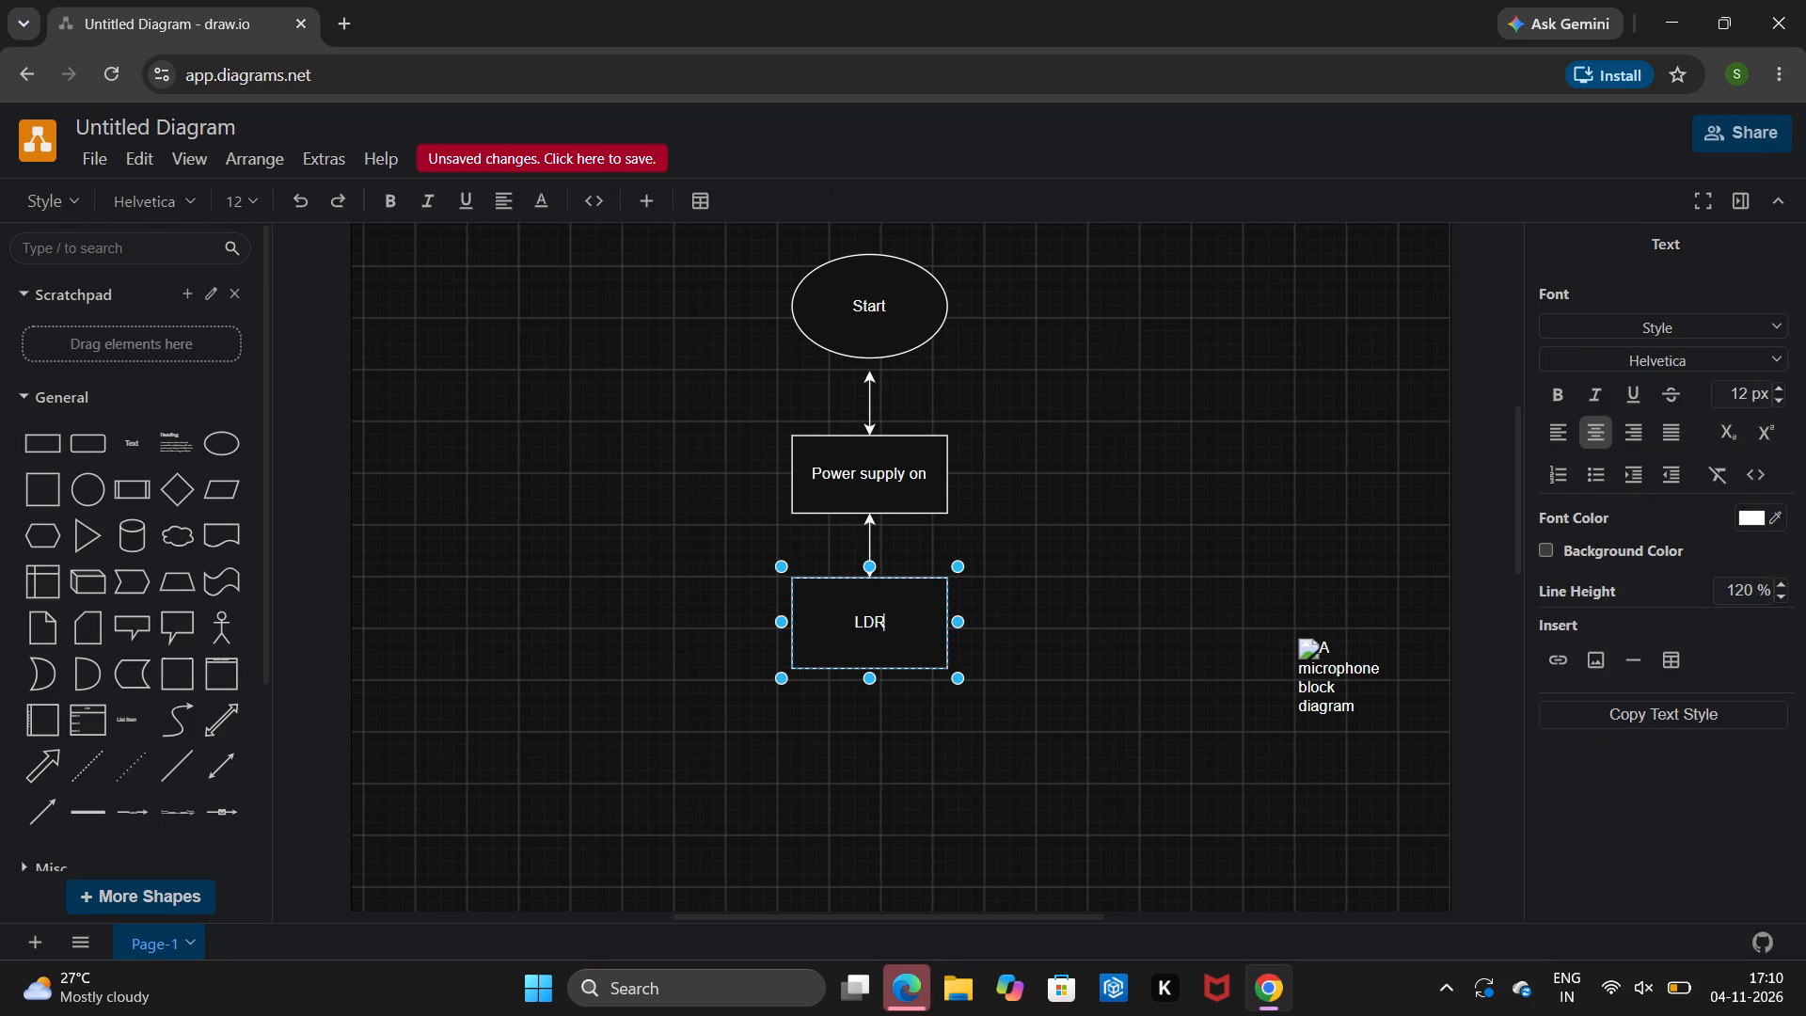
key("space")
type("se")
type("nsor")
key("space")
type("detect")
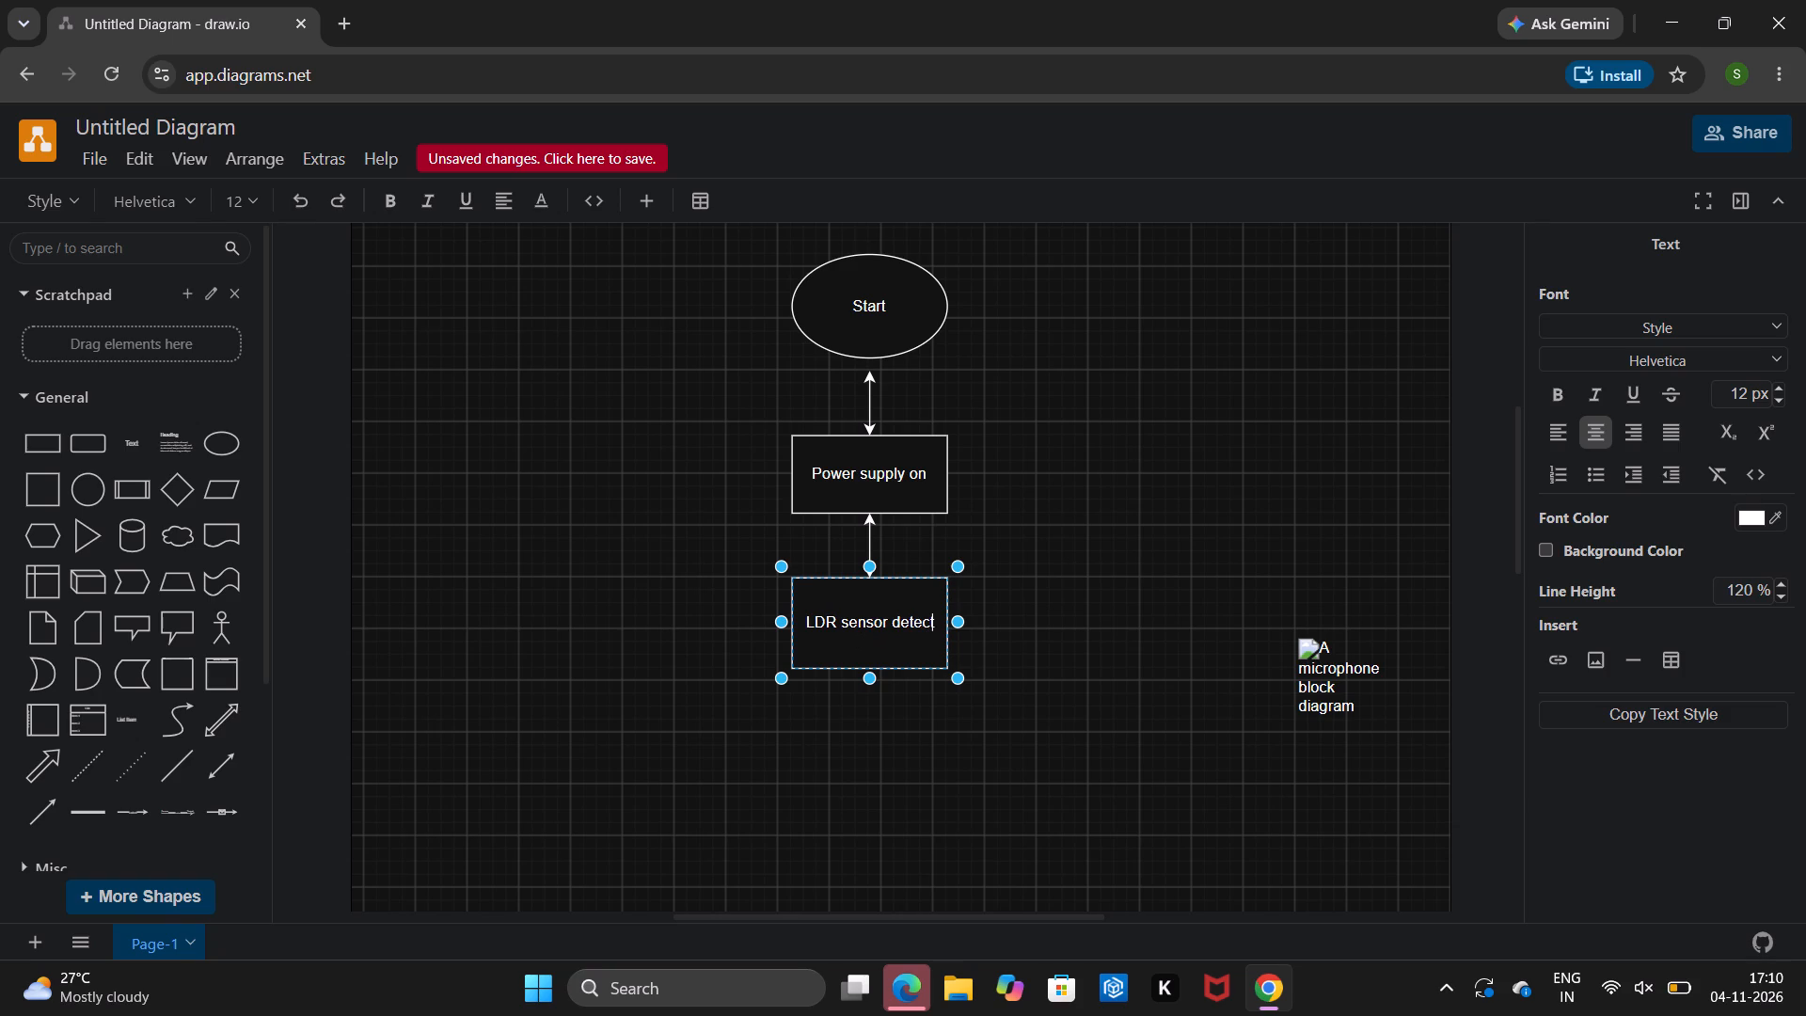
key("space")
type("light")
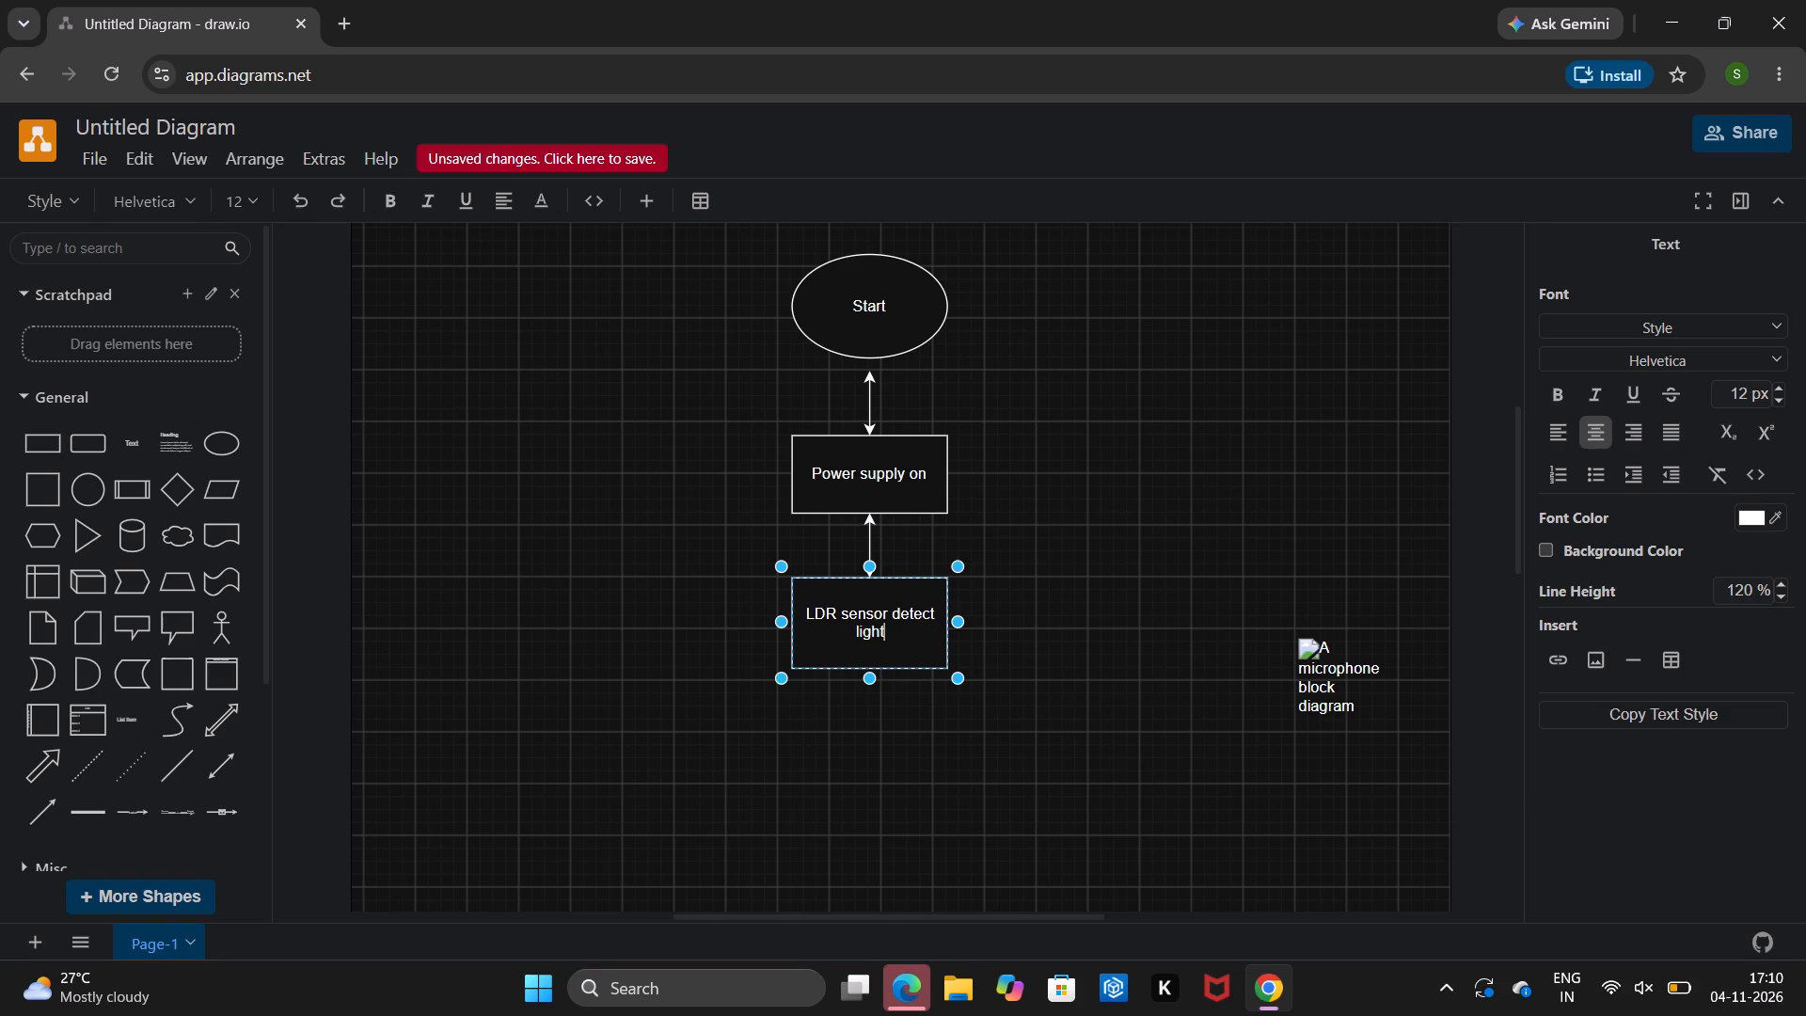
key("s")
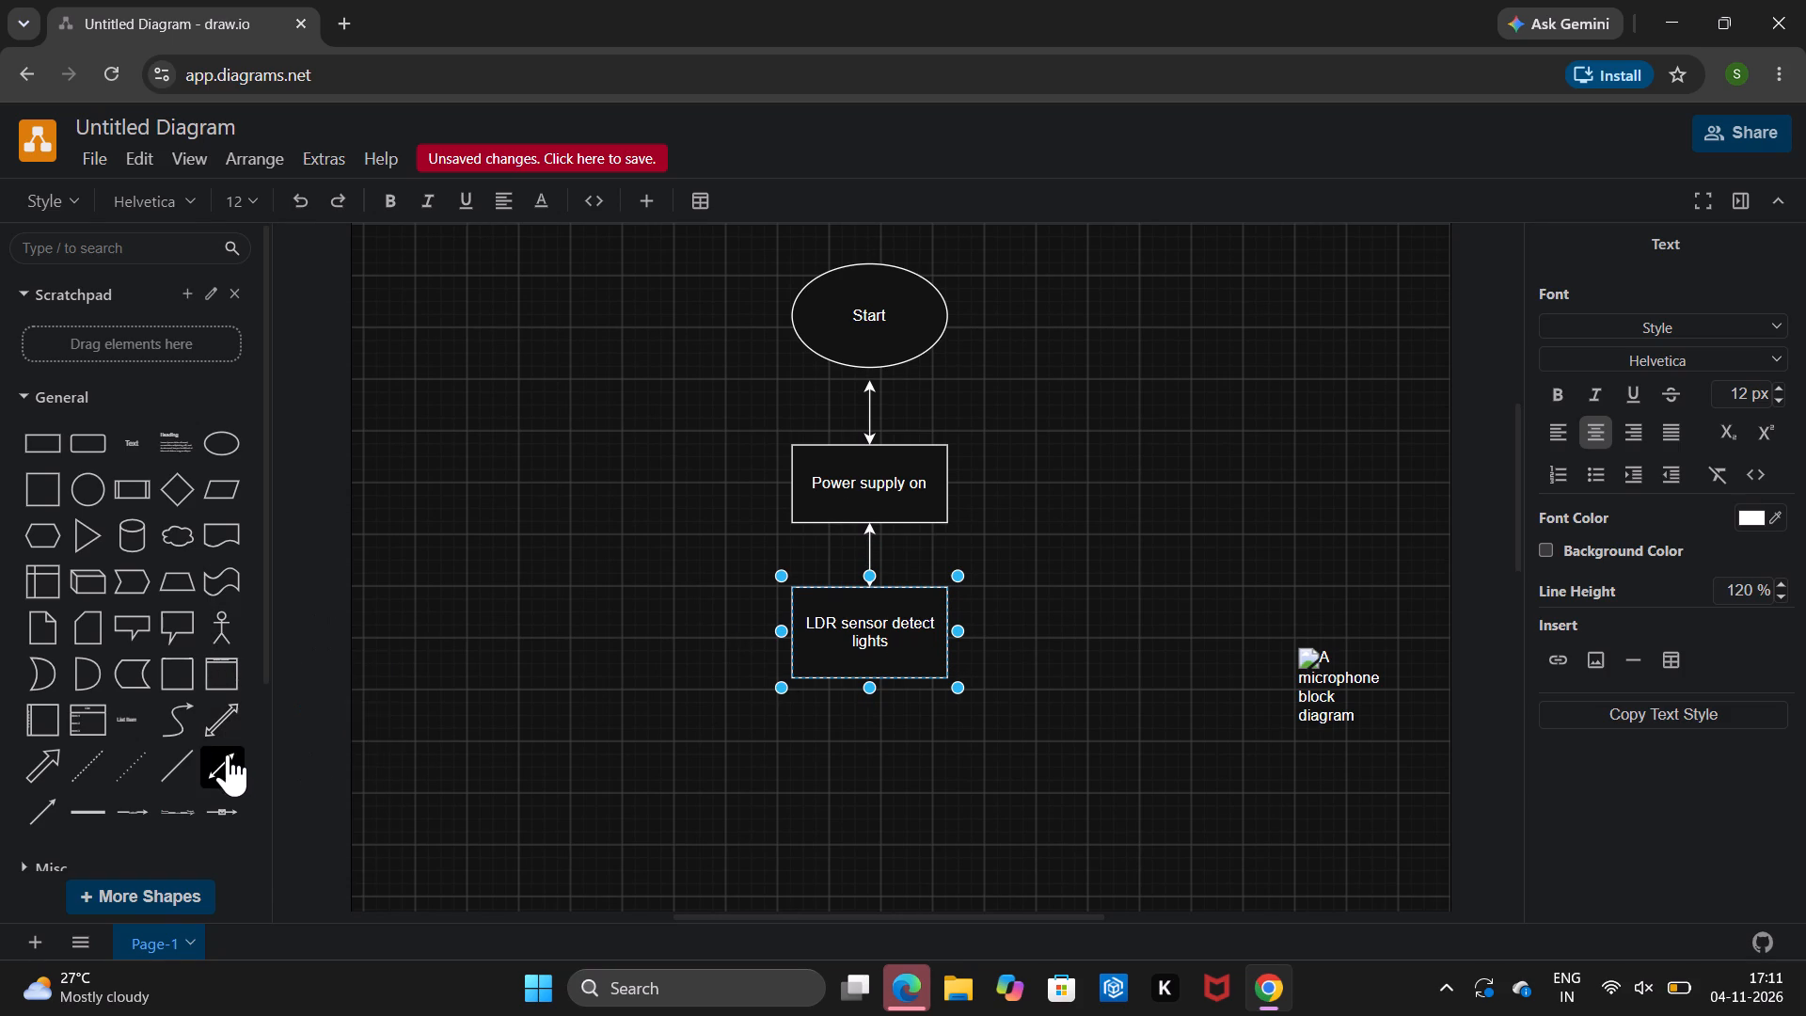
Add a bidirectional connector from the bottom edge of the "LDR sensor detect lights" rectangle and straighten it to run vertically downward.
left_click_drag(227, 763, 816, 687)
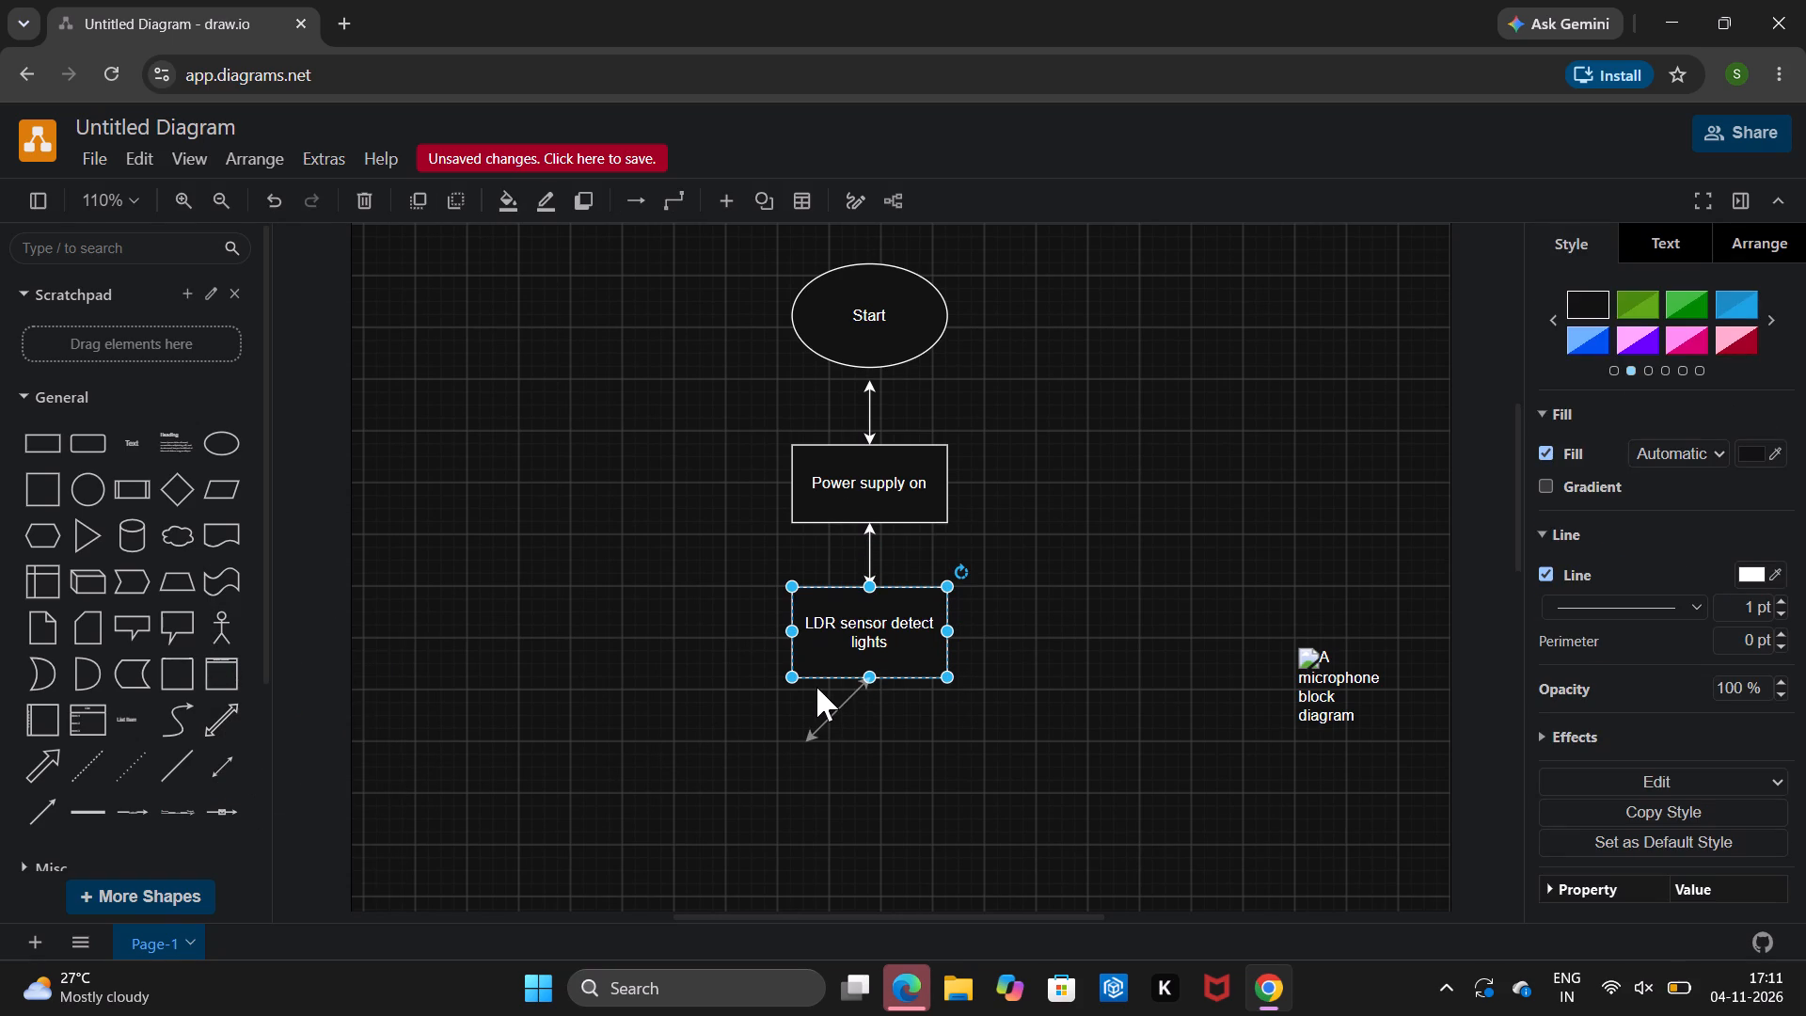
left_click_drag(816, 687, 816, 687)
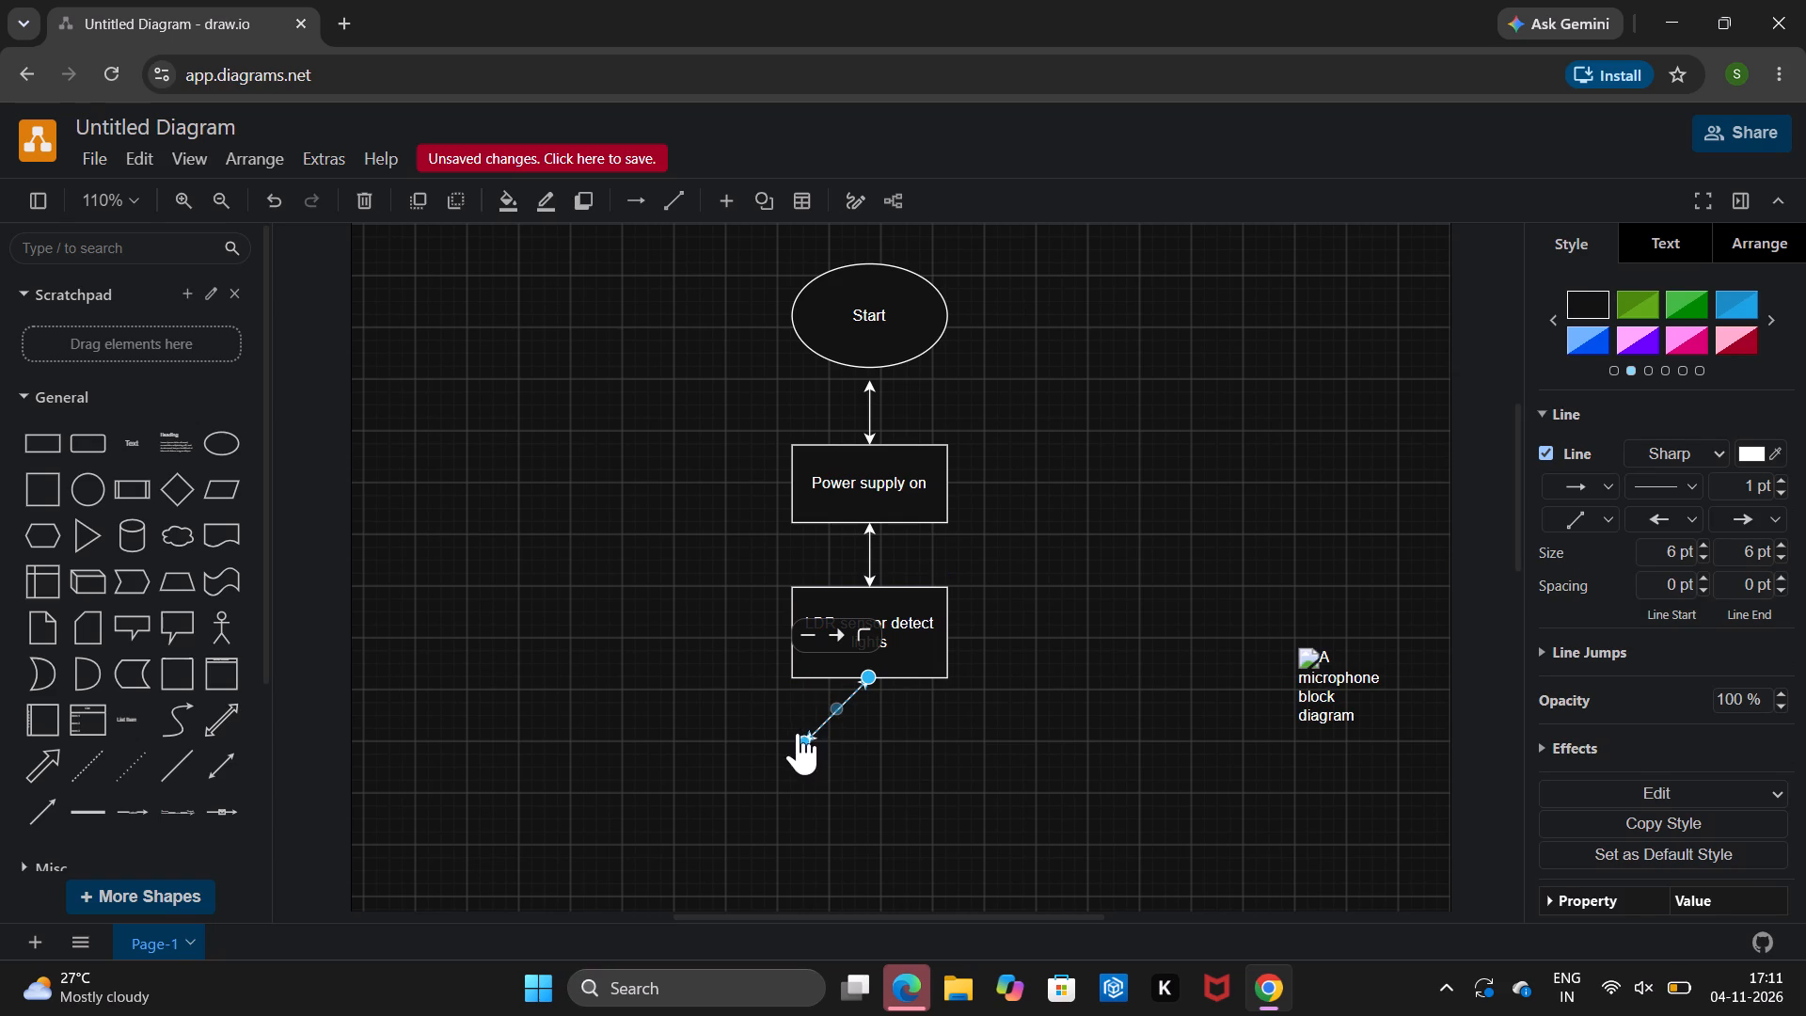
left_click_drag(800, 731, 836, 740)
left_click_drag(836, 740, 864, 744)
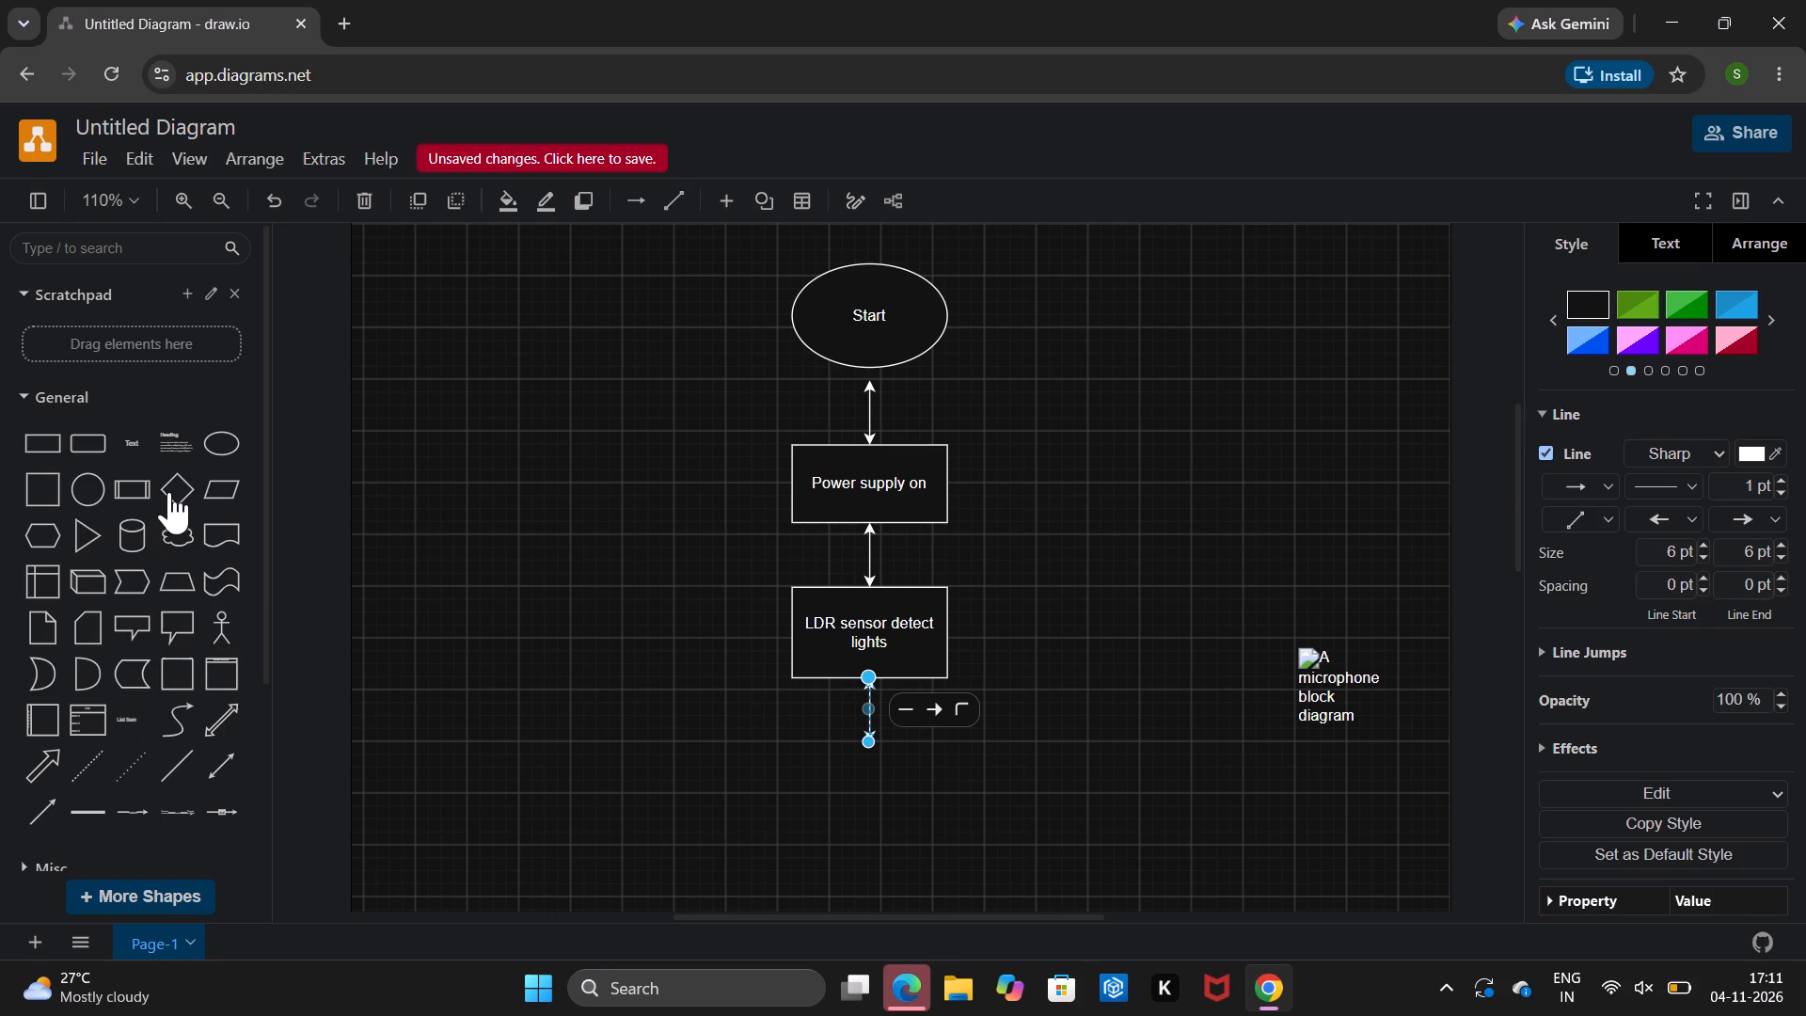
Place a diamond below the lowest connector, centred under "LDR sensor detect lights", with its top corner meeting the arrow tip.
left_click_drag(169, 491, 796, 738)
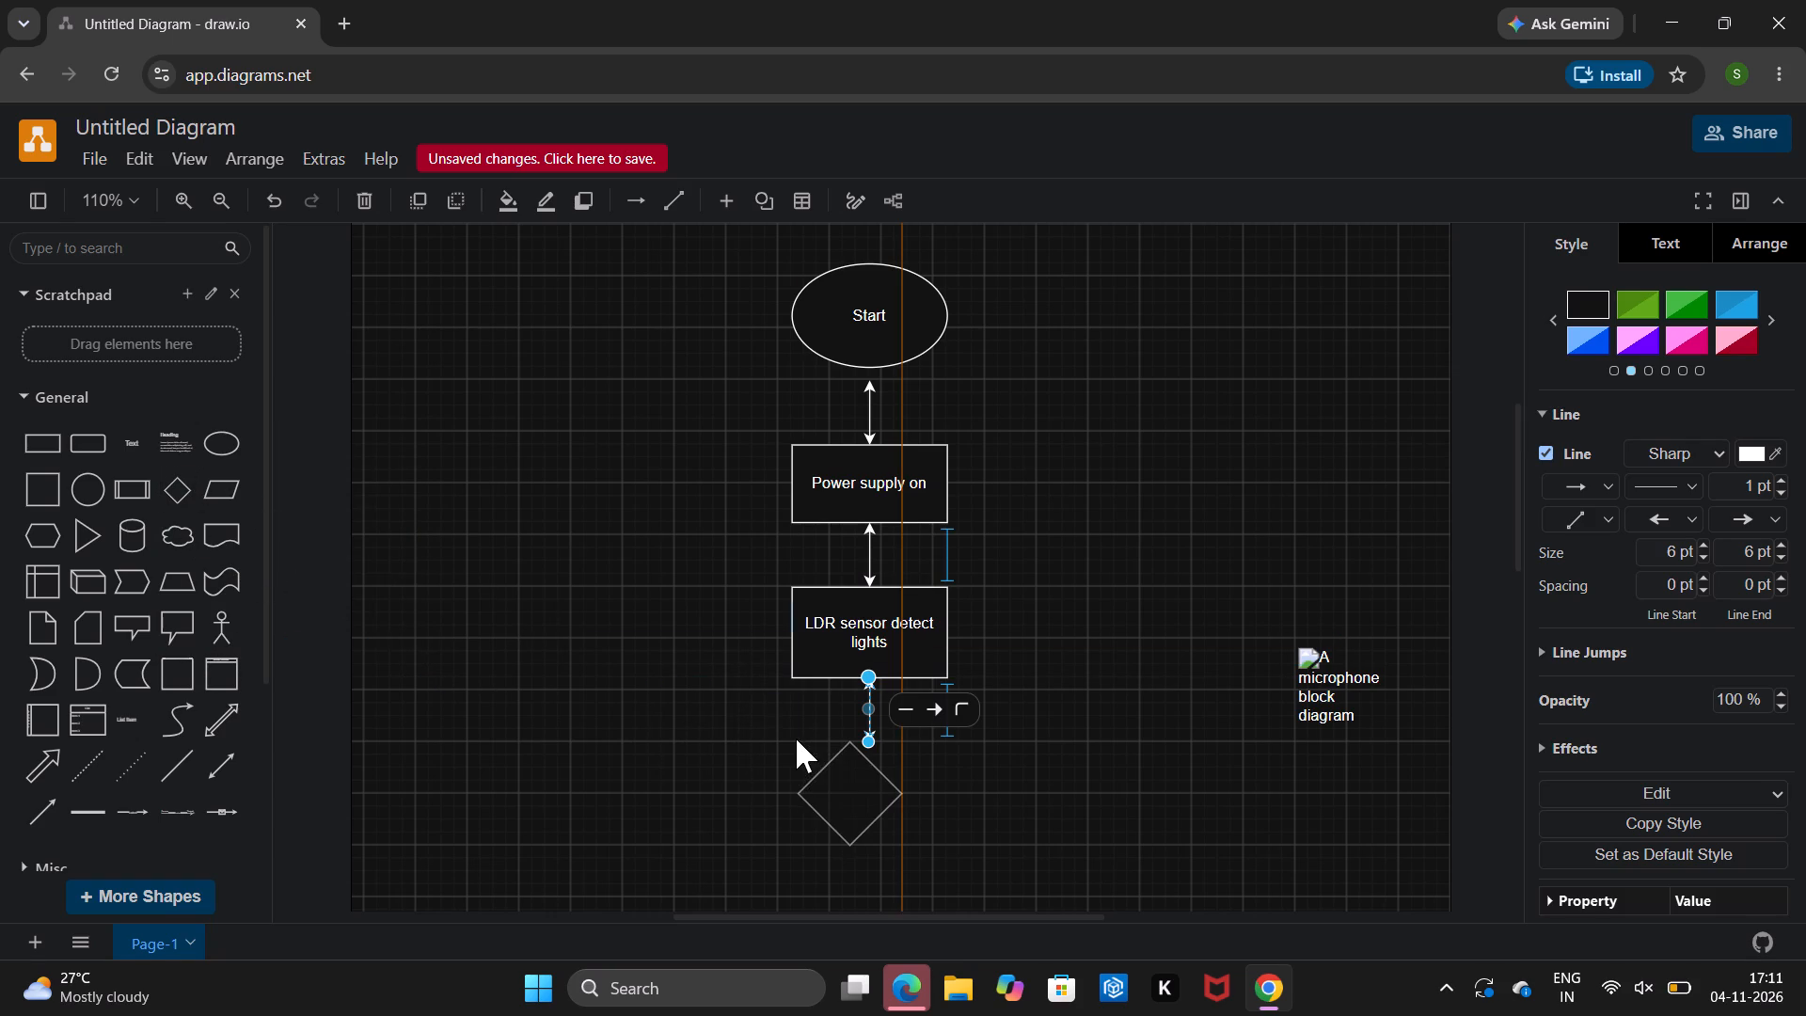
left_click_drag(796, 738, 815, 747)
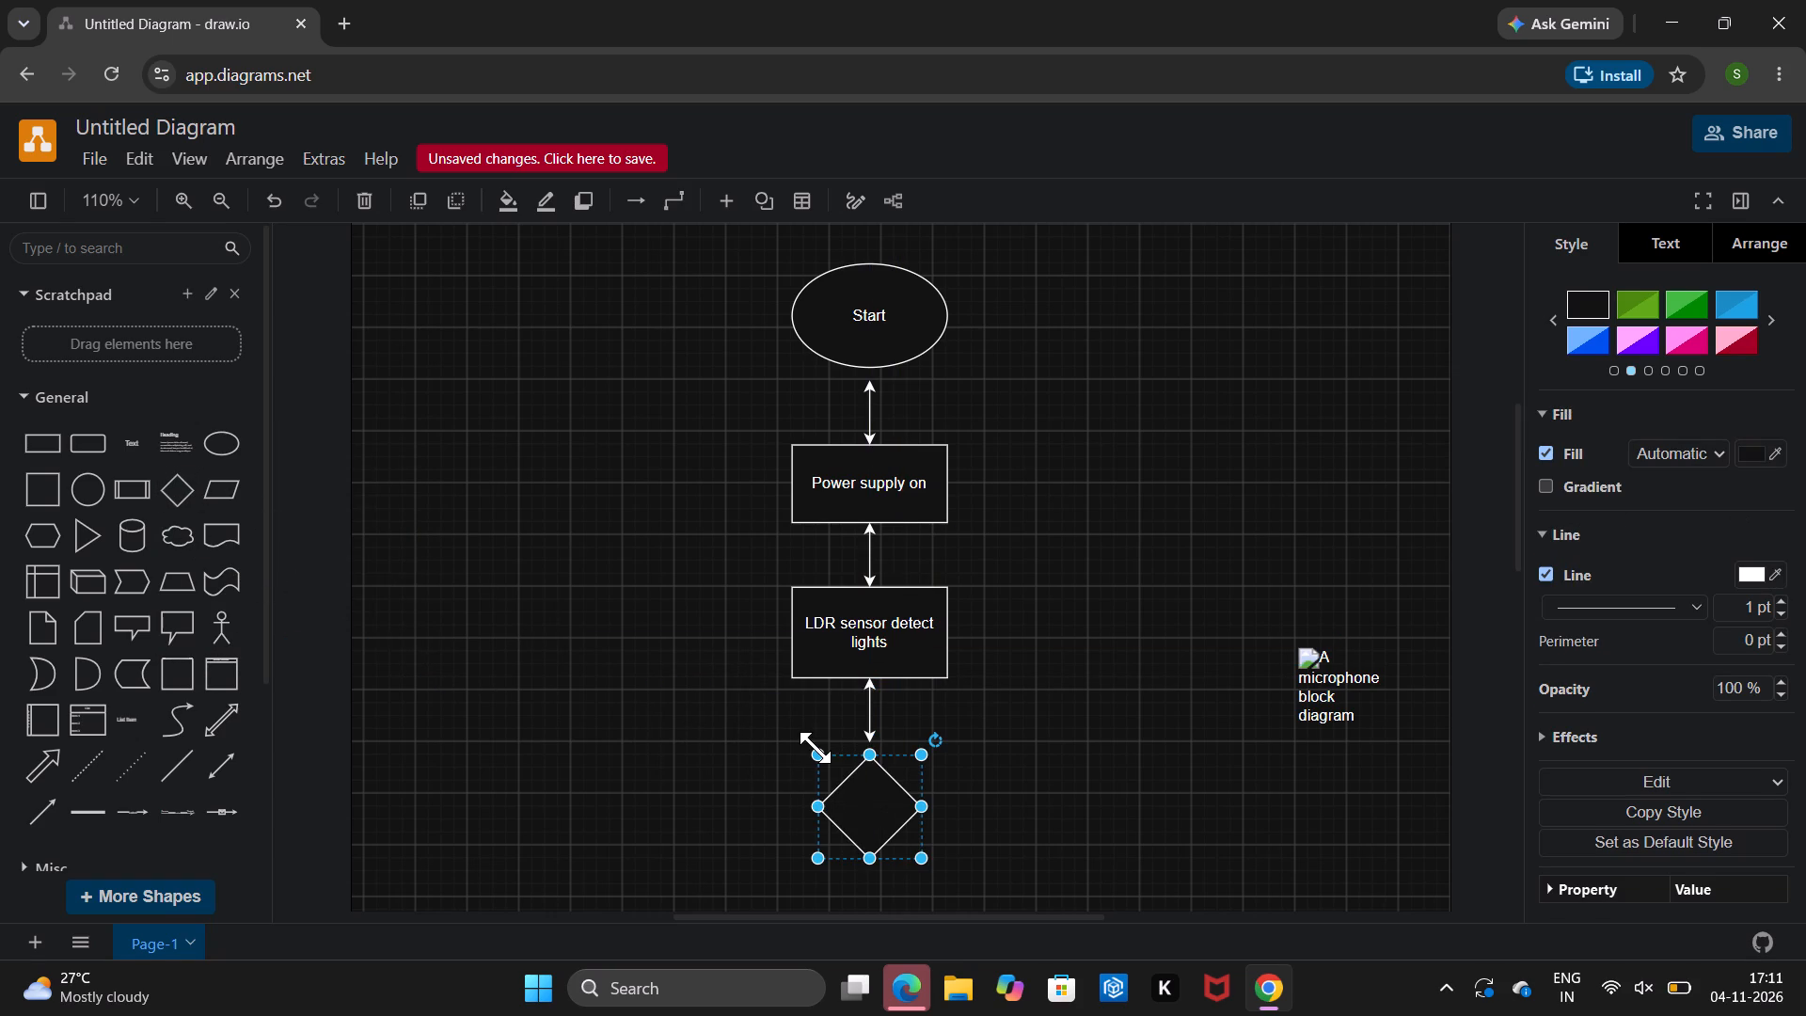
left_click_drag(871, 781, 871, 772)
Label the diamond "is it dark", all in lowercase.
left_click(859, 799)
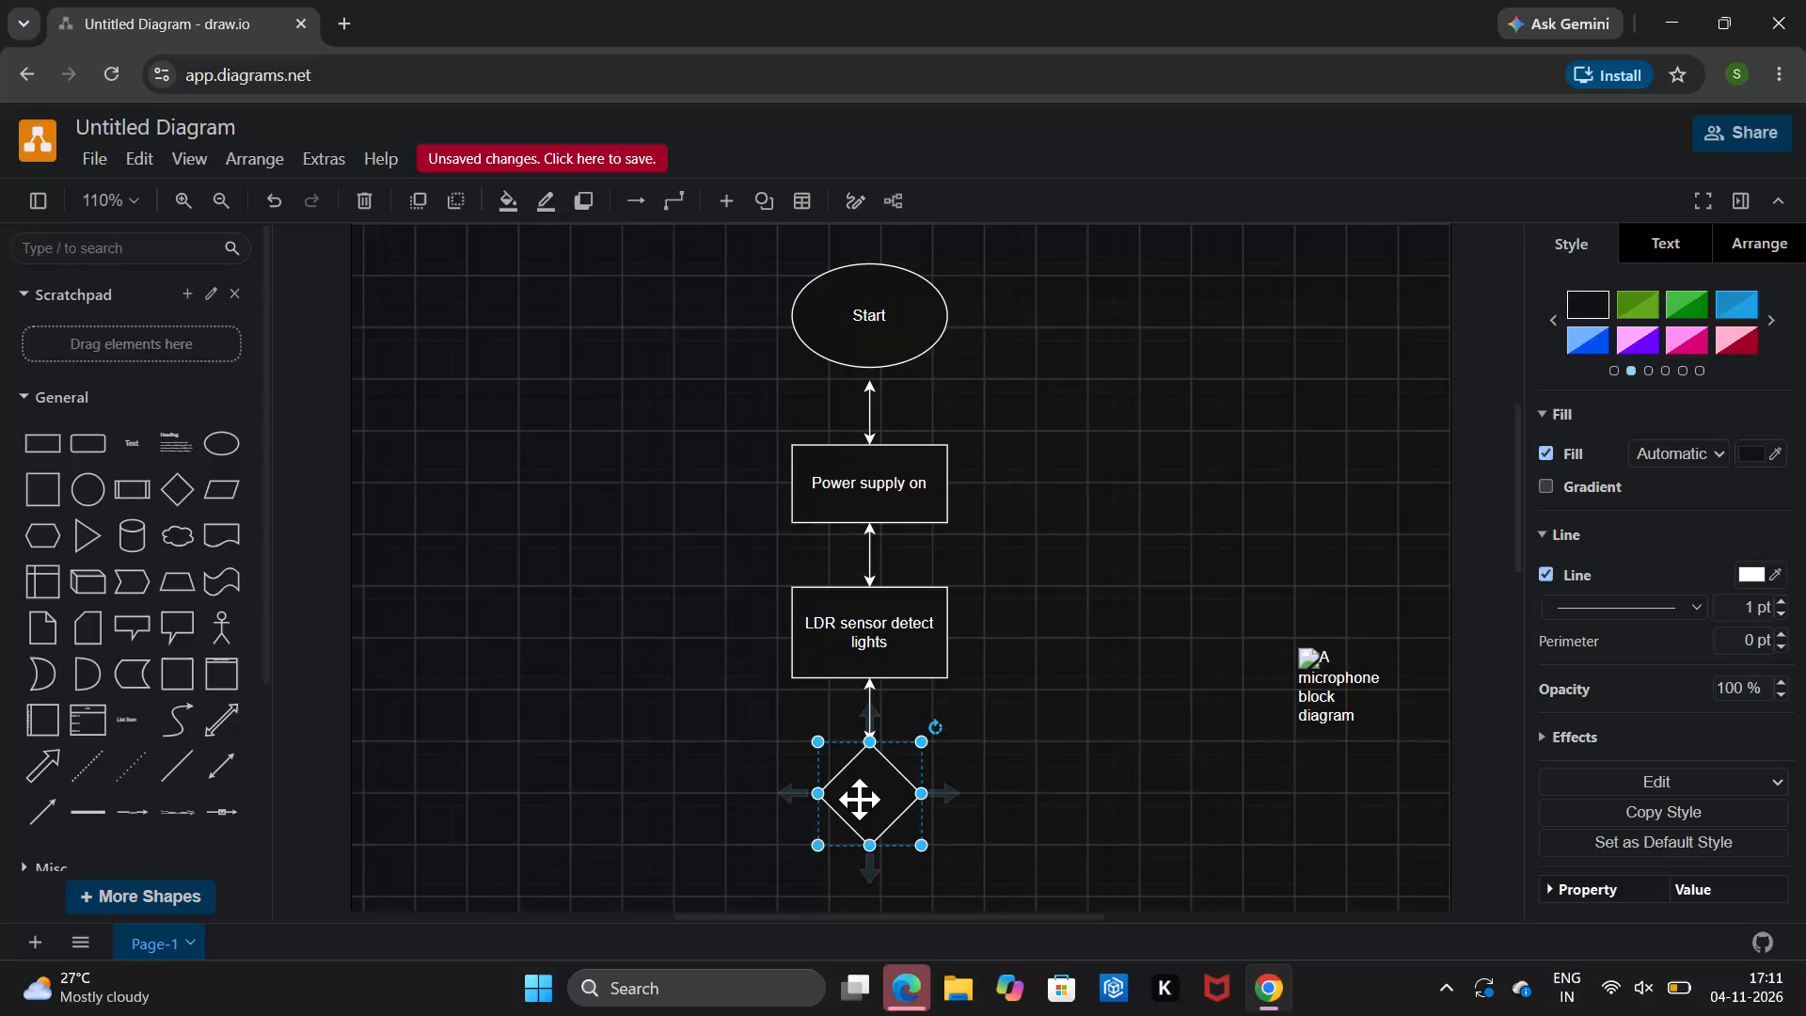
key("space")
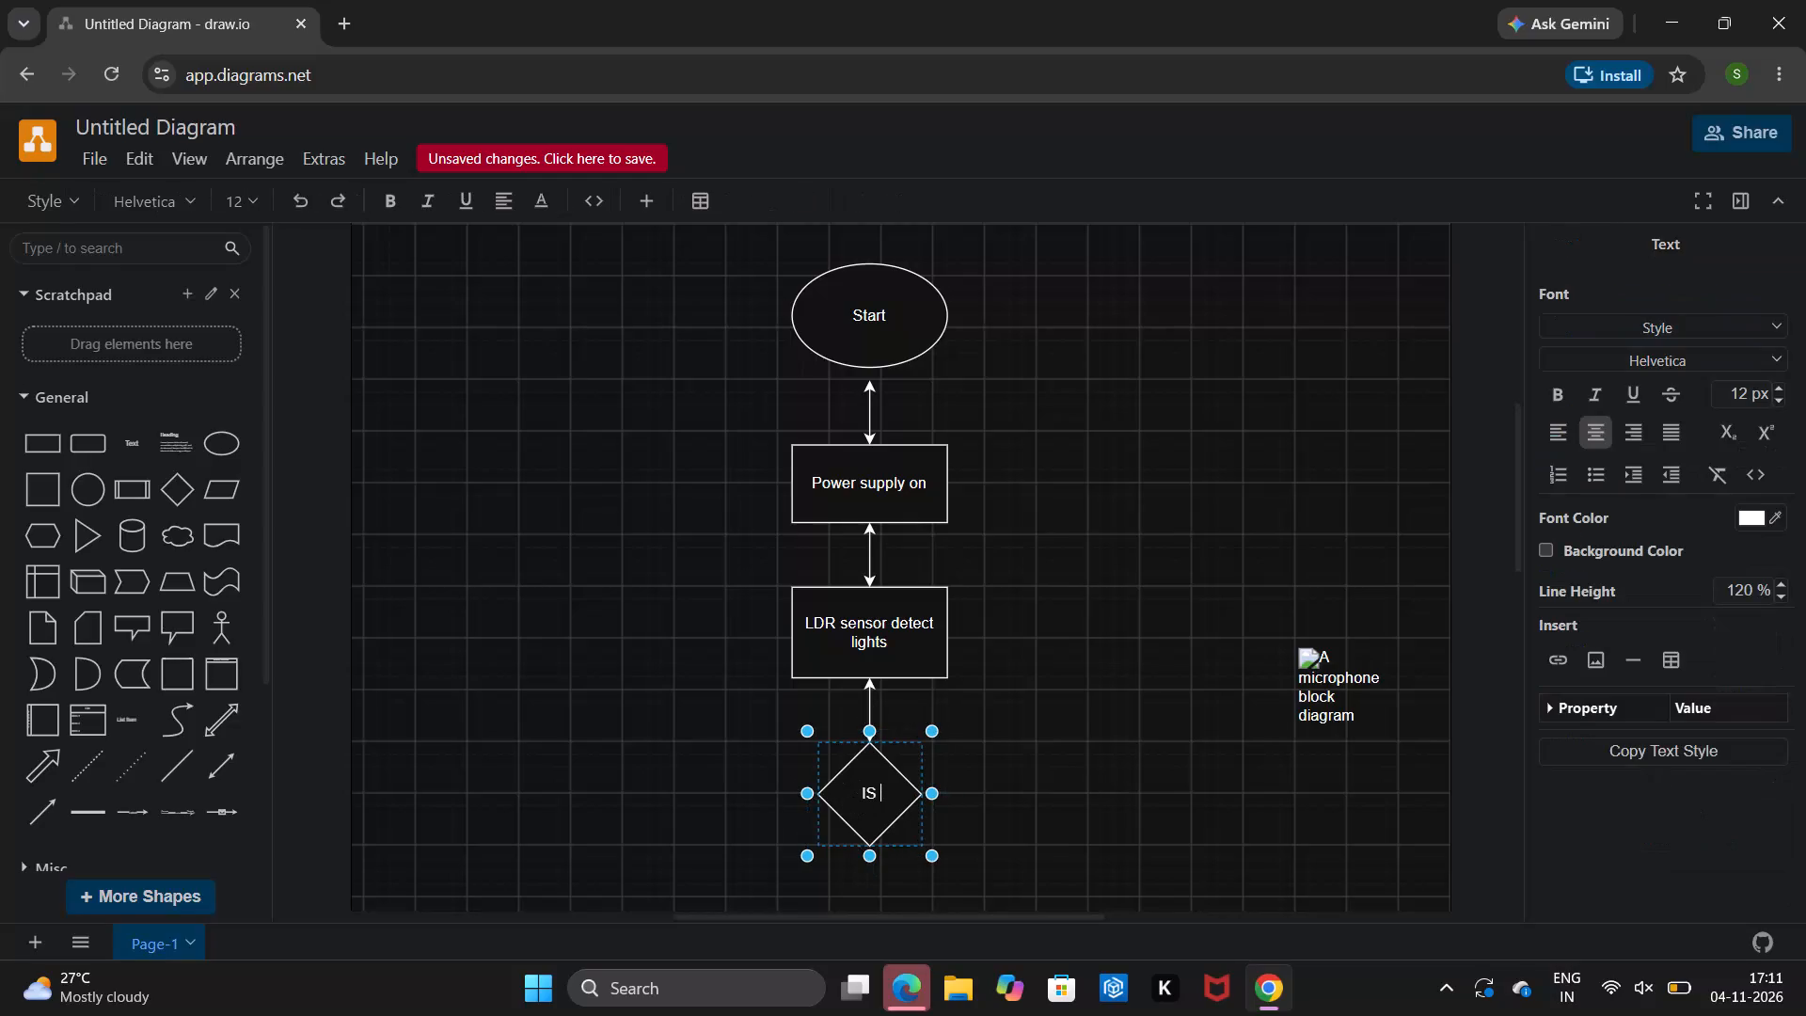
type("it")
key("space")
type("dark")
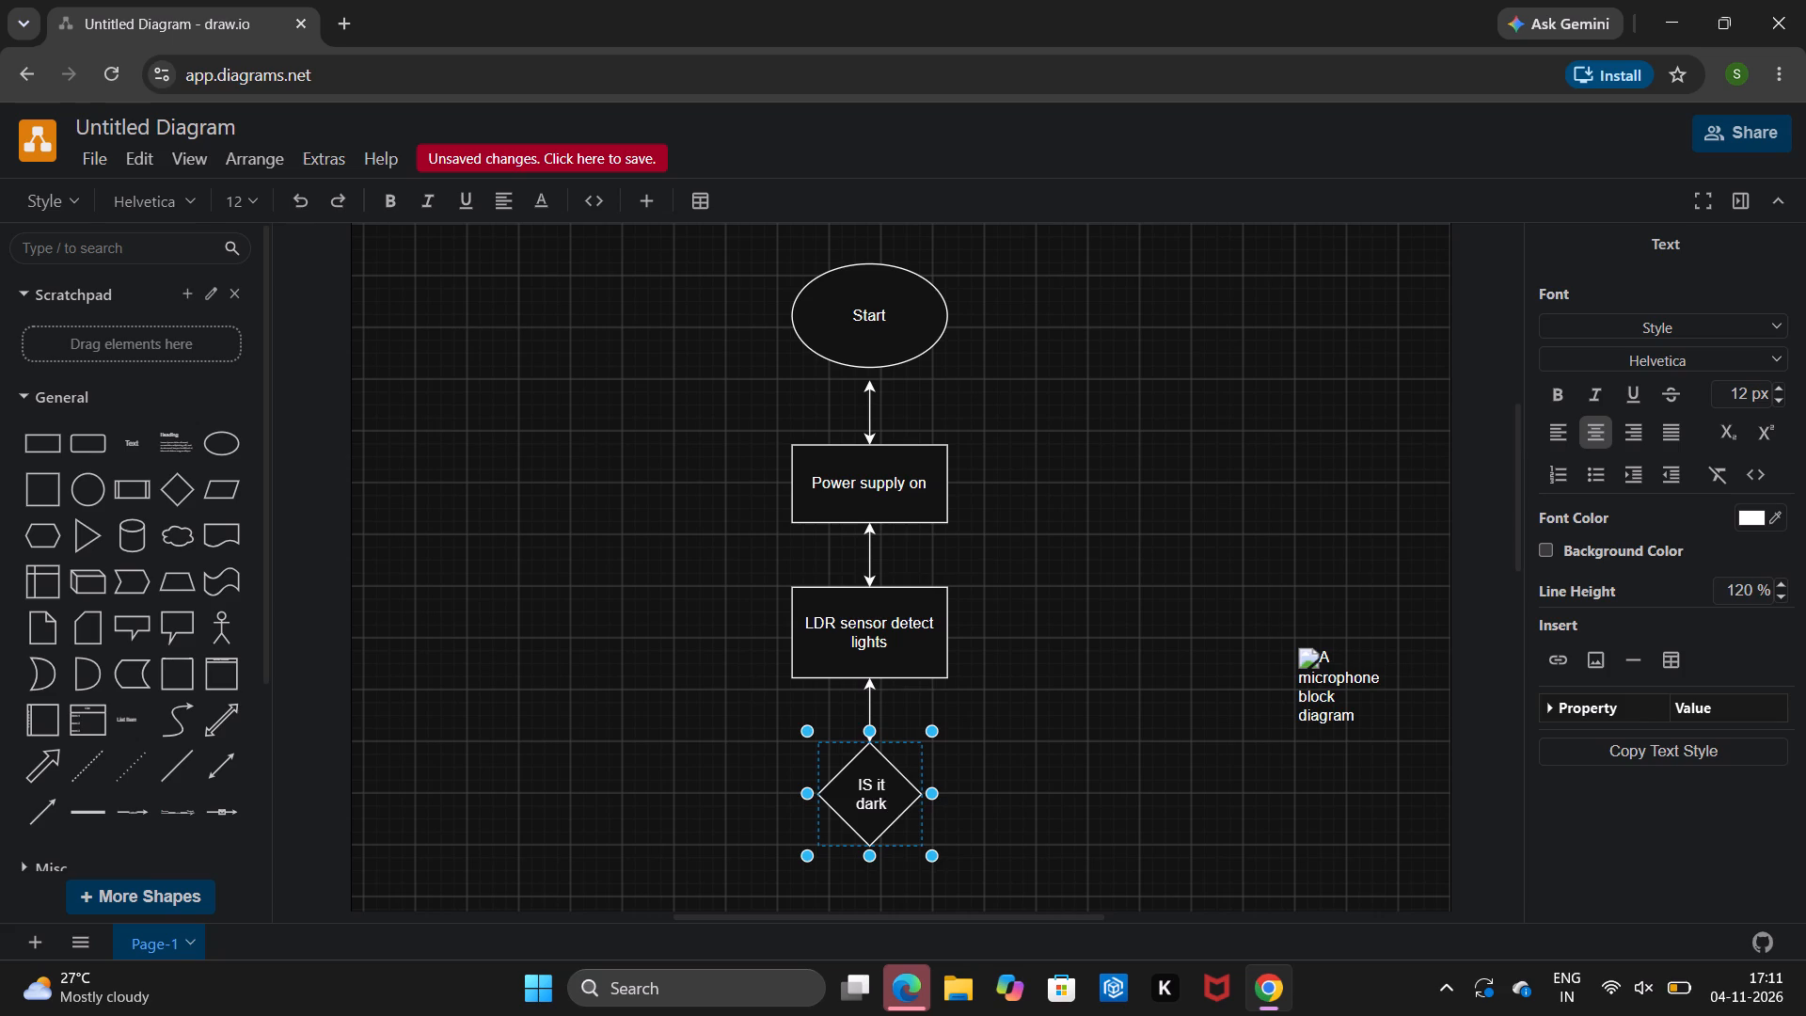
left_click(866, 784)
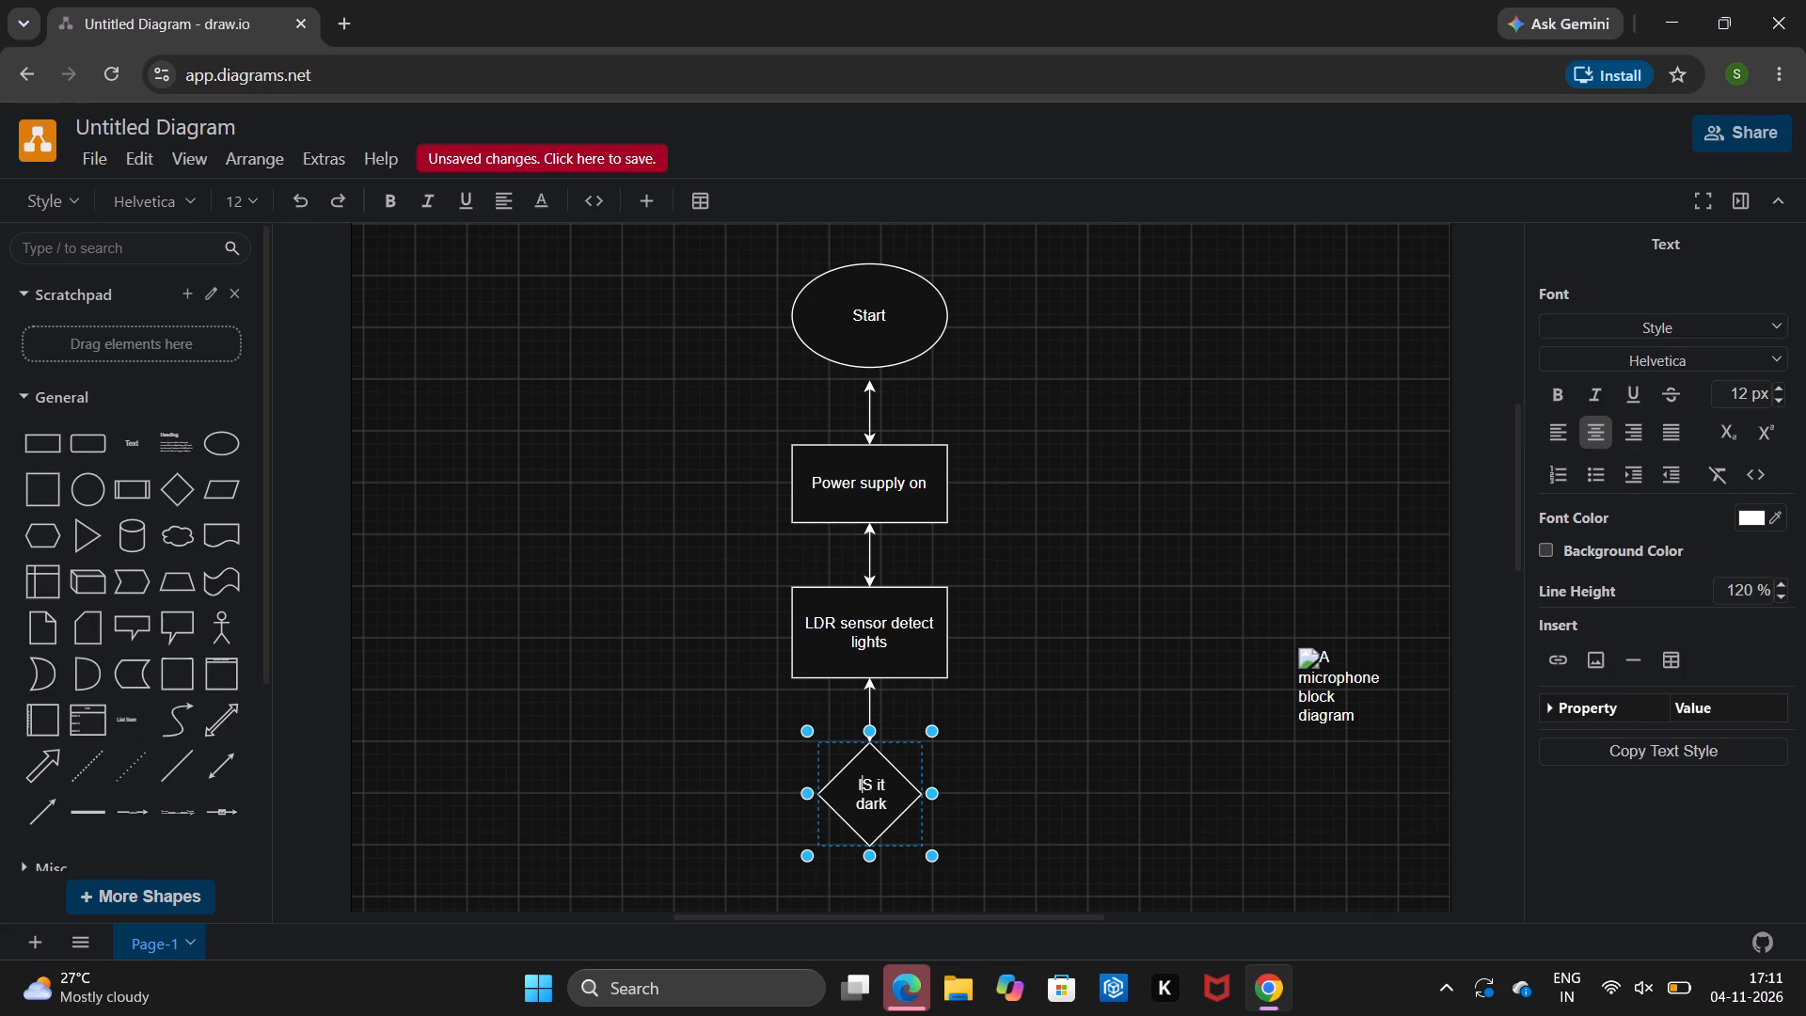
left_click(867, 787)
key("BackSpace")
key("Right")
key("BackSpace")
type("is")
double_click(812, 800)
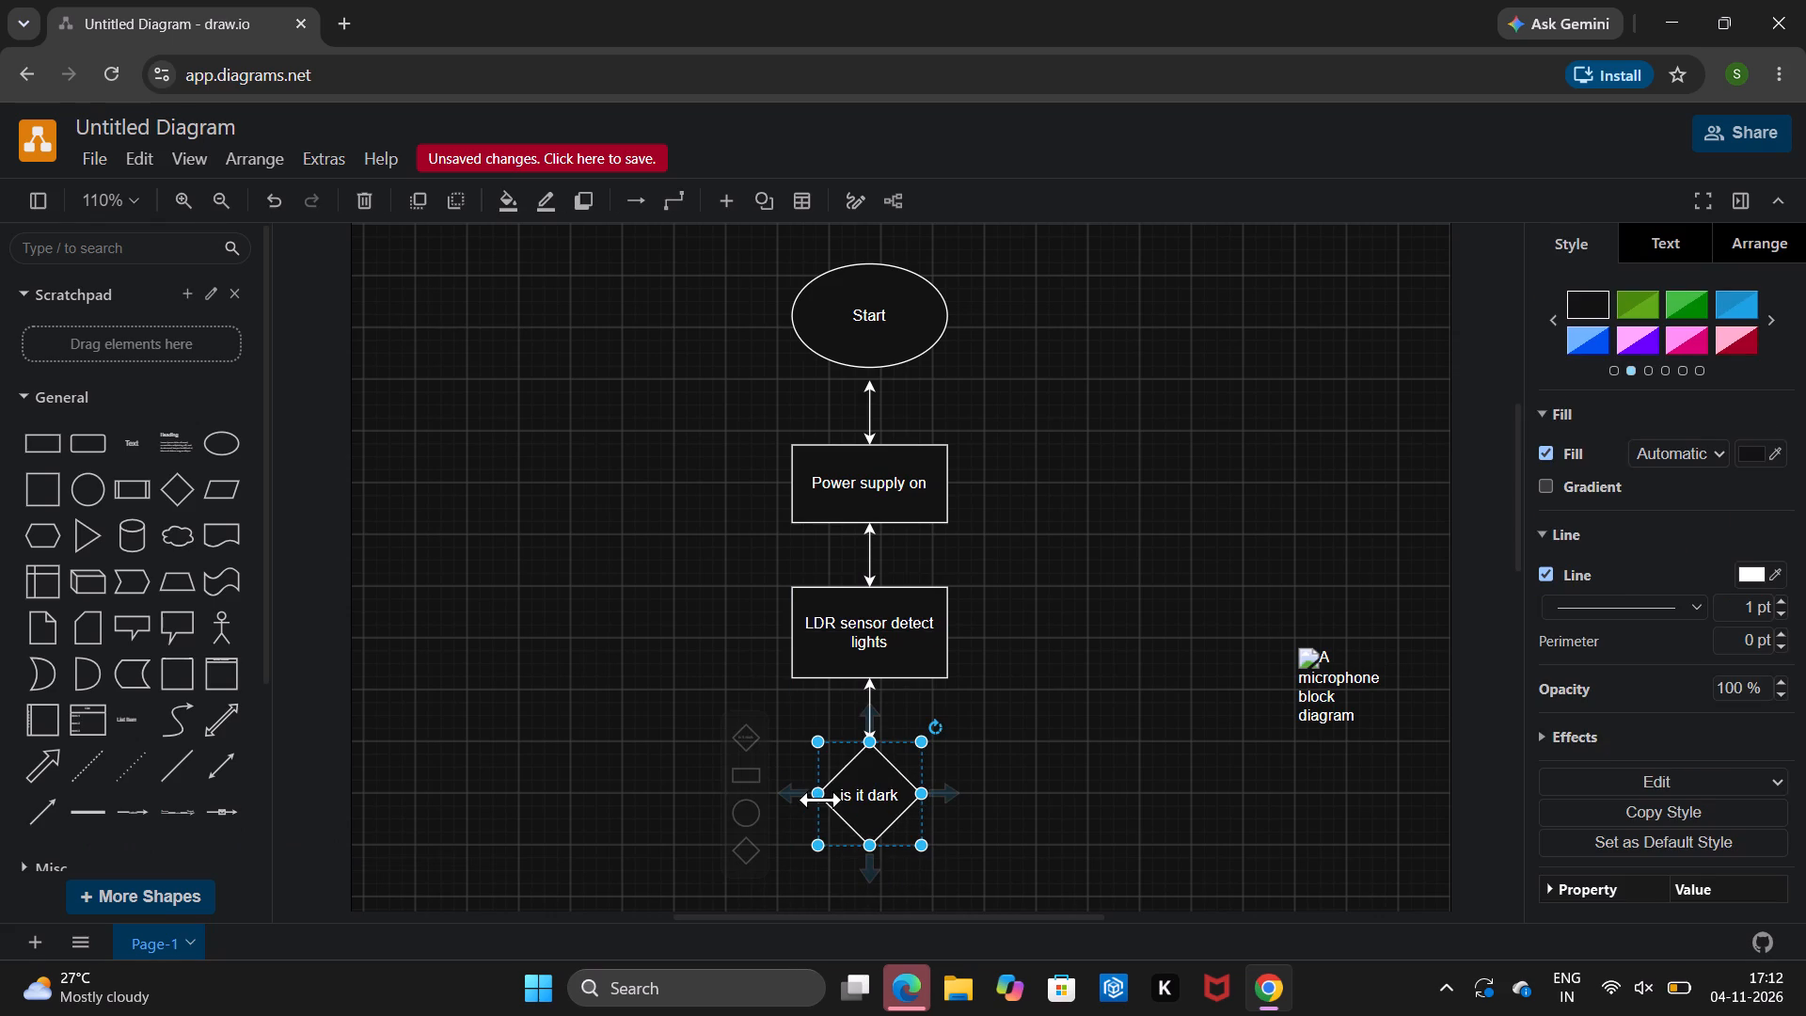
left_click(796, 791)
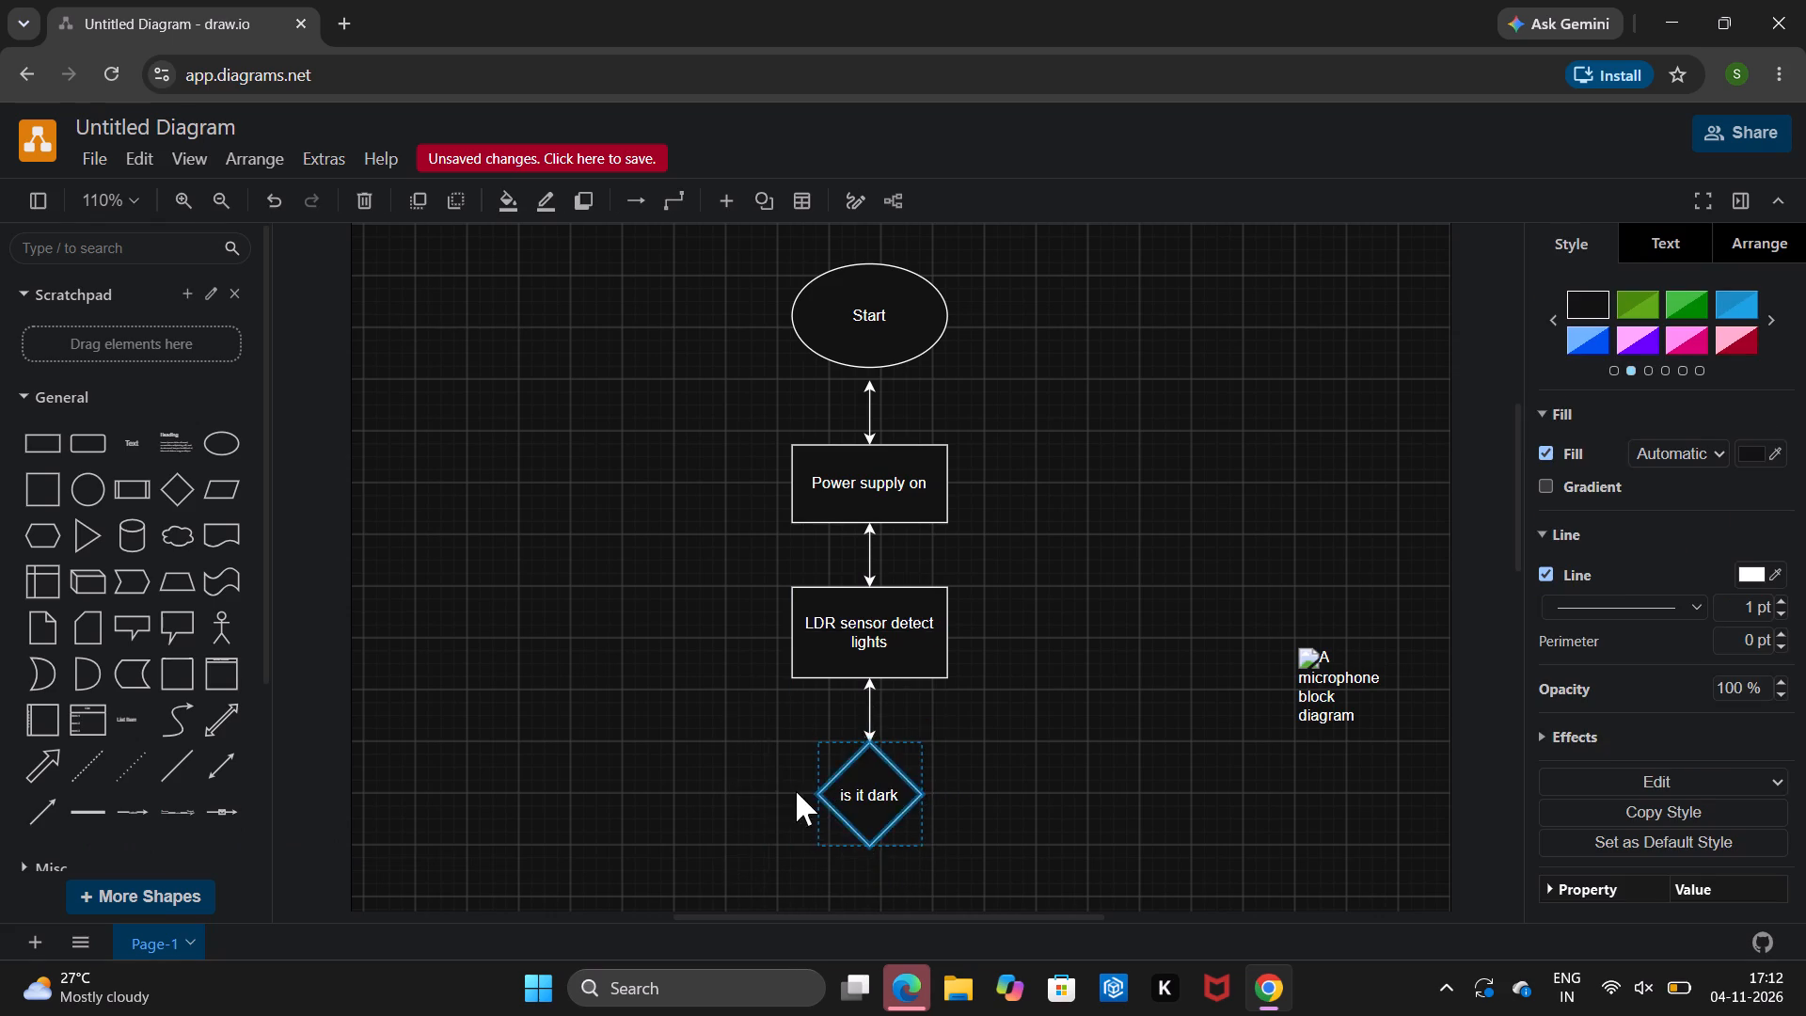
left_click(1126, 889)
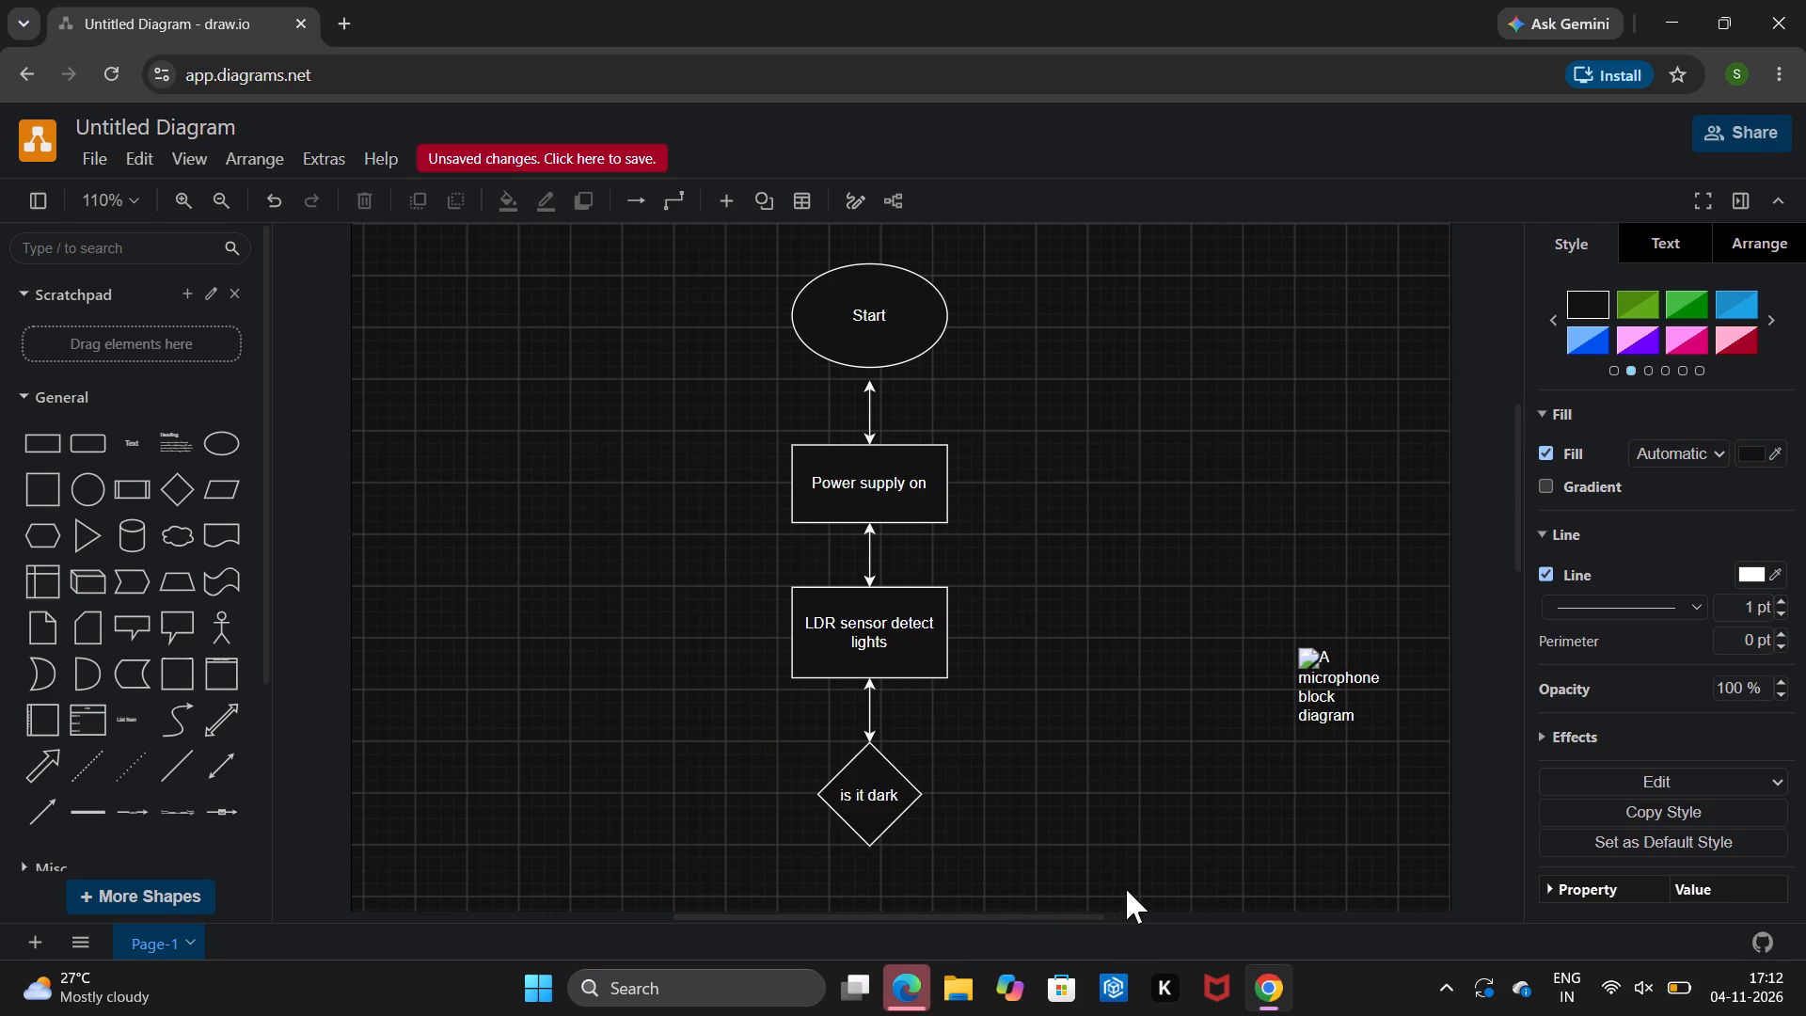
Add a connected rectangle from the diamond's left corner and move it down-left so the connector bends down into its top edge.
left_click(819, 798)
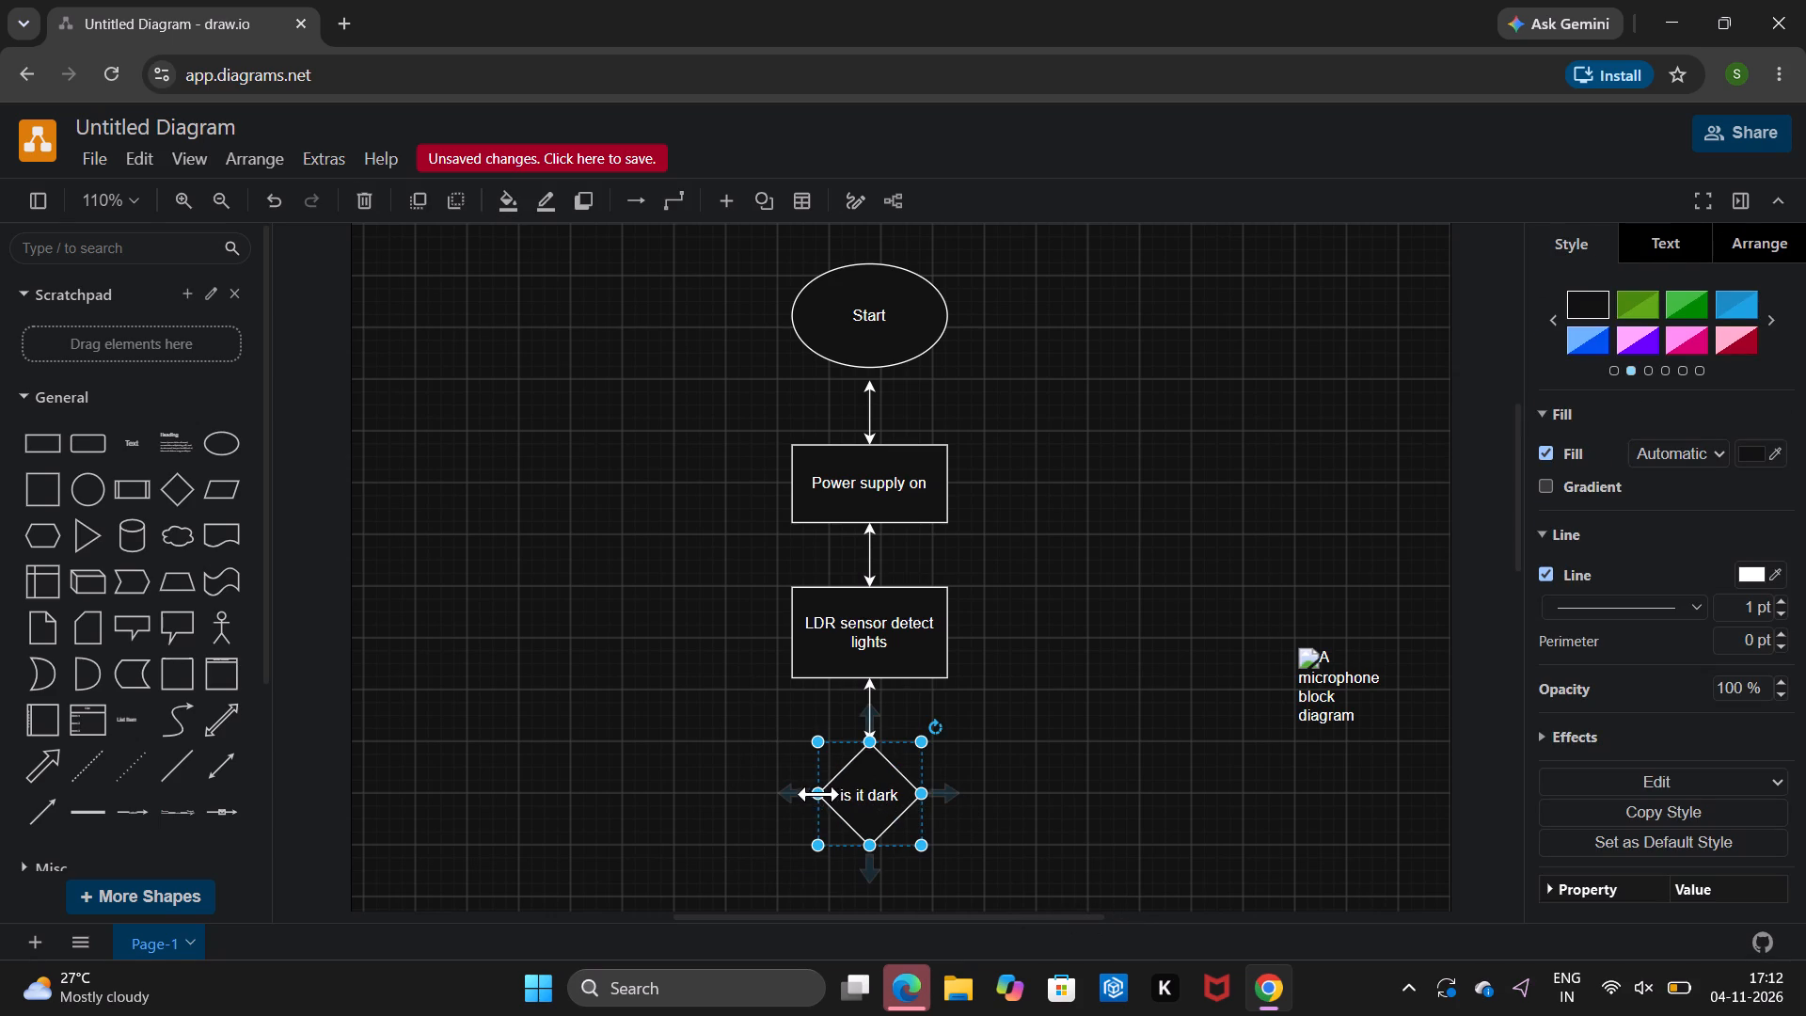
left_click(815, 795)
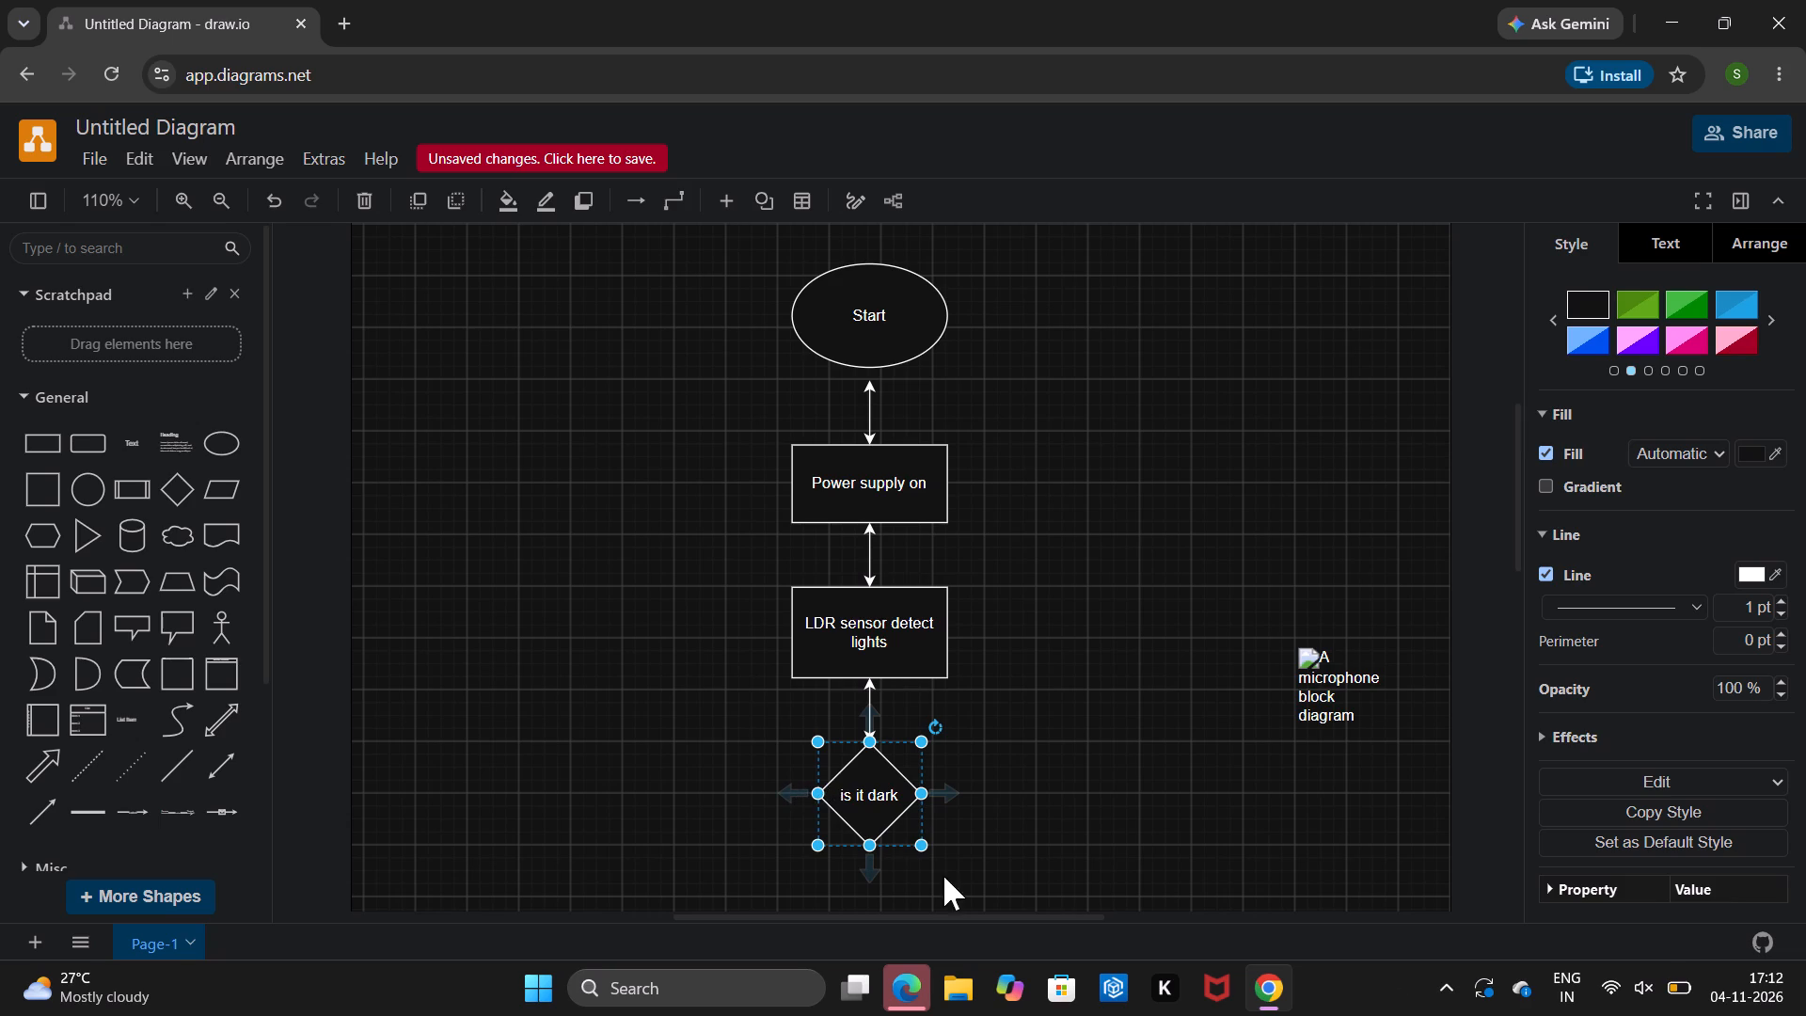
left_click(807, 797)
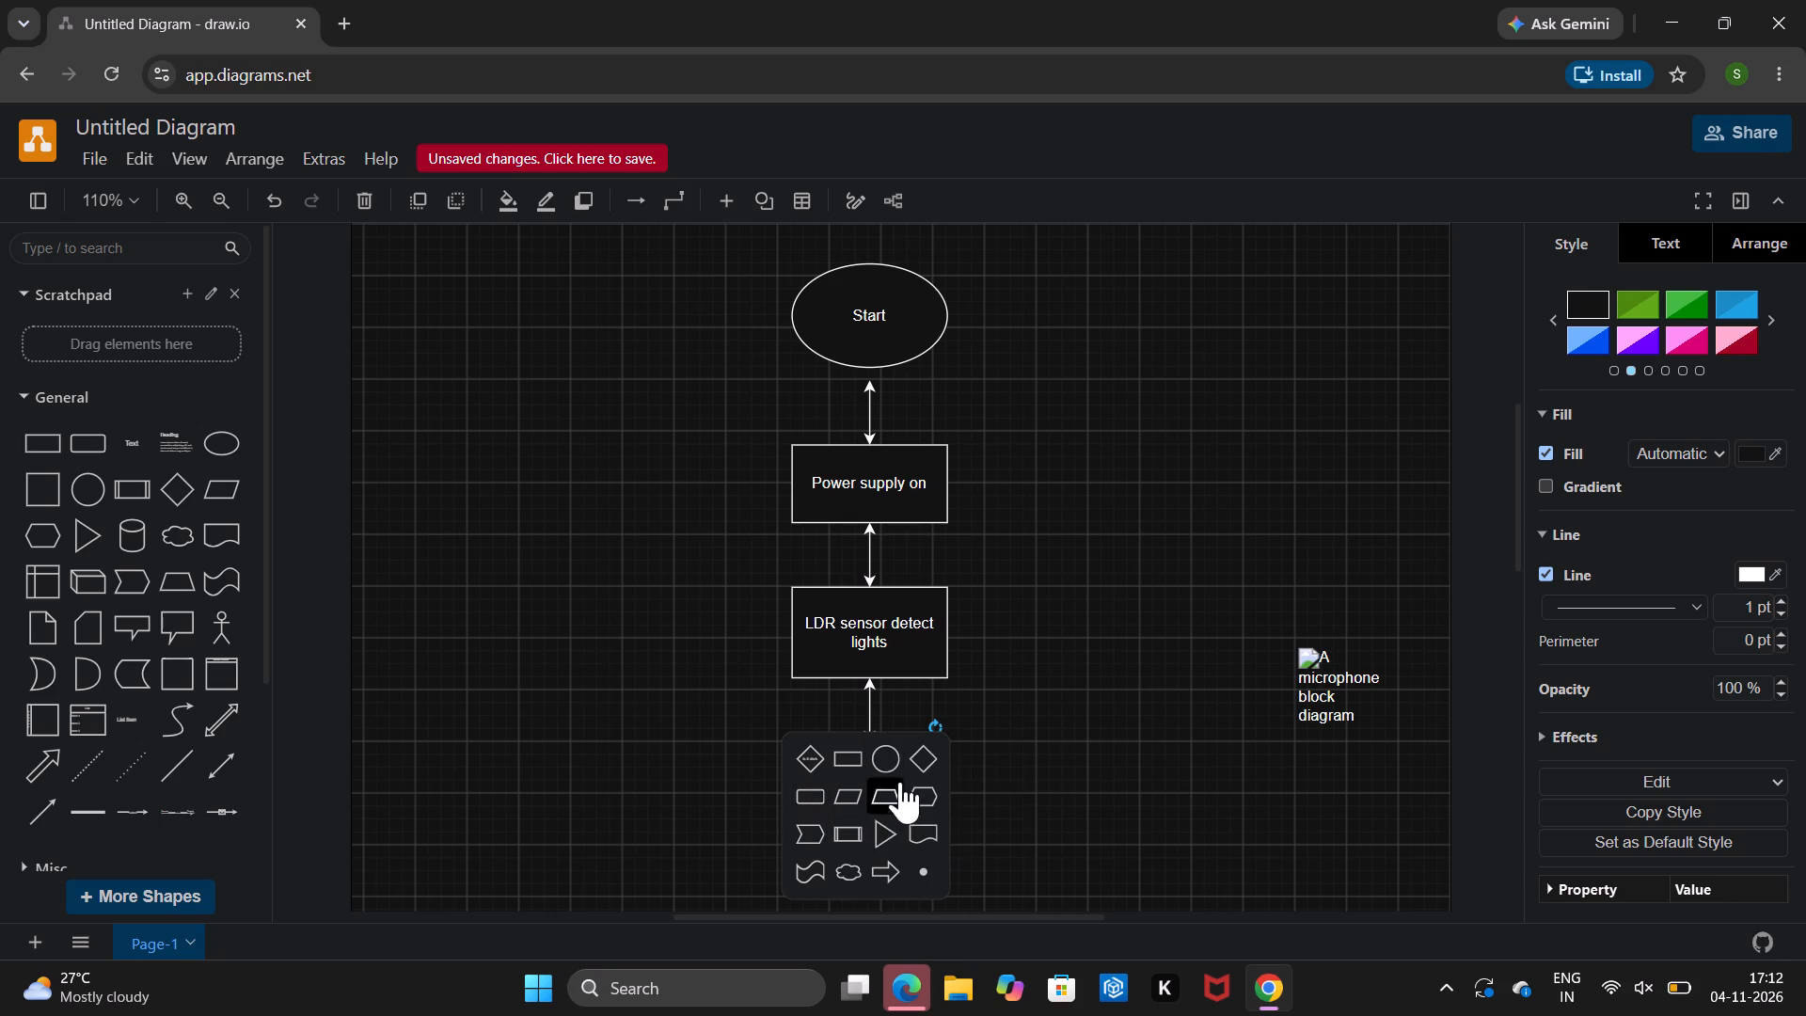
left_click(862, 761)
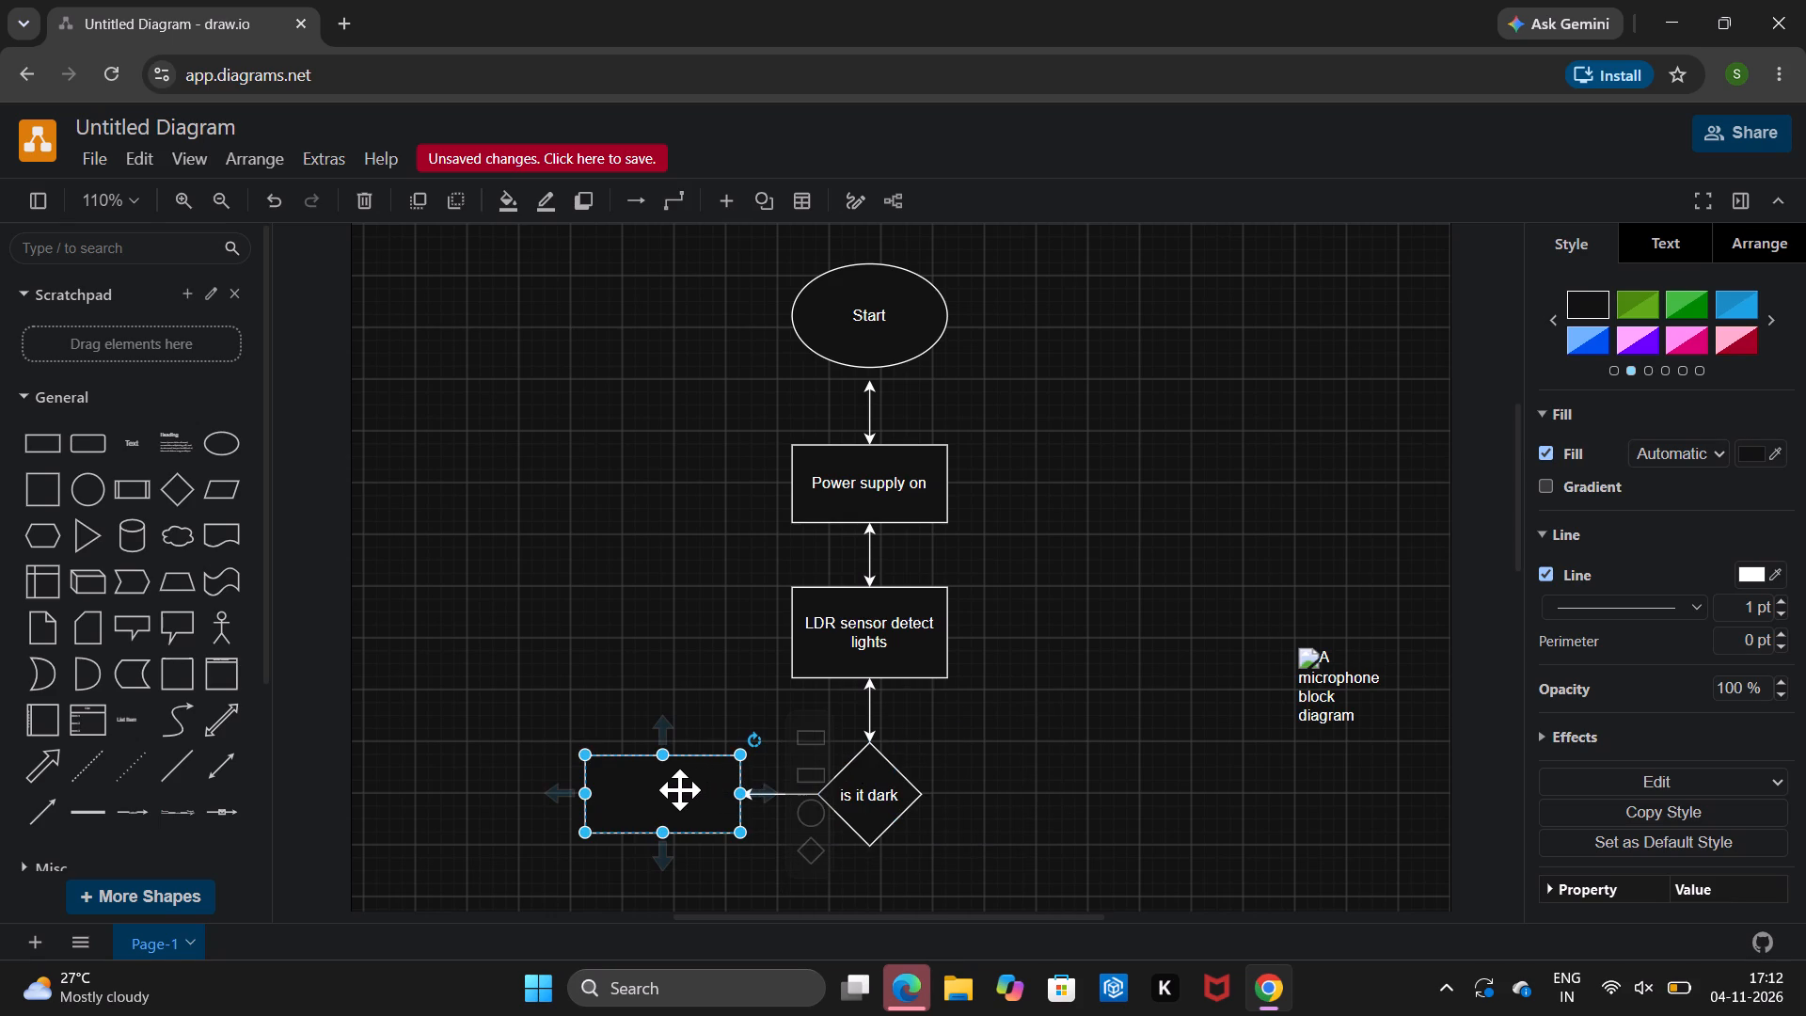
left_click_drag(679, 789, 653, 873)
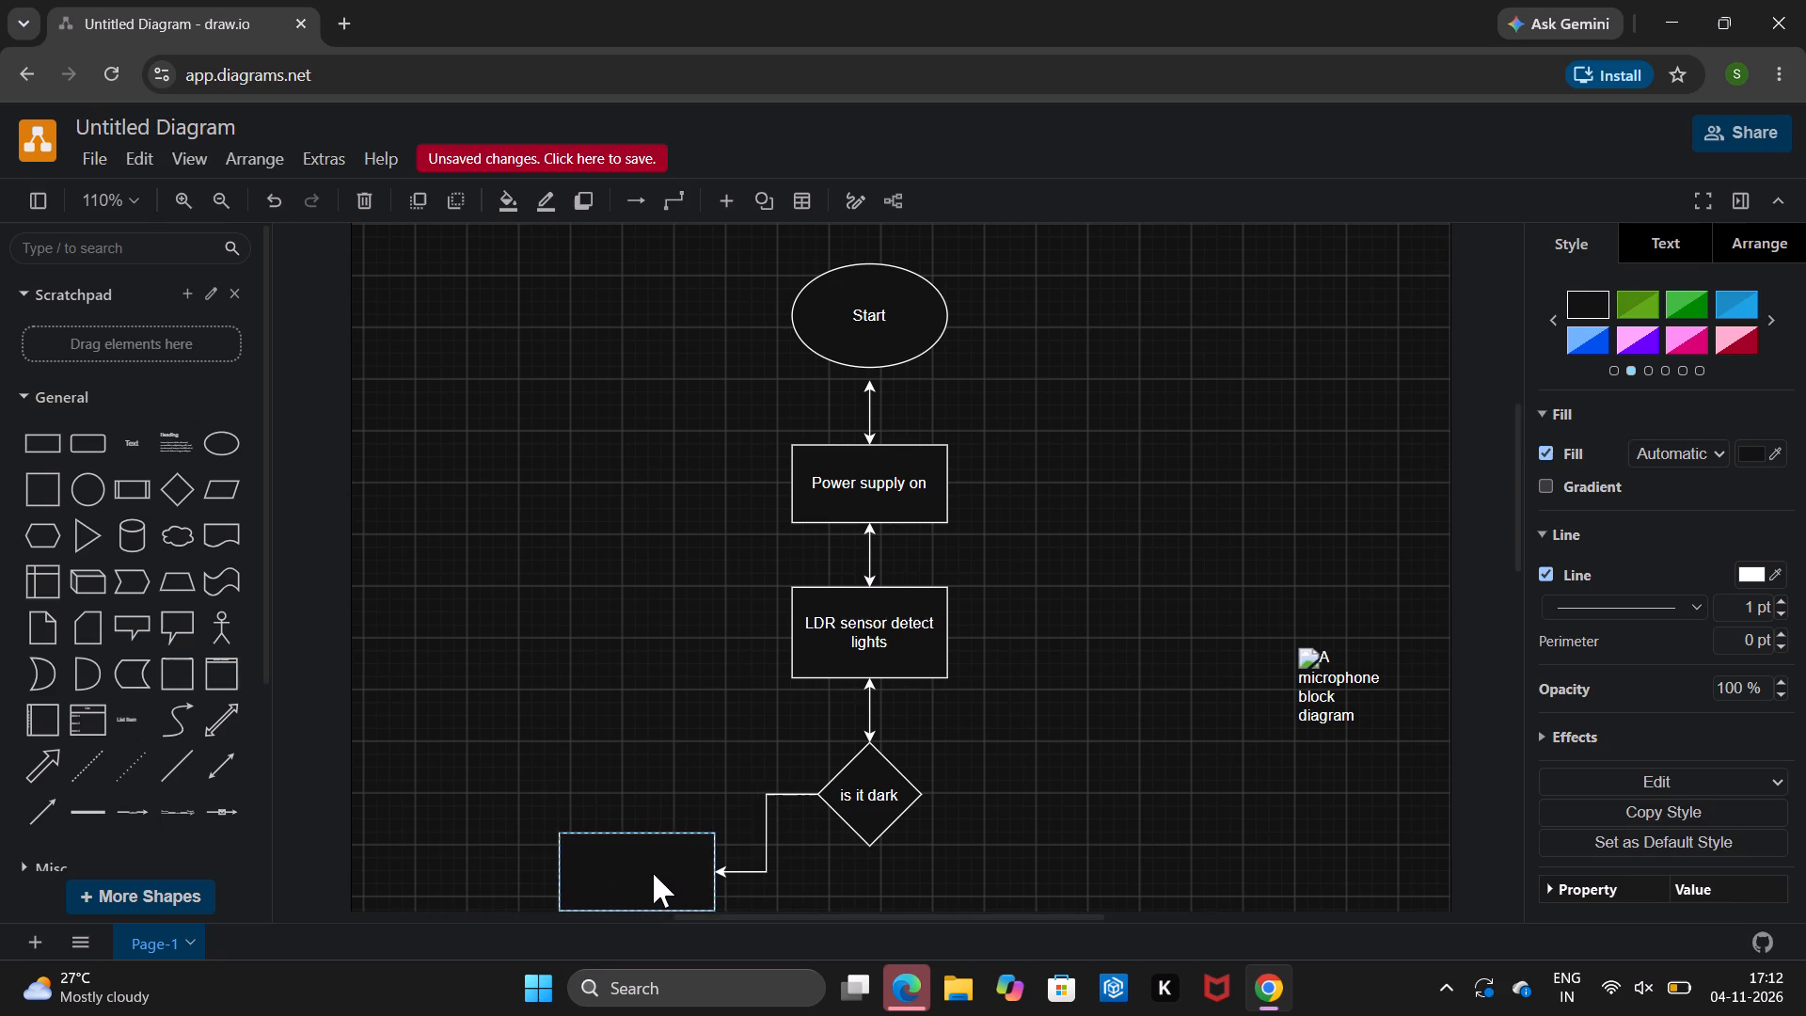
left_click_drag(653, 873, 304, 886)
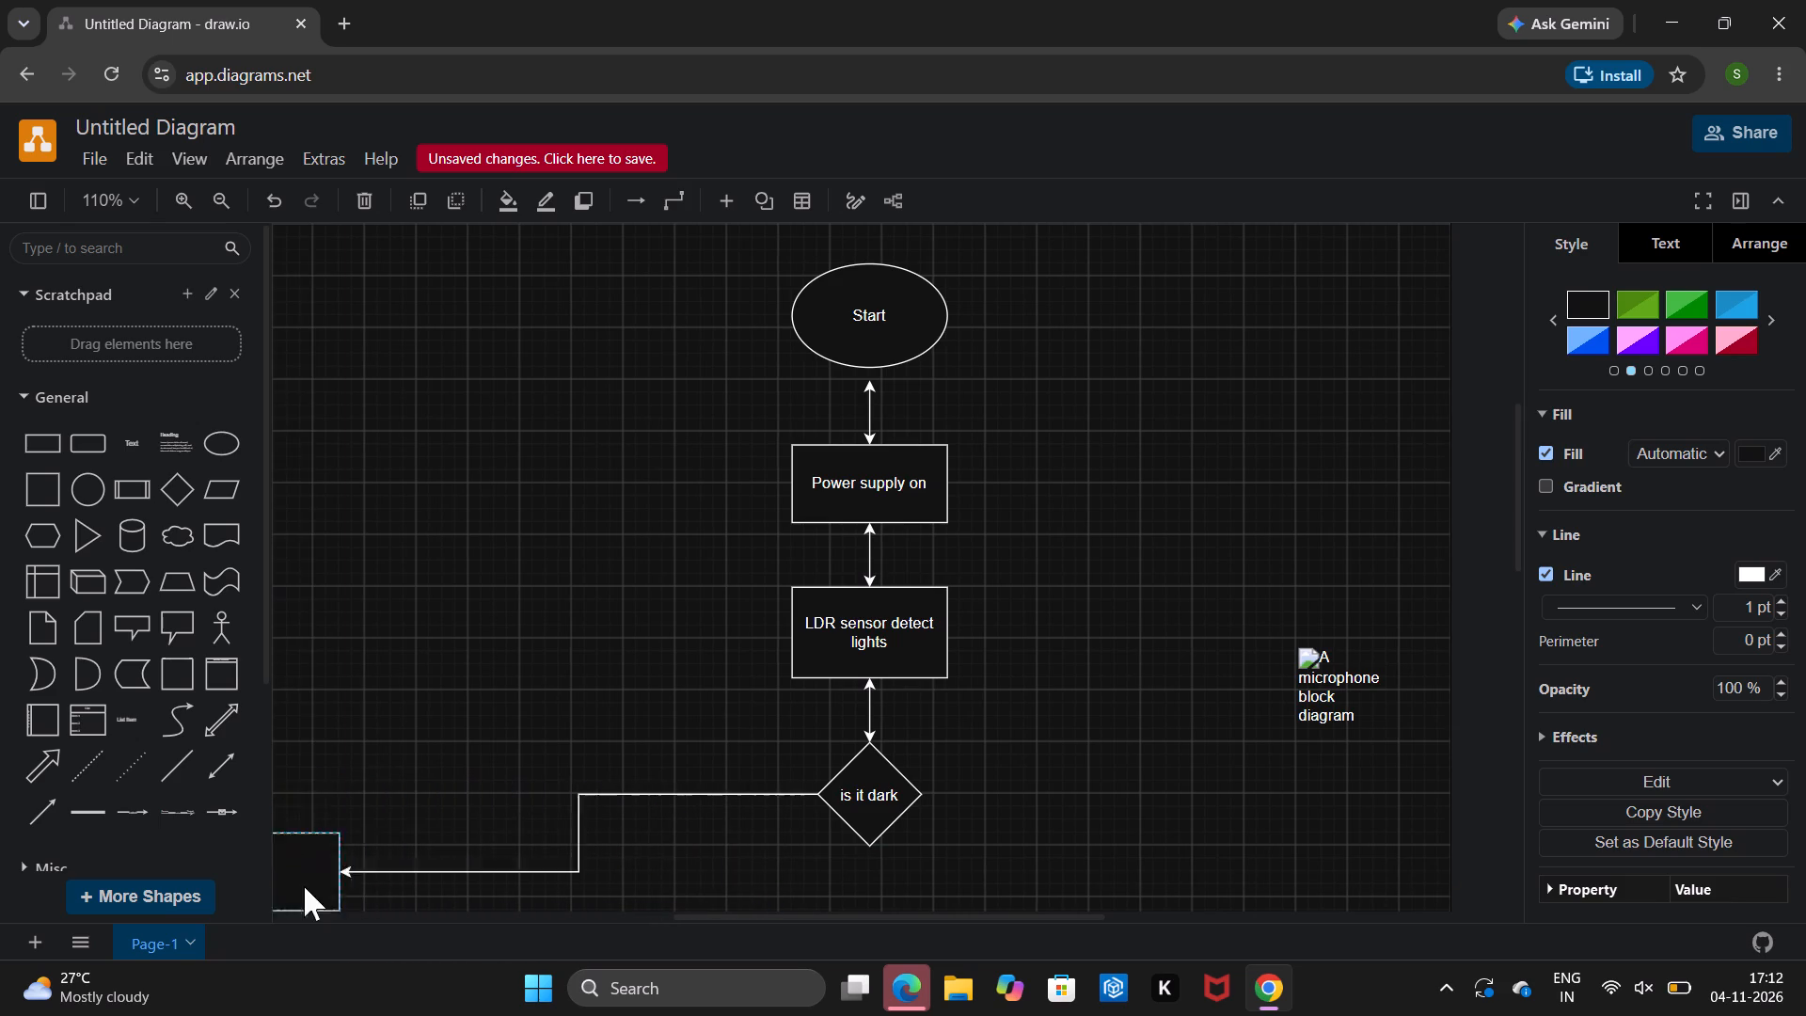
left_click_drag(304, 886, 662, 786)
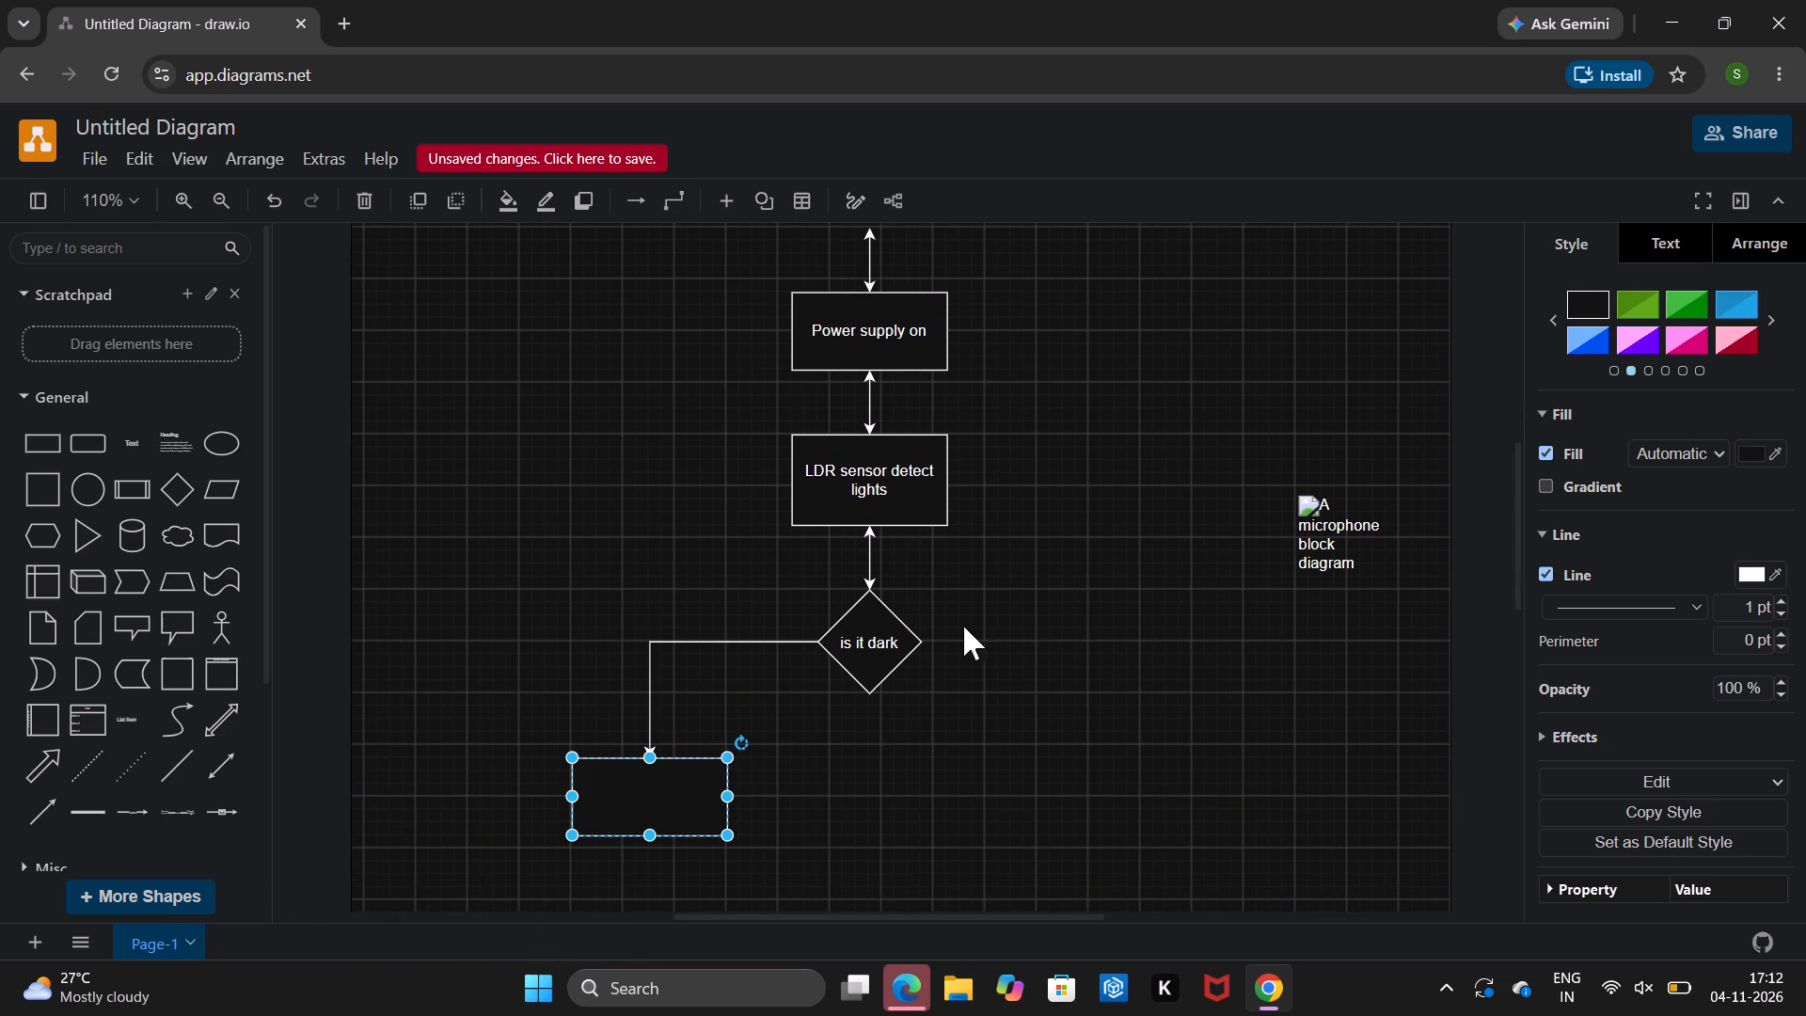
Add a connected rectangle from the diamond's right corner and move it down-right, aligning its top edge with the left branch rectangle.
left_click(922, 627)
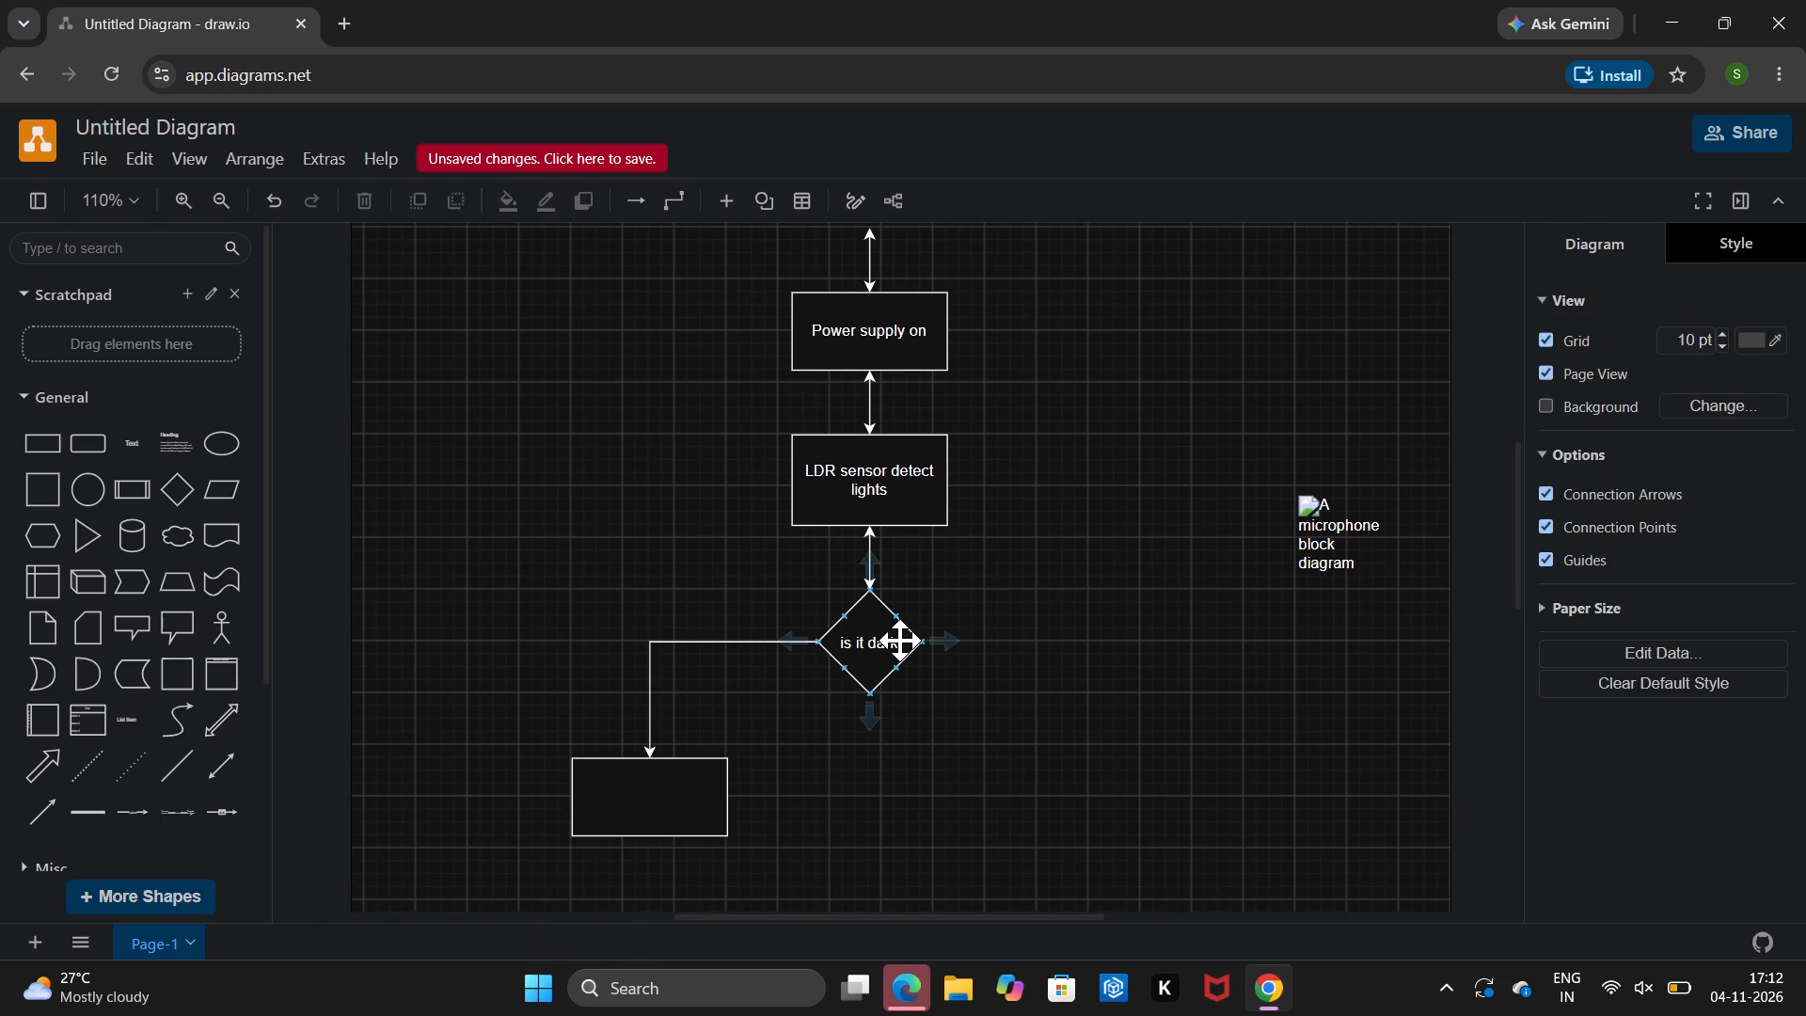
left_click(899, 640)
left_click(948, 640)
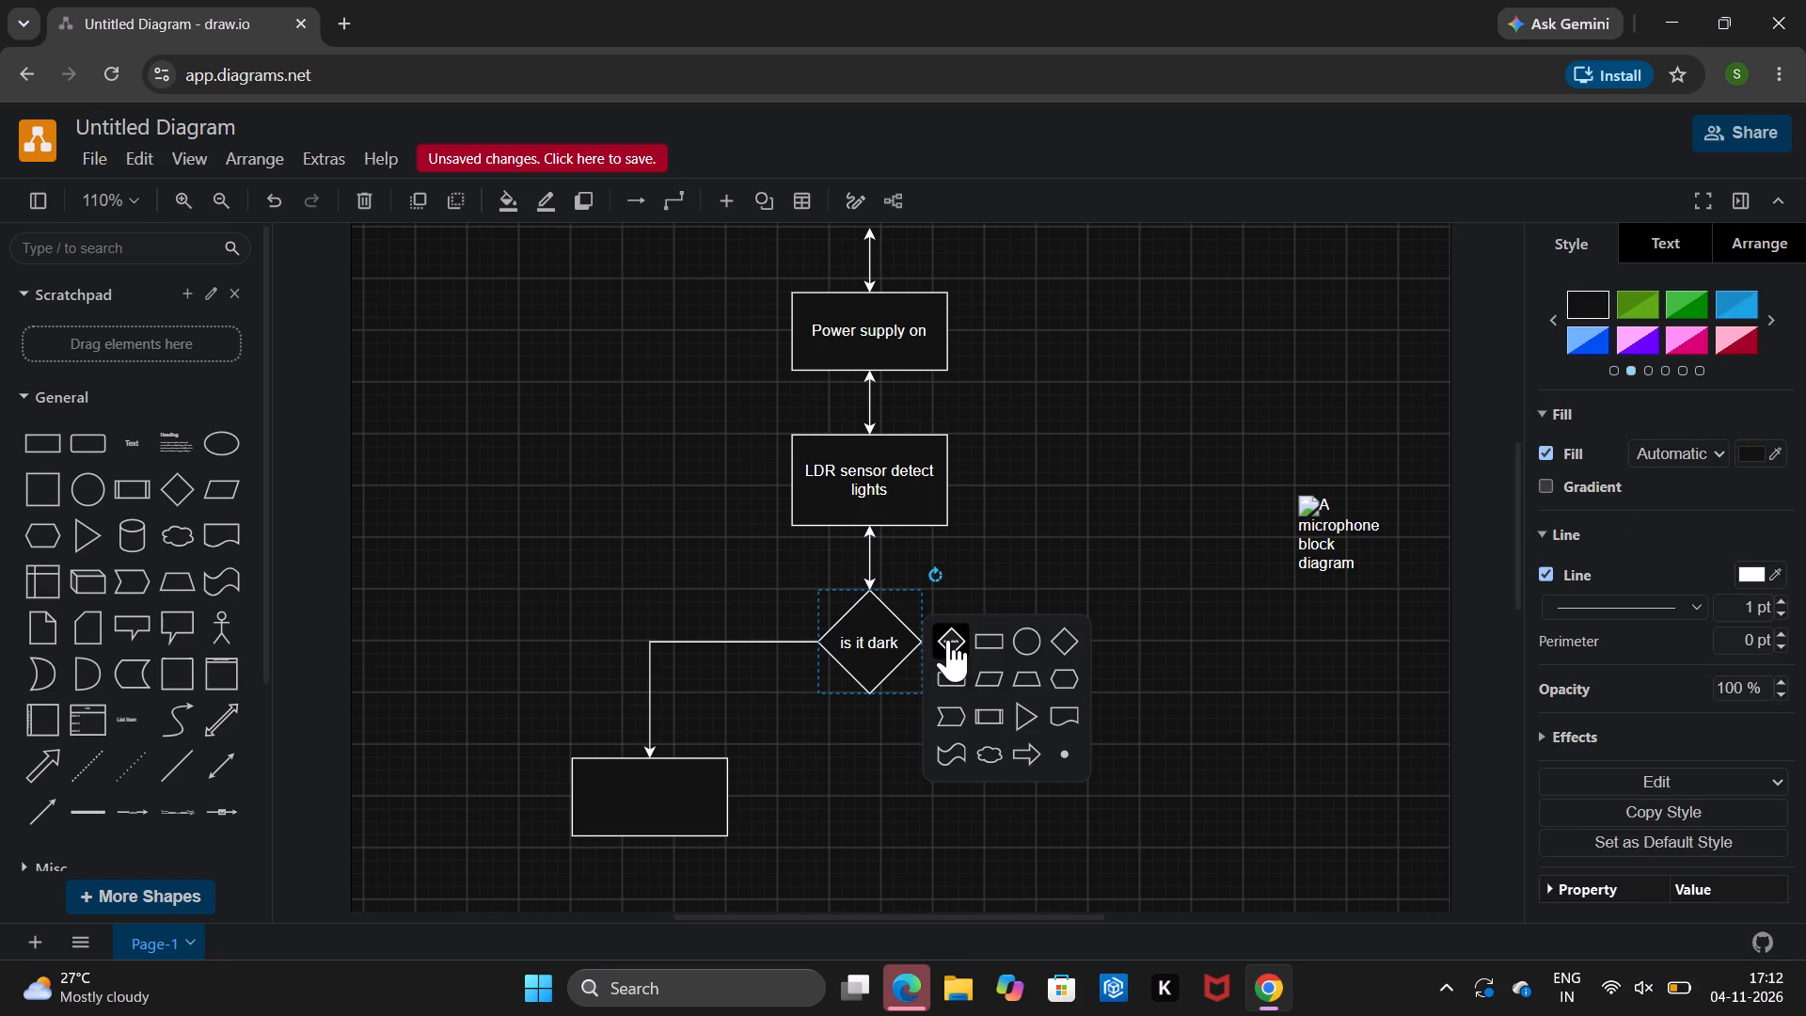
left_click(998, 644)
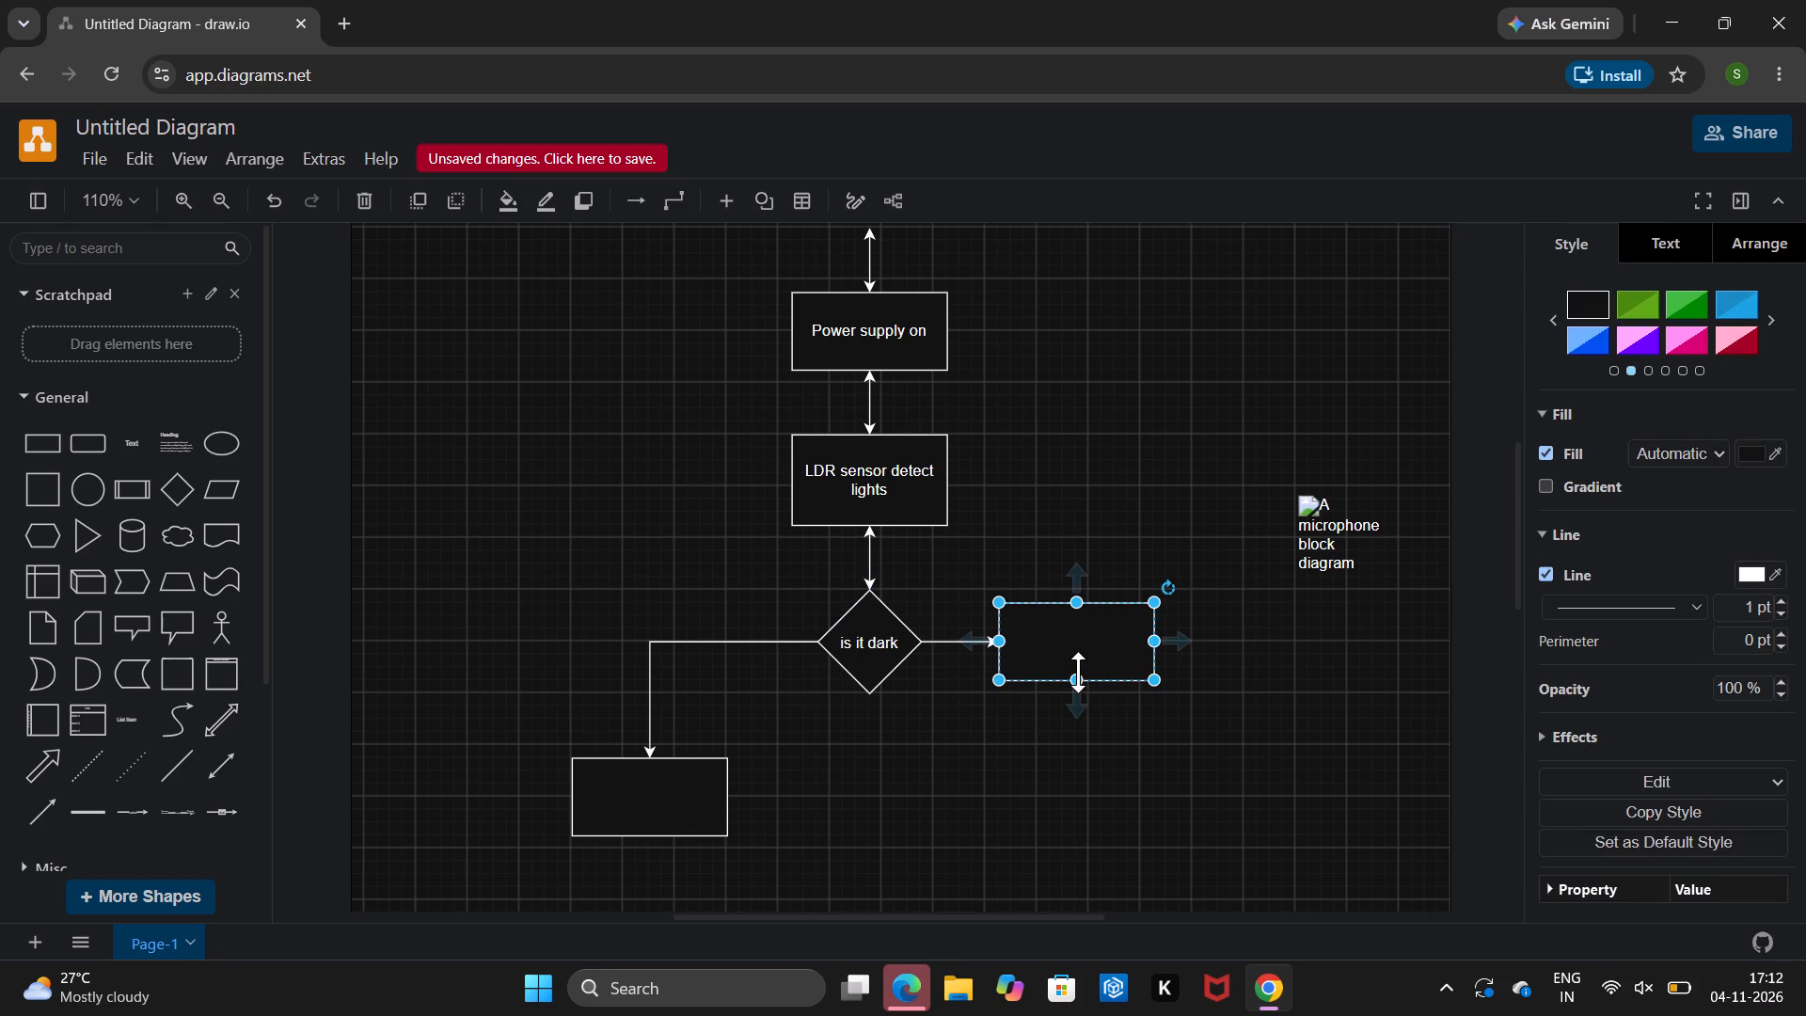
left_click_drag(1078, 672, 1171, 699)
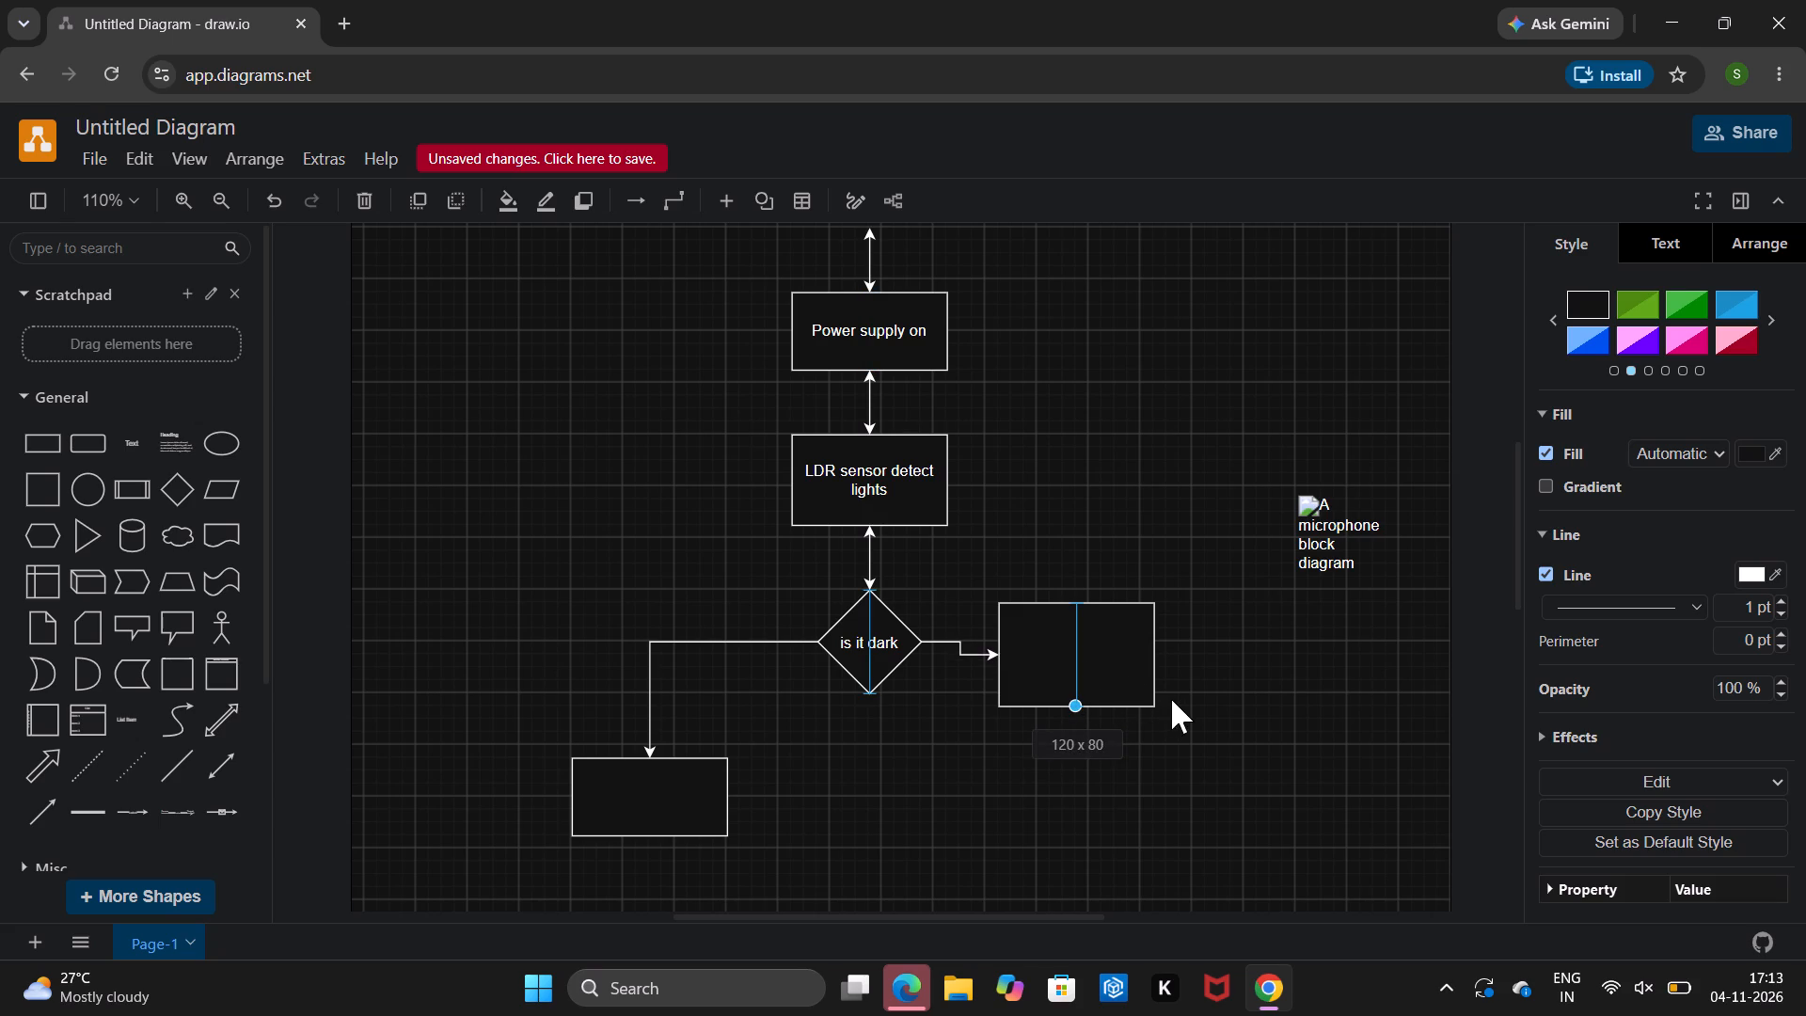
left_click_drag(1171, 699, 1164, 747)
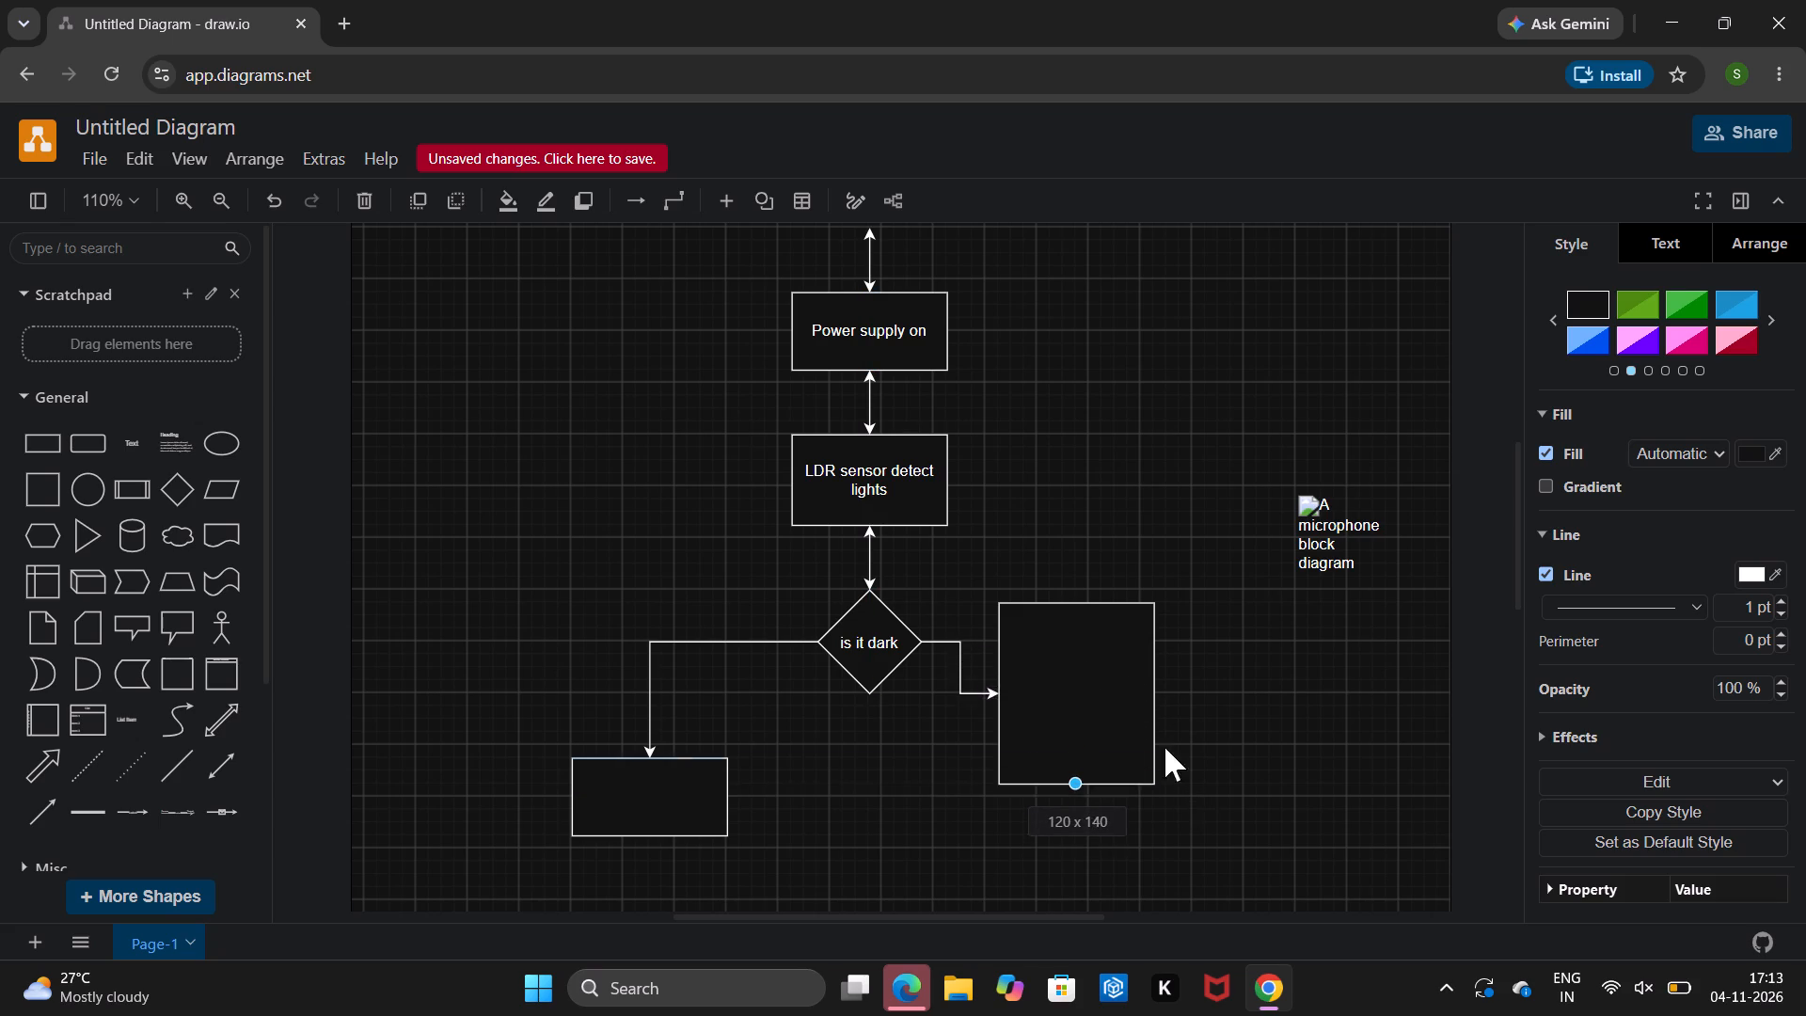
left_click_drag(1164, 747, 1132, 659)
left_click_drag(1132, 659, 1242, 685)
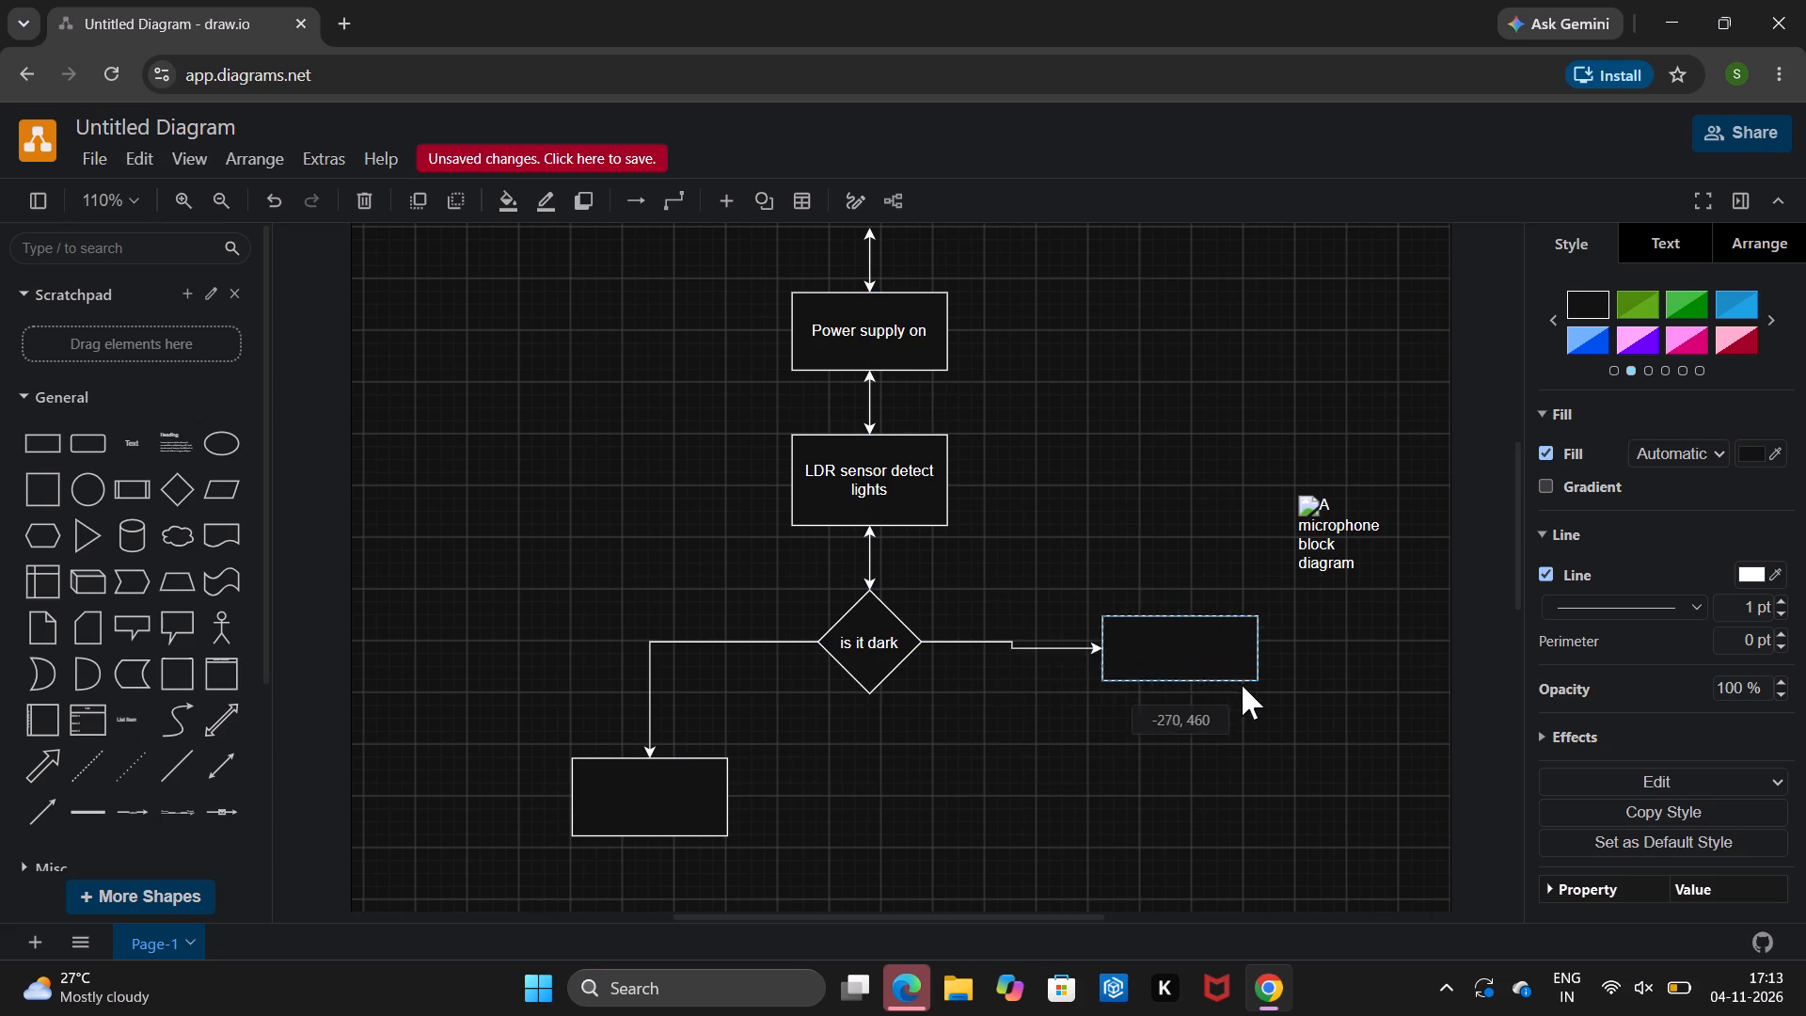
left_click_drag(1242, 685, 1189, 761)
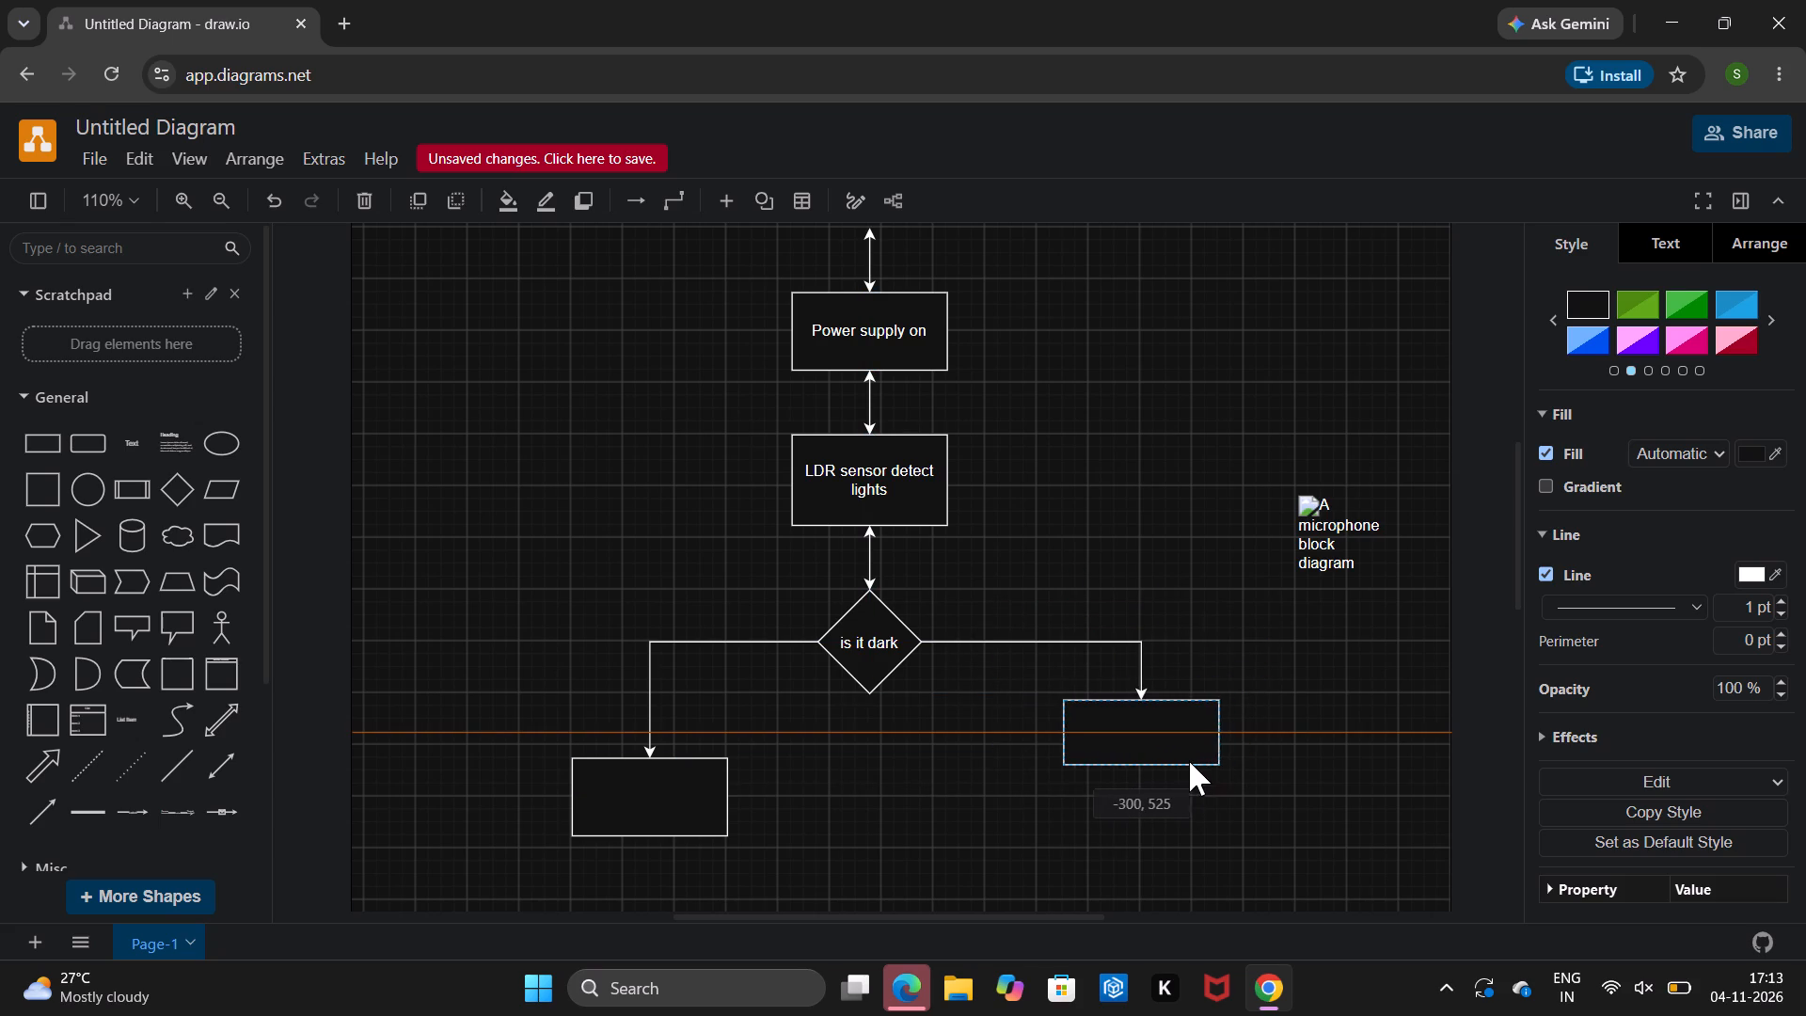
left_click_drag(1189, 761, 1192, 812)
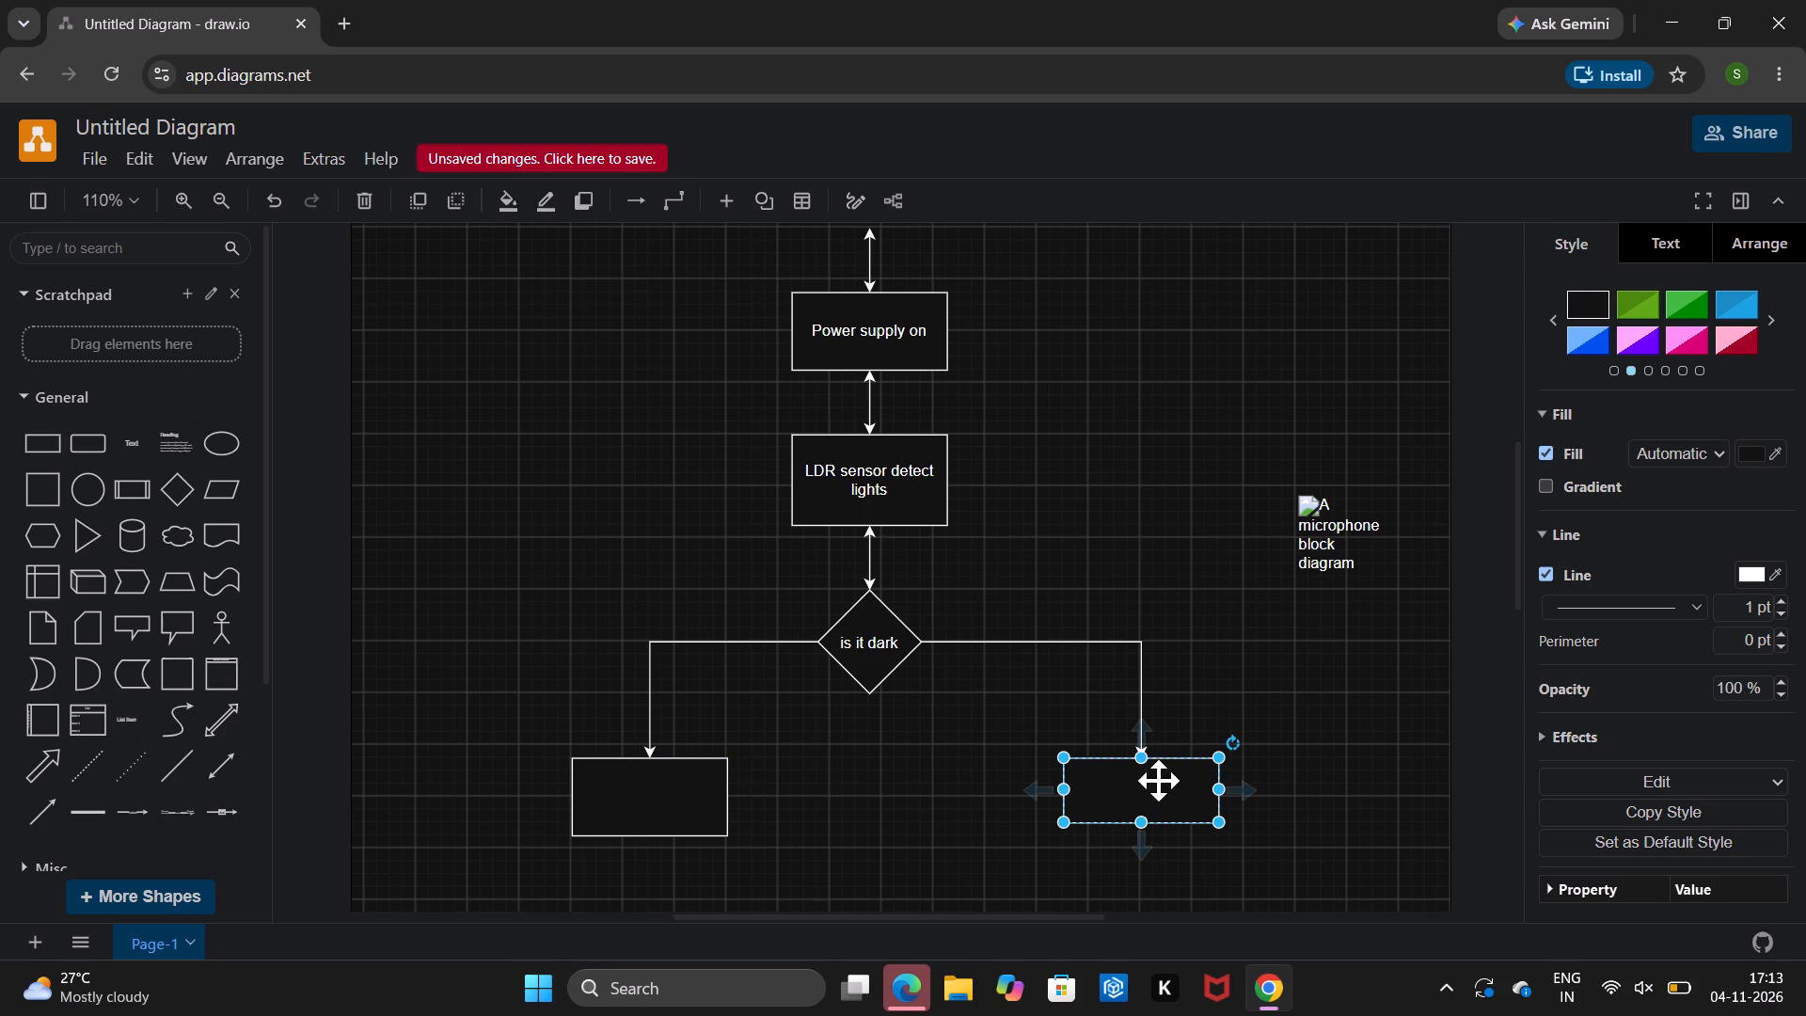
Resize the right branch rectangle to 120 x 60 so its bottom edge lines up with the left branch rectangle.
left_click_drag(1142, 819, 1138, 832)
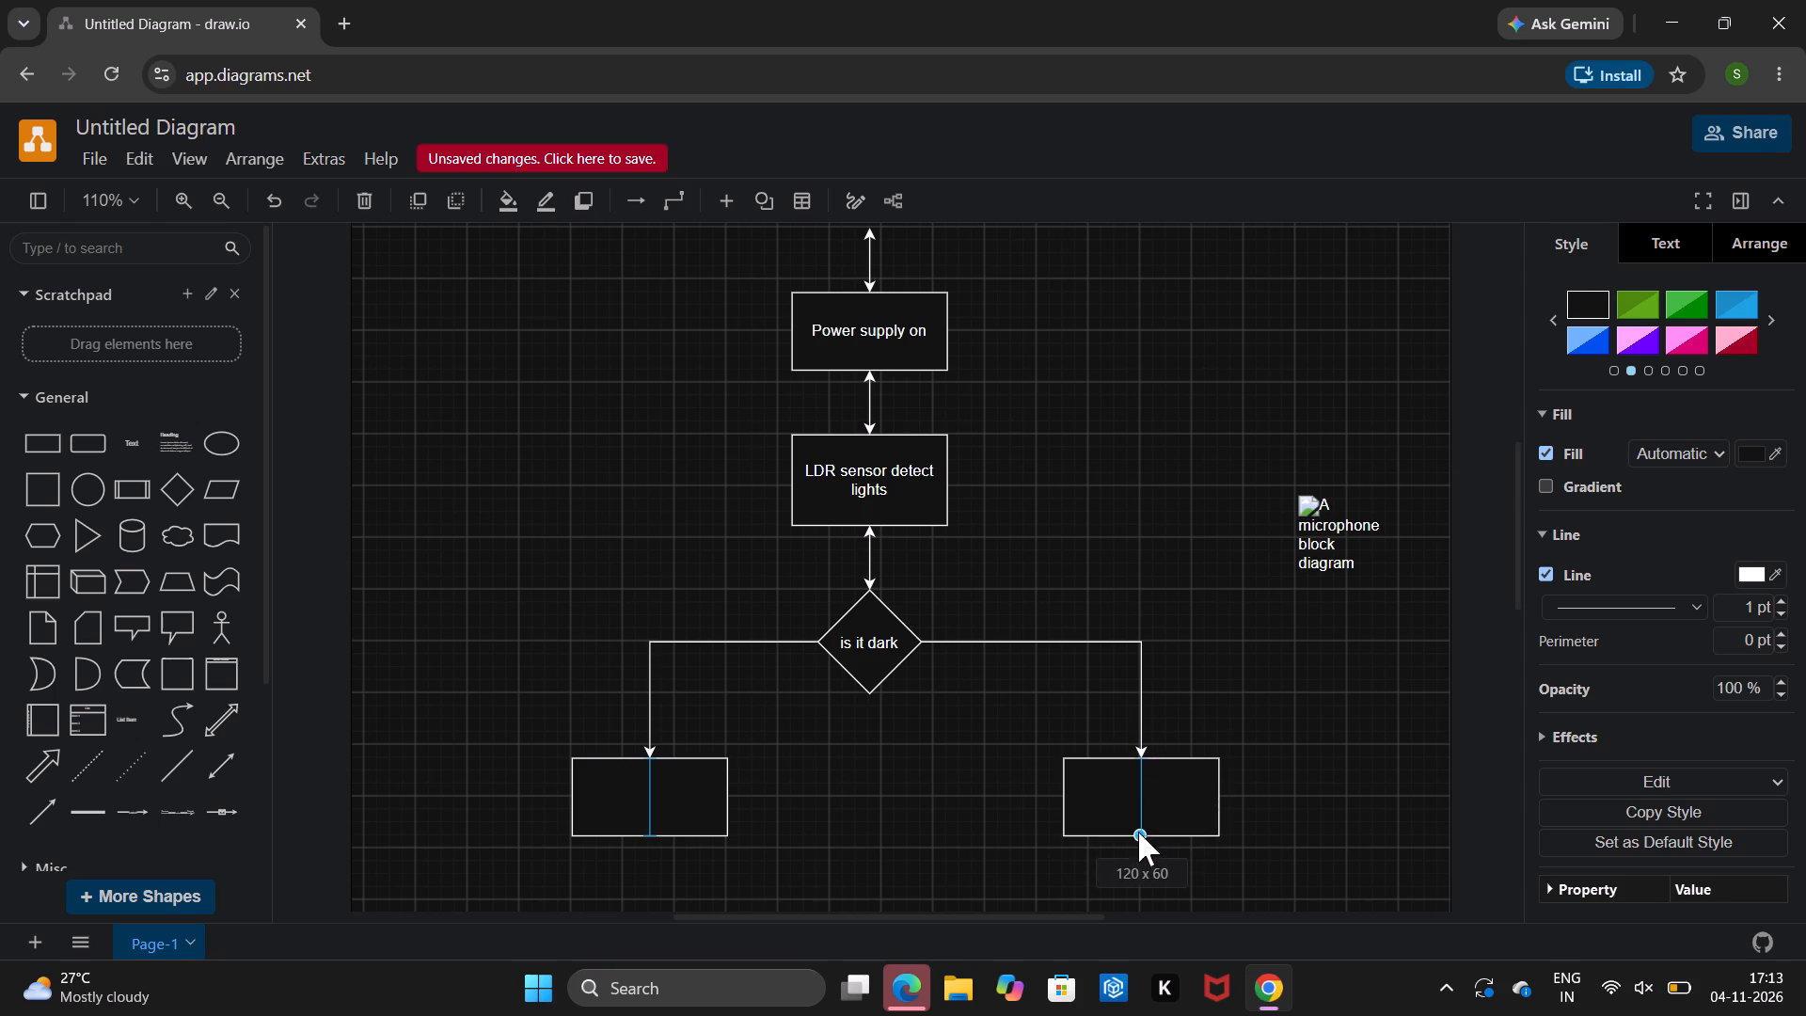
left_click_drag(1138, 832, 1136, 835)
left_click_drag(1136, 835, 1136, 842)
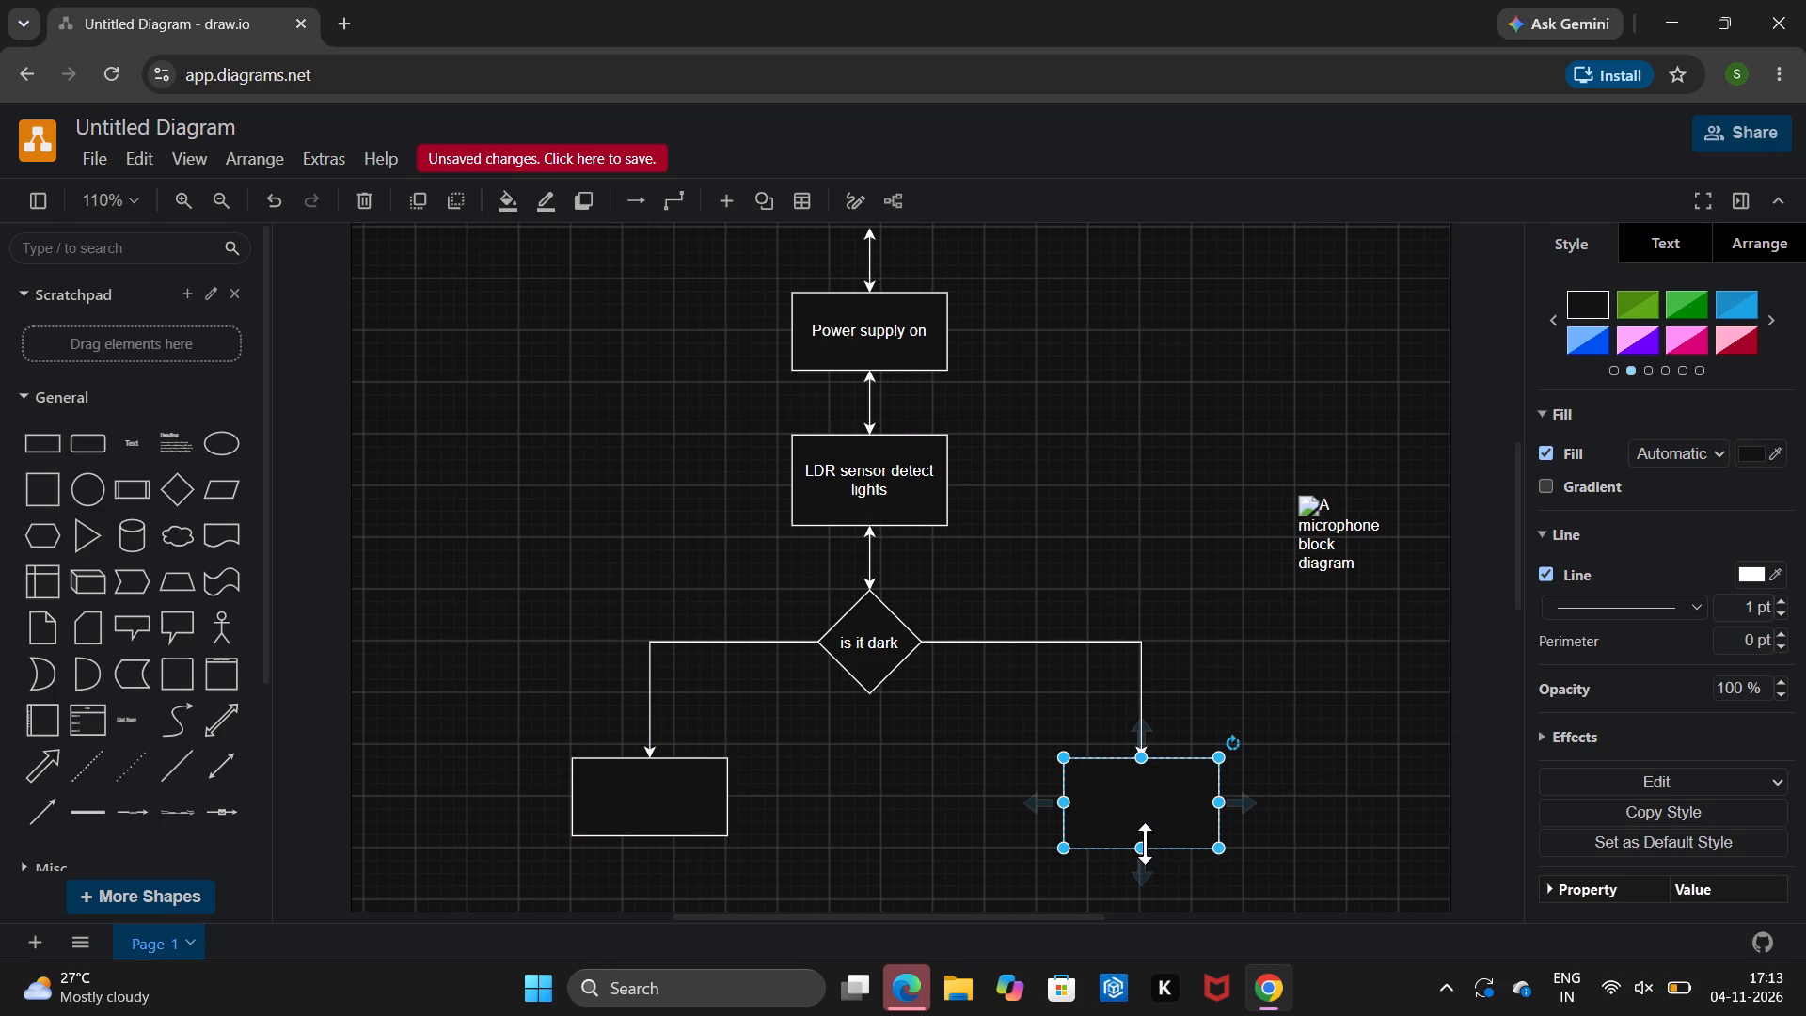
left_click_drag(1145, 846, 1145, 837)
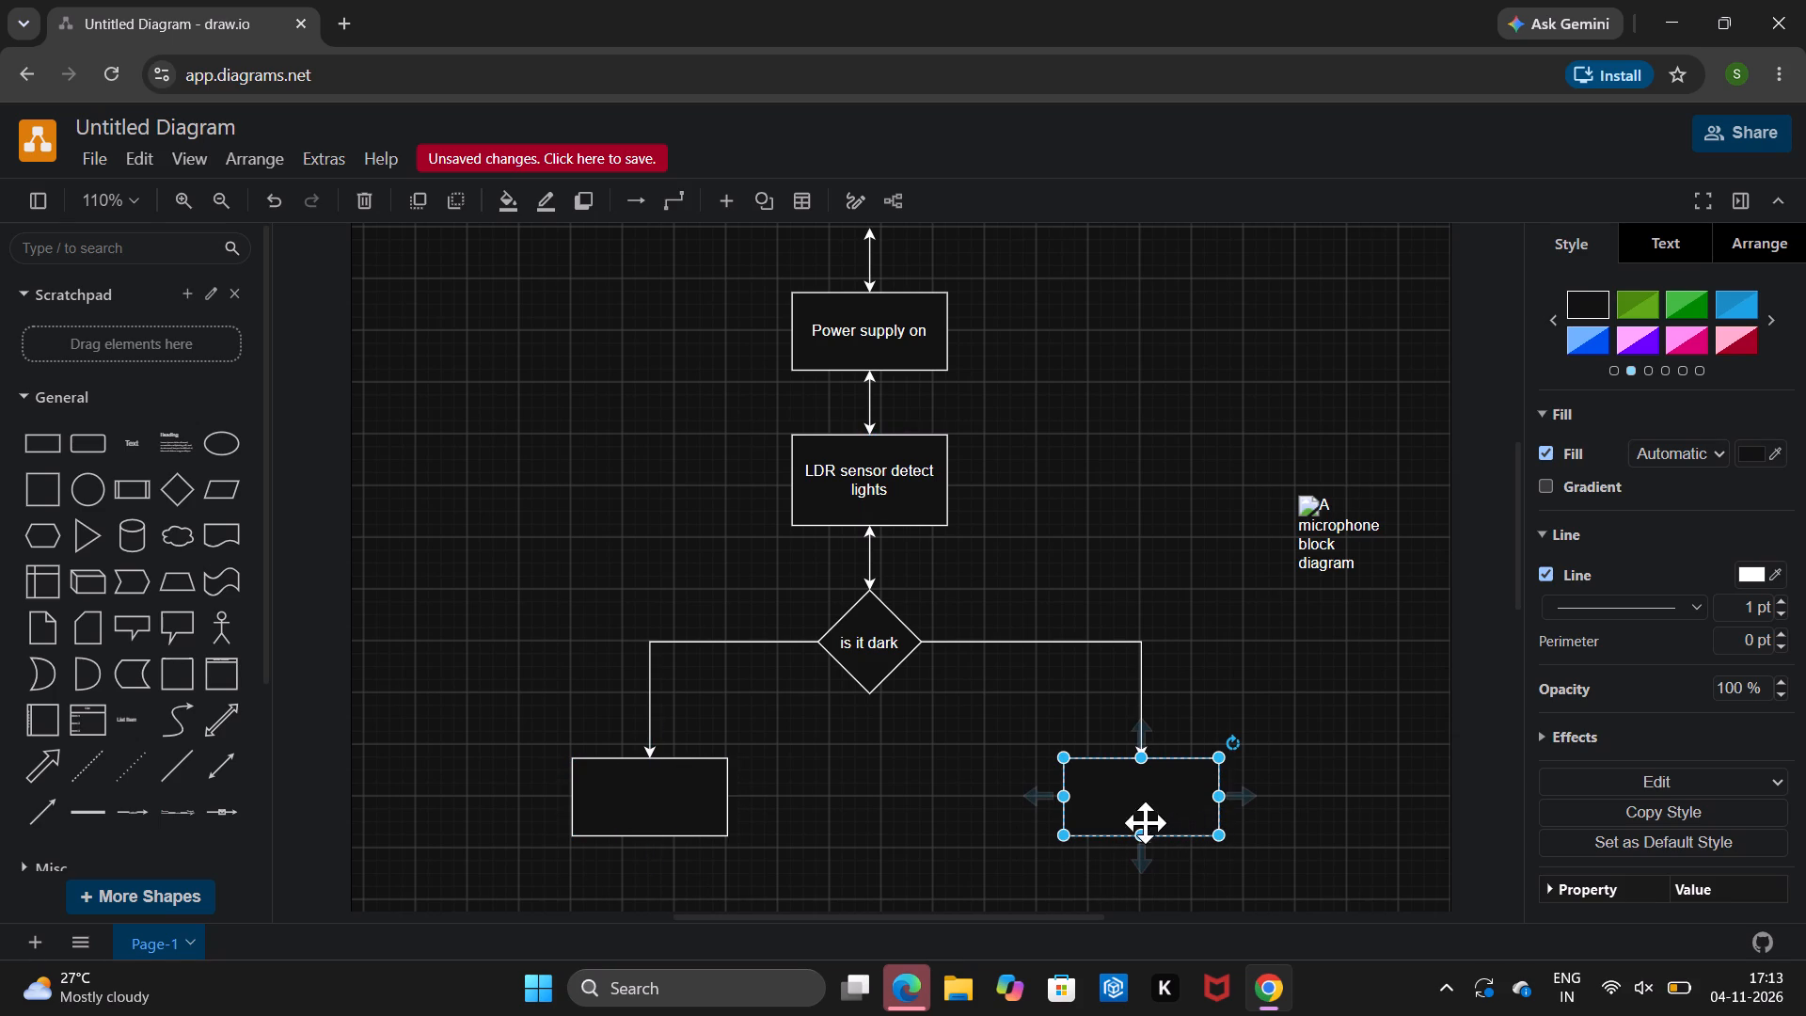
Add a text label "yes" on the horizontal part of the connector between the diamond and the left branch rectangle.
left_click(605, 800)
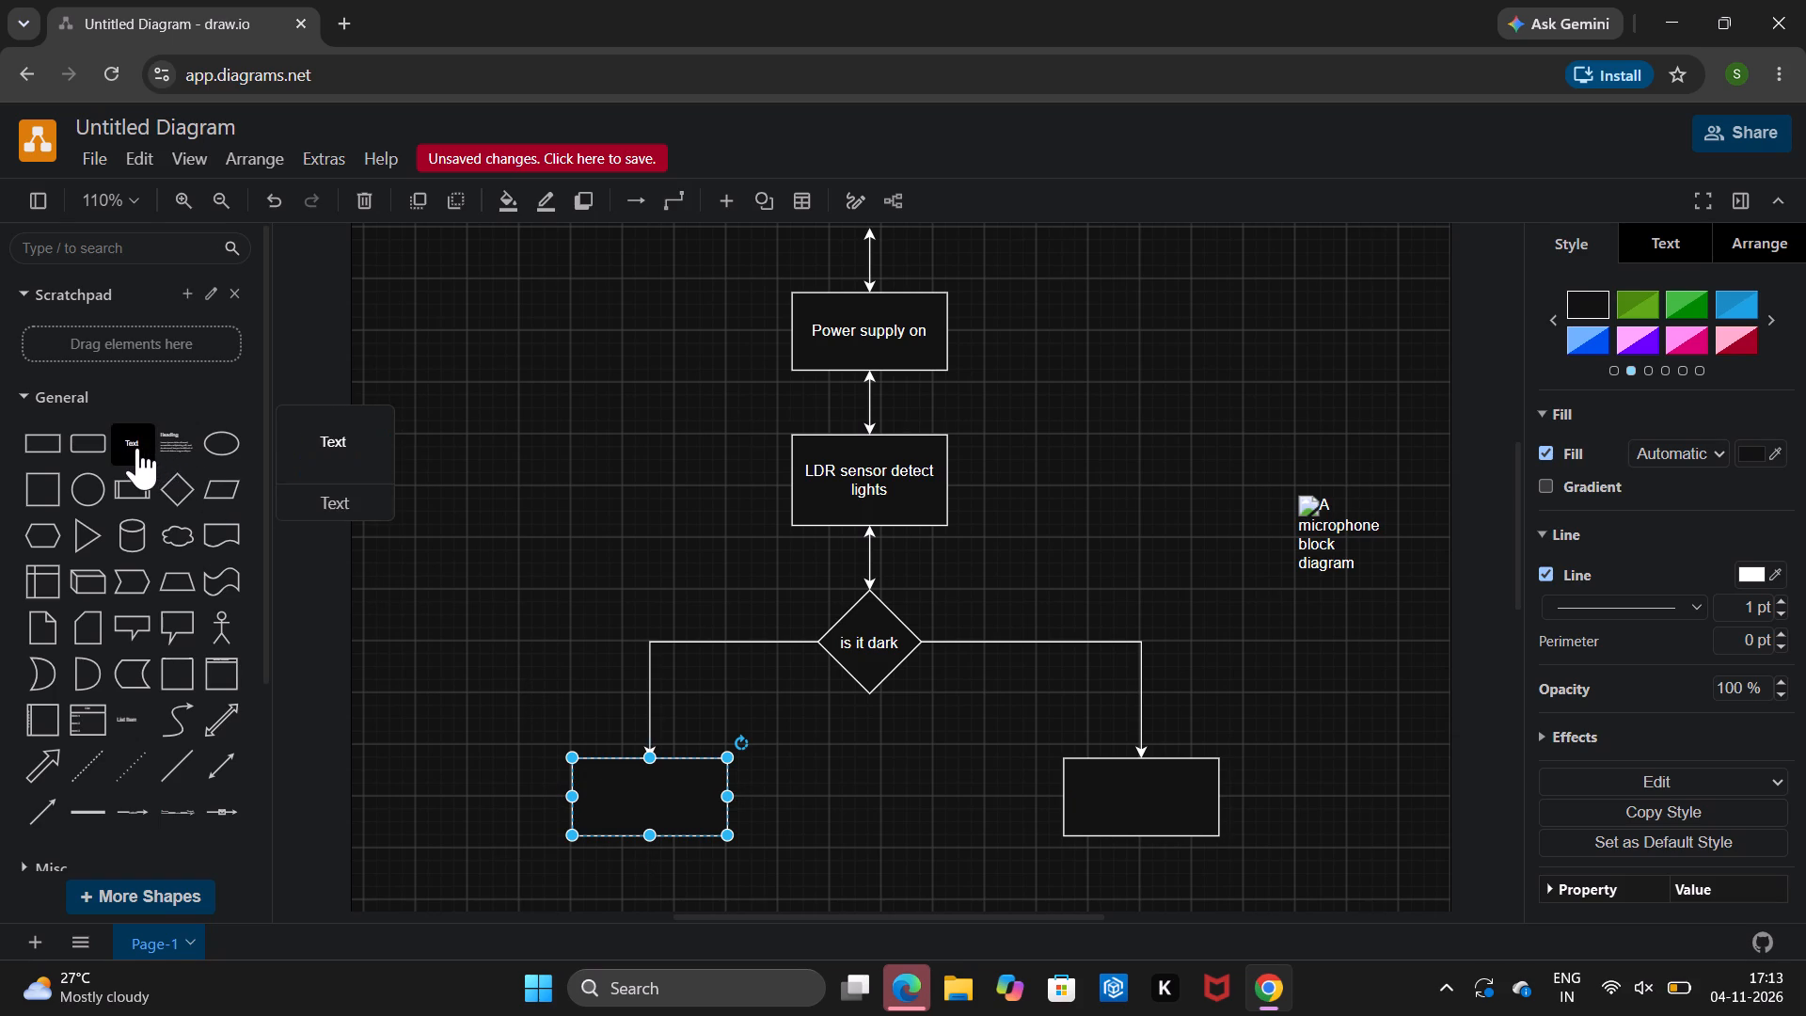
left_click_drag(137, 445, 721, 635)
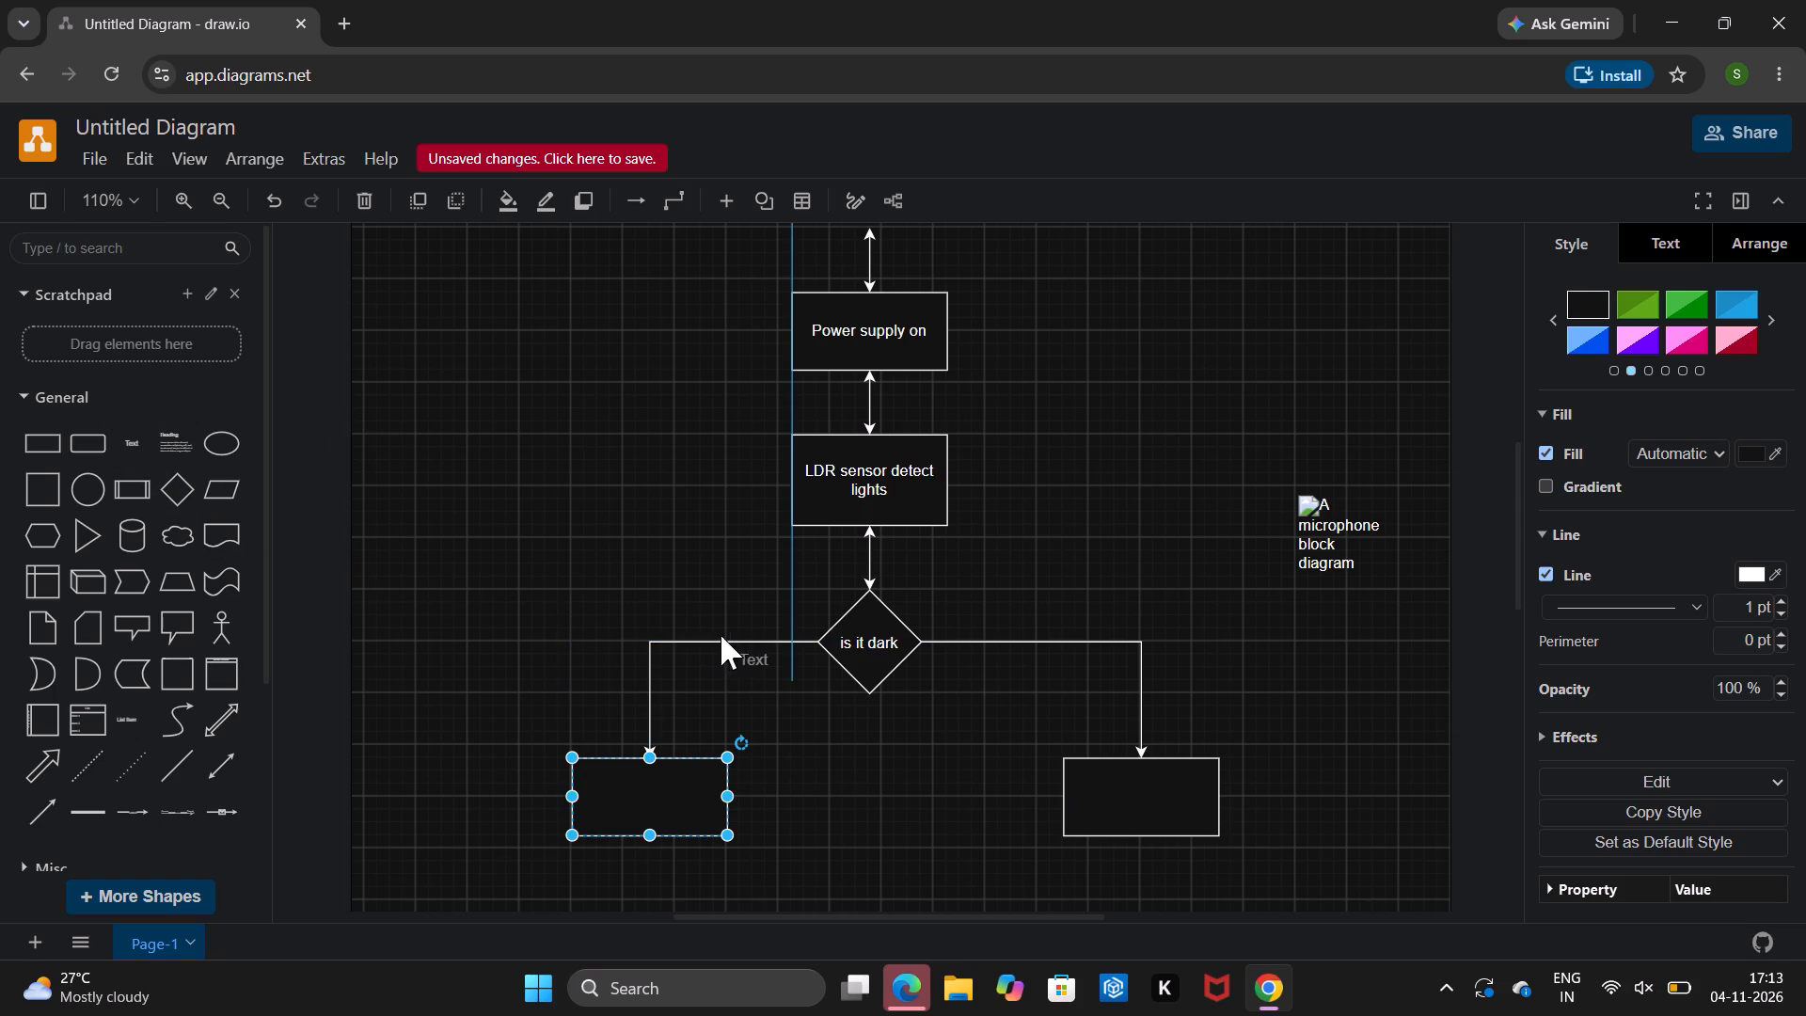
left_click_drag(721, 635, 705, 627)
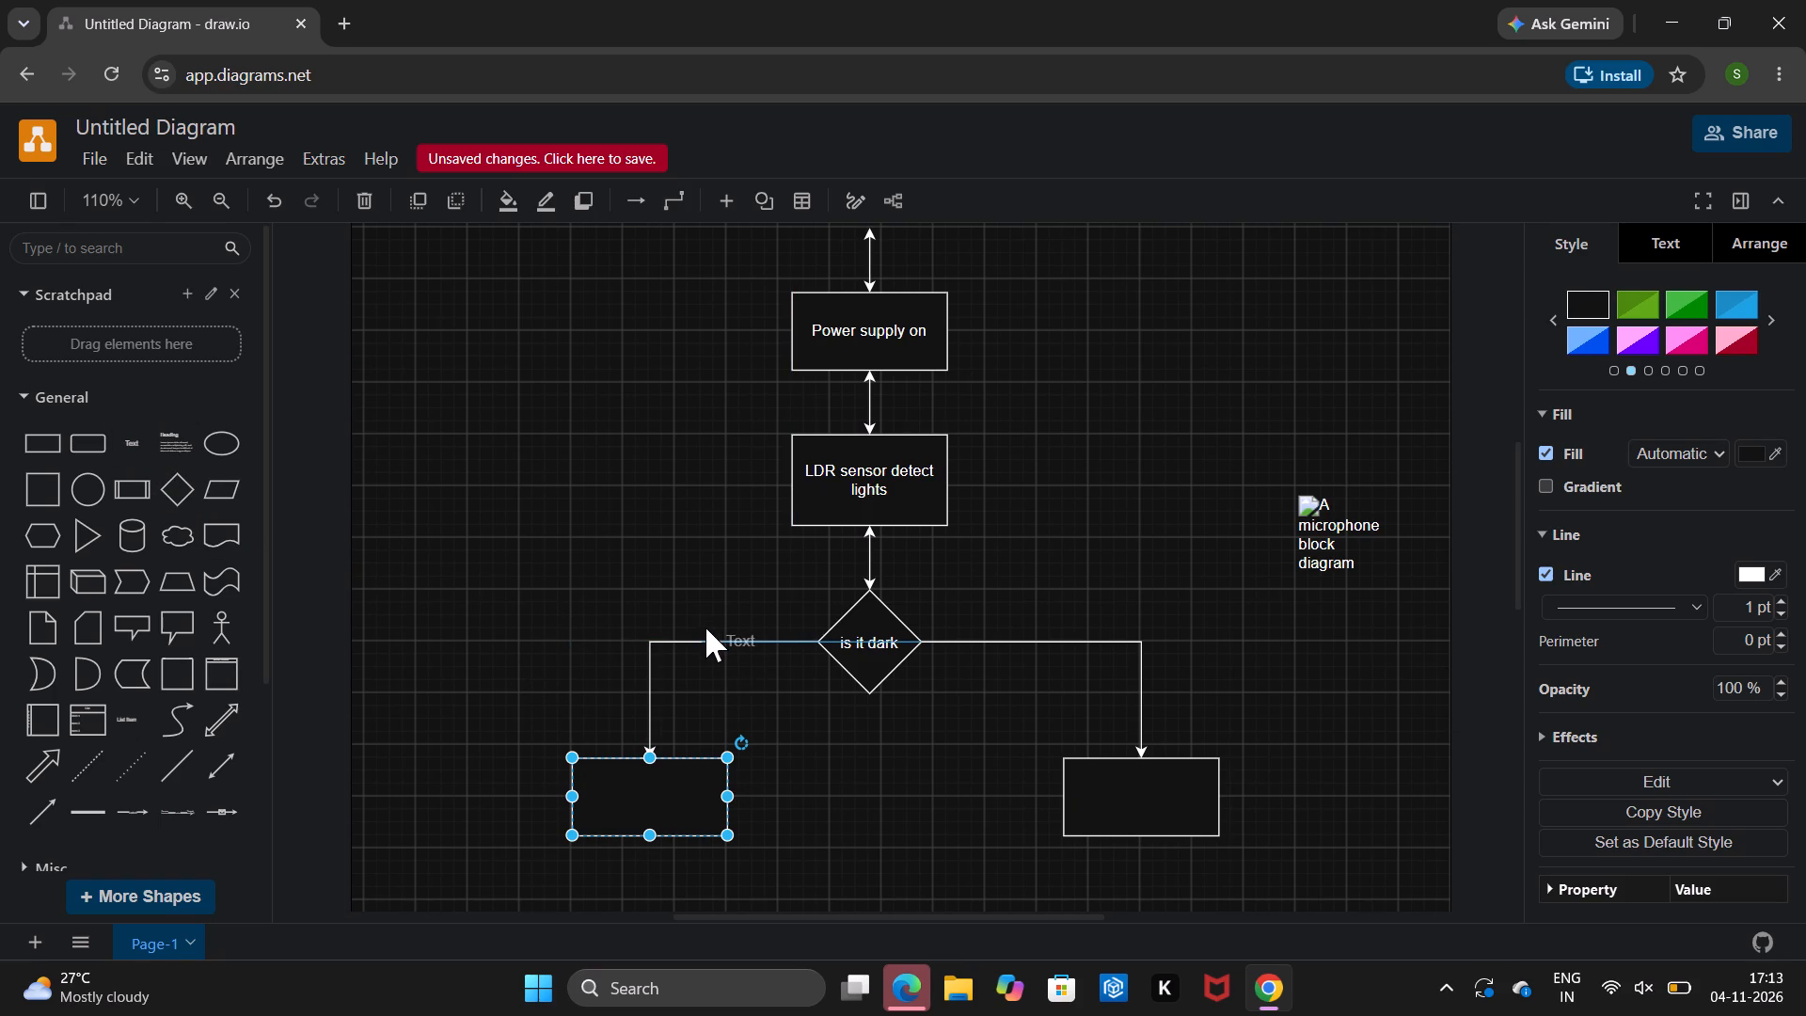
left_click_drag(705, 627, 706, 627)
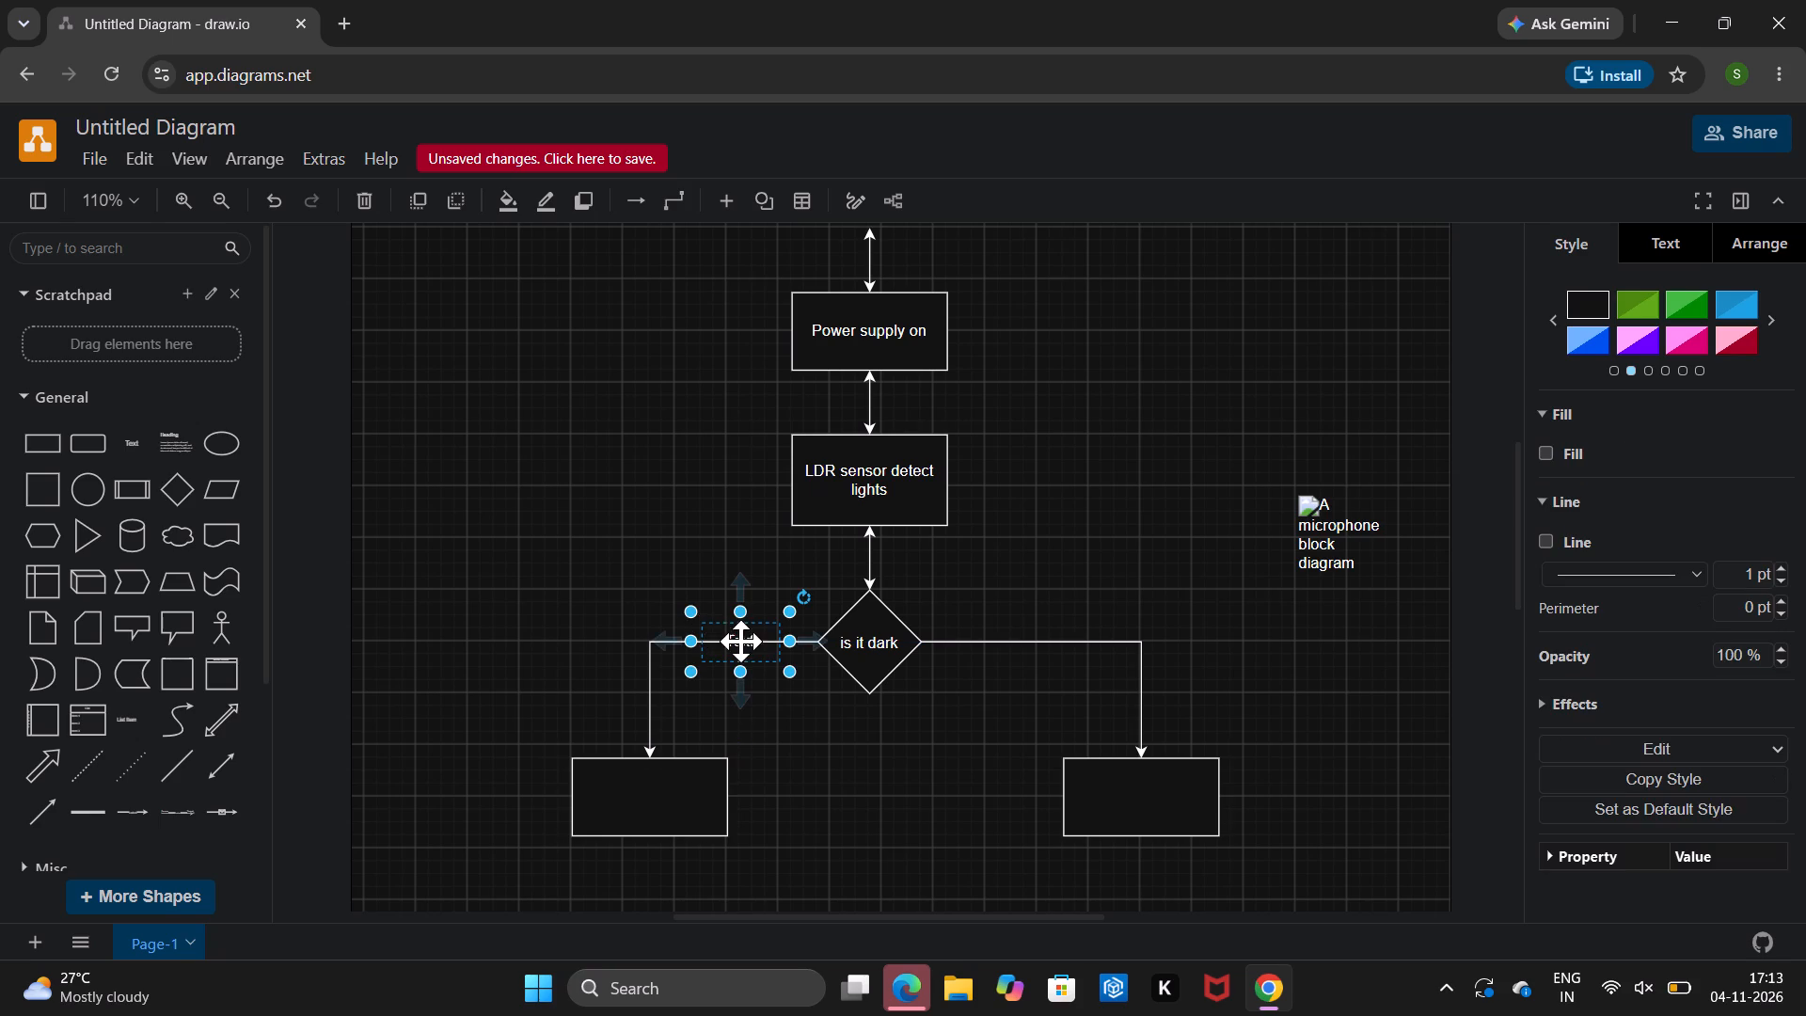
left_click(741, 654)
left_click_drag(739, 638, 737, 636)
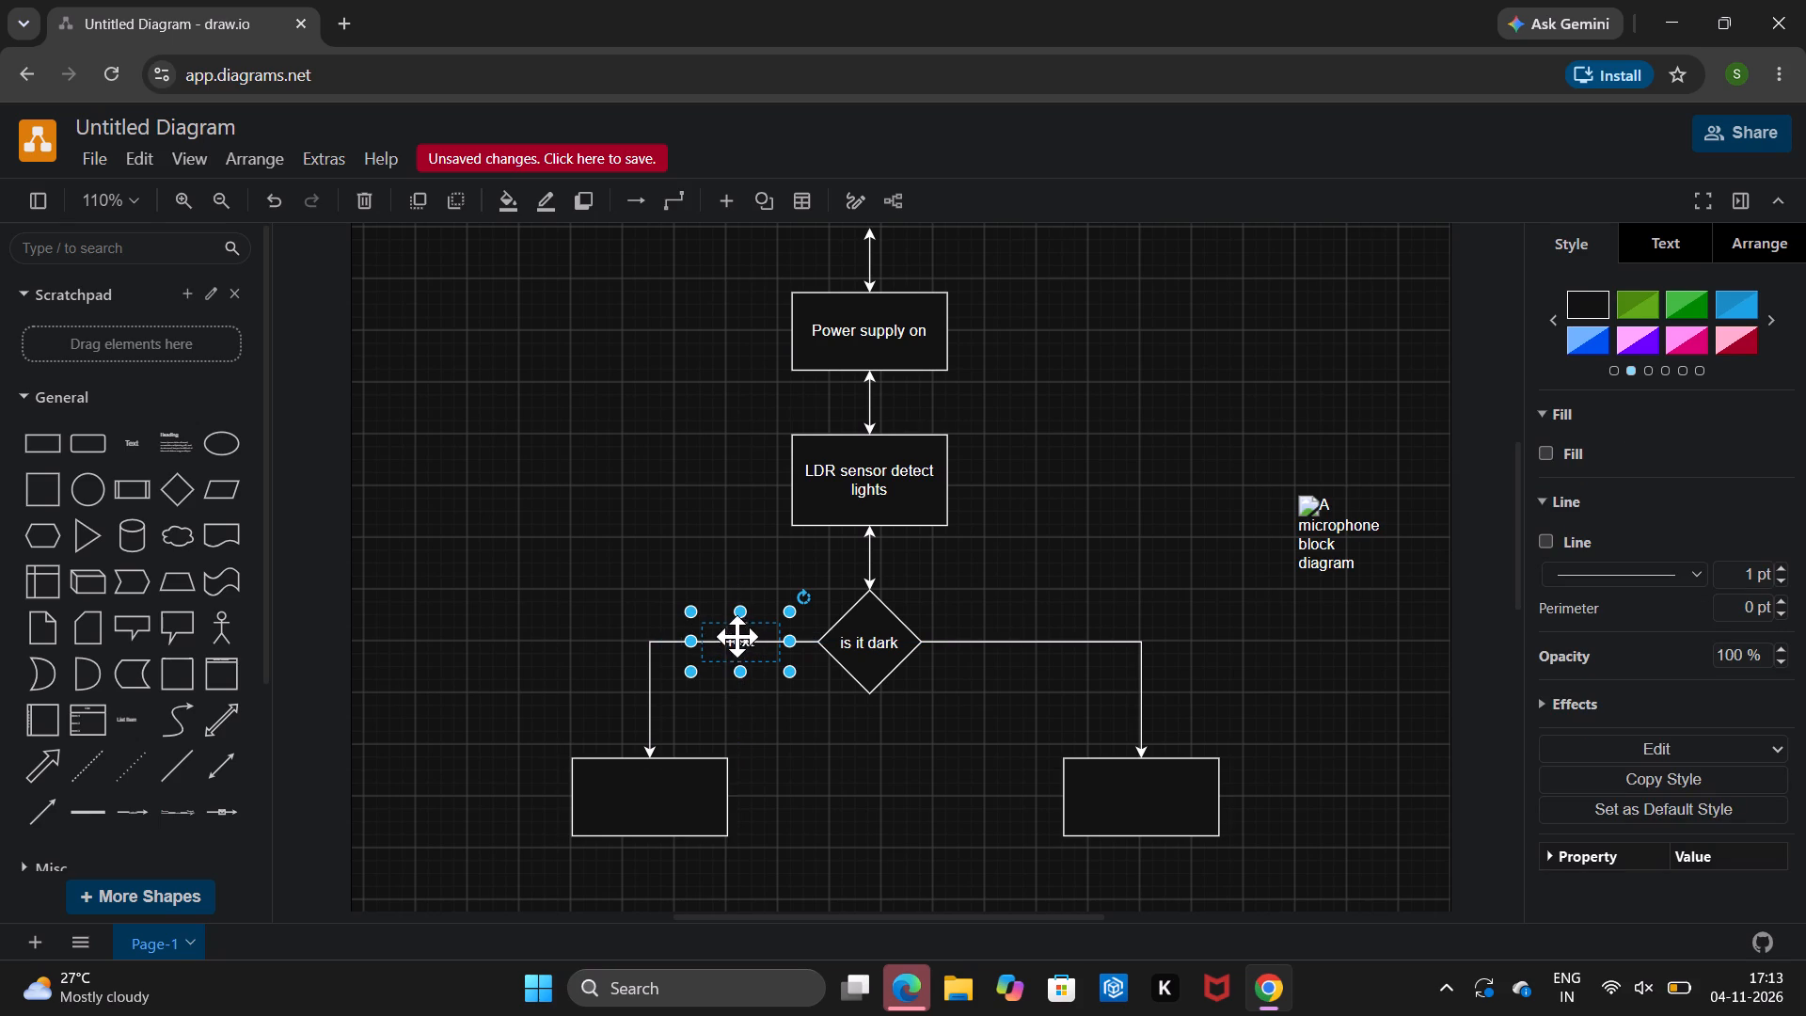
left_click_drag(737, 636, 734, 624)
left_click(734, 624)
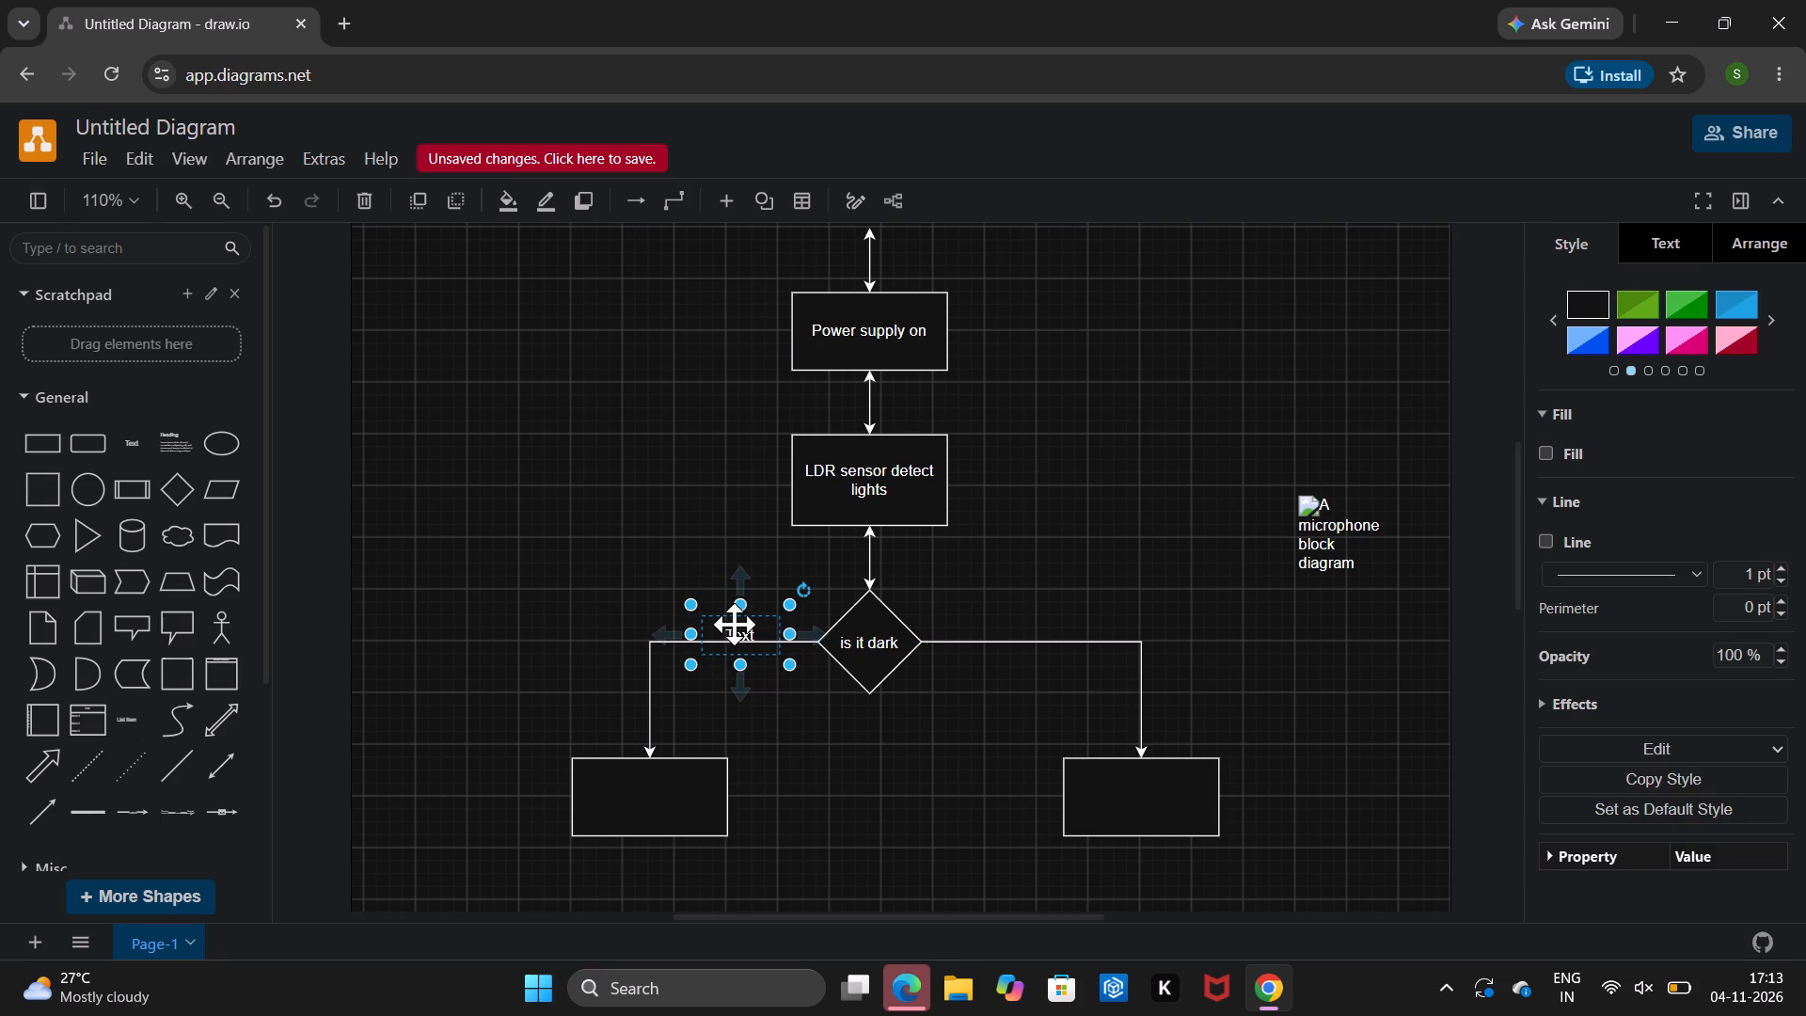
type("yes")
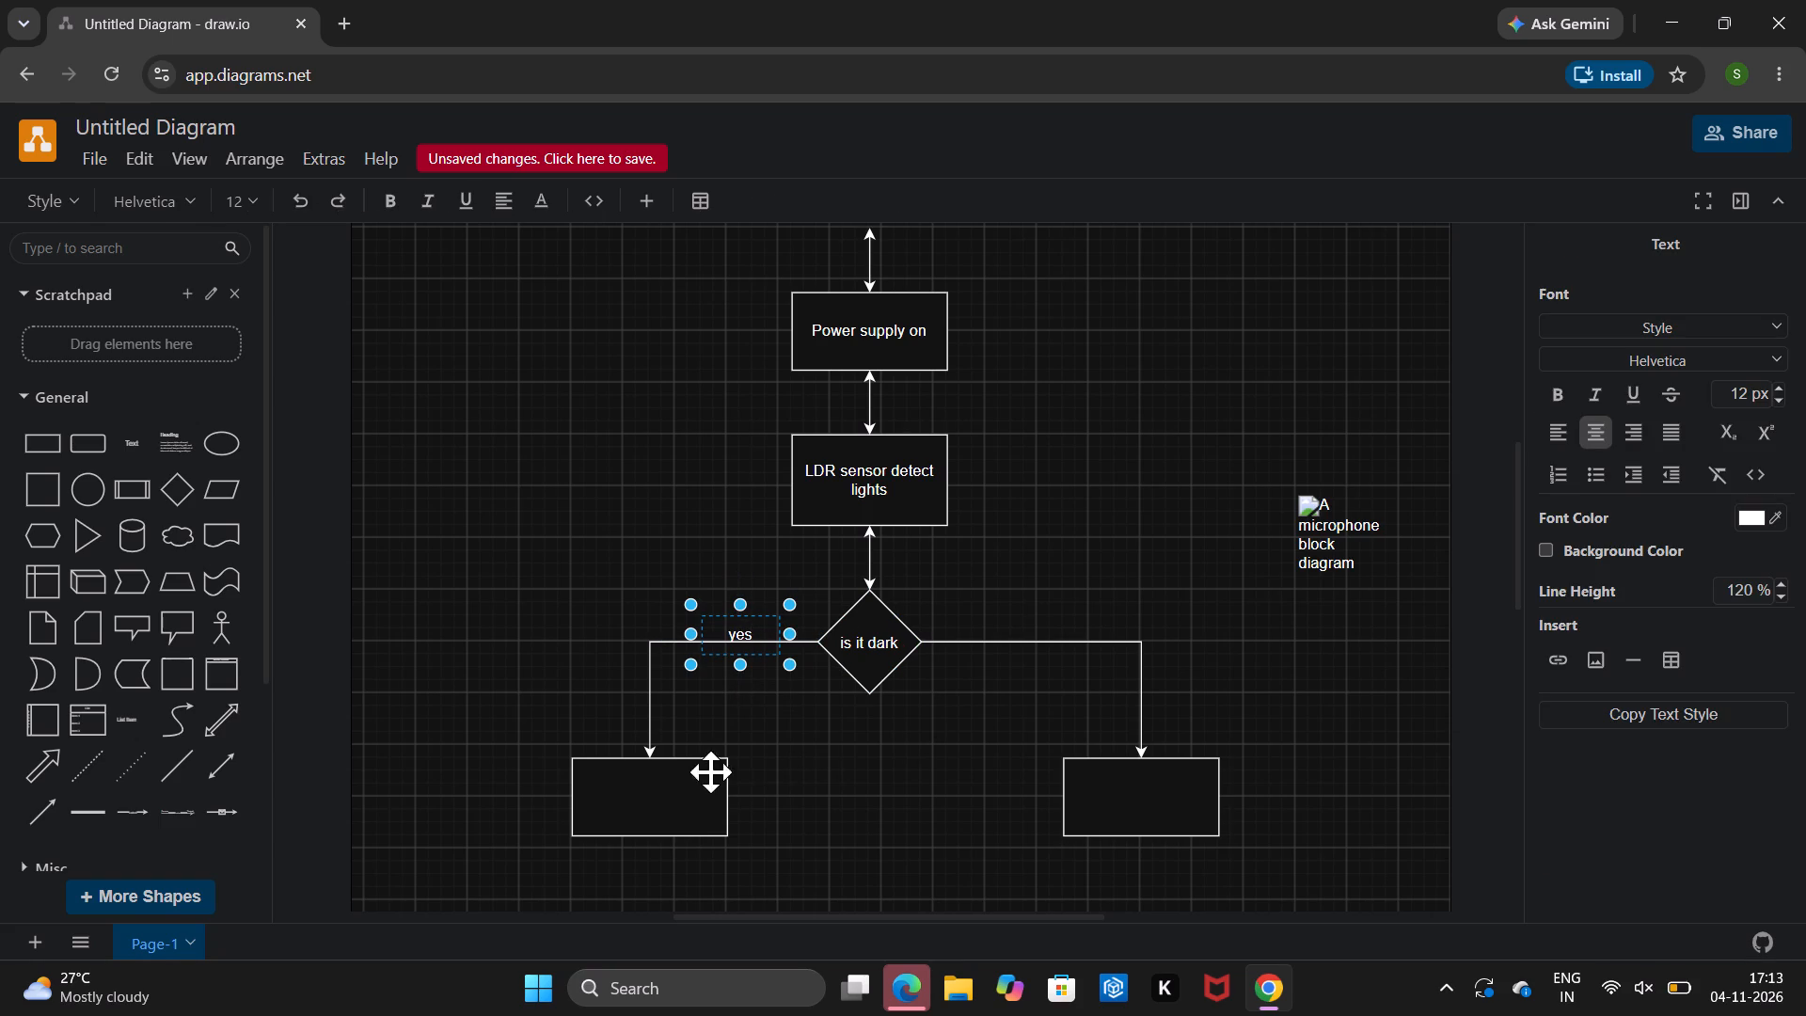
Label the left branch rectangle "Light on".
left_click(660, 799)
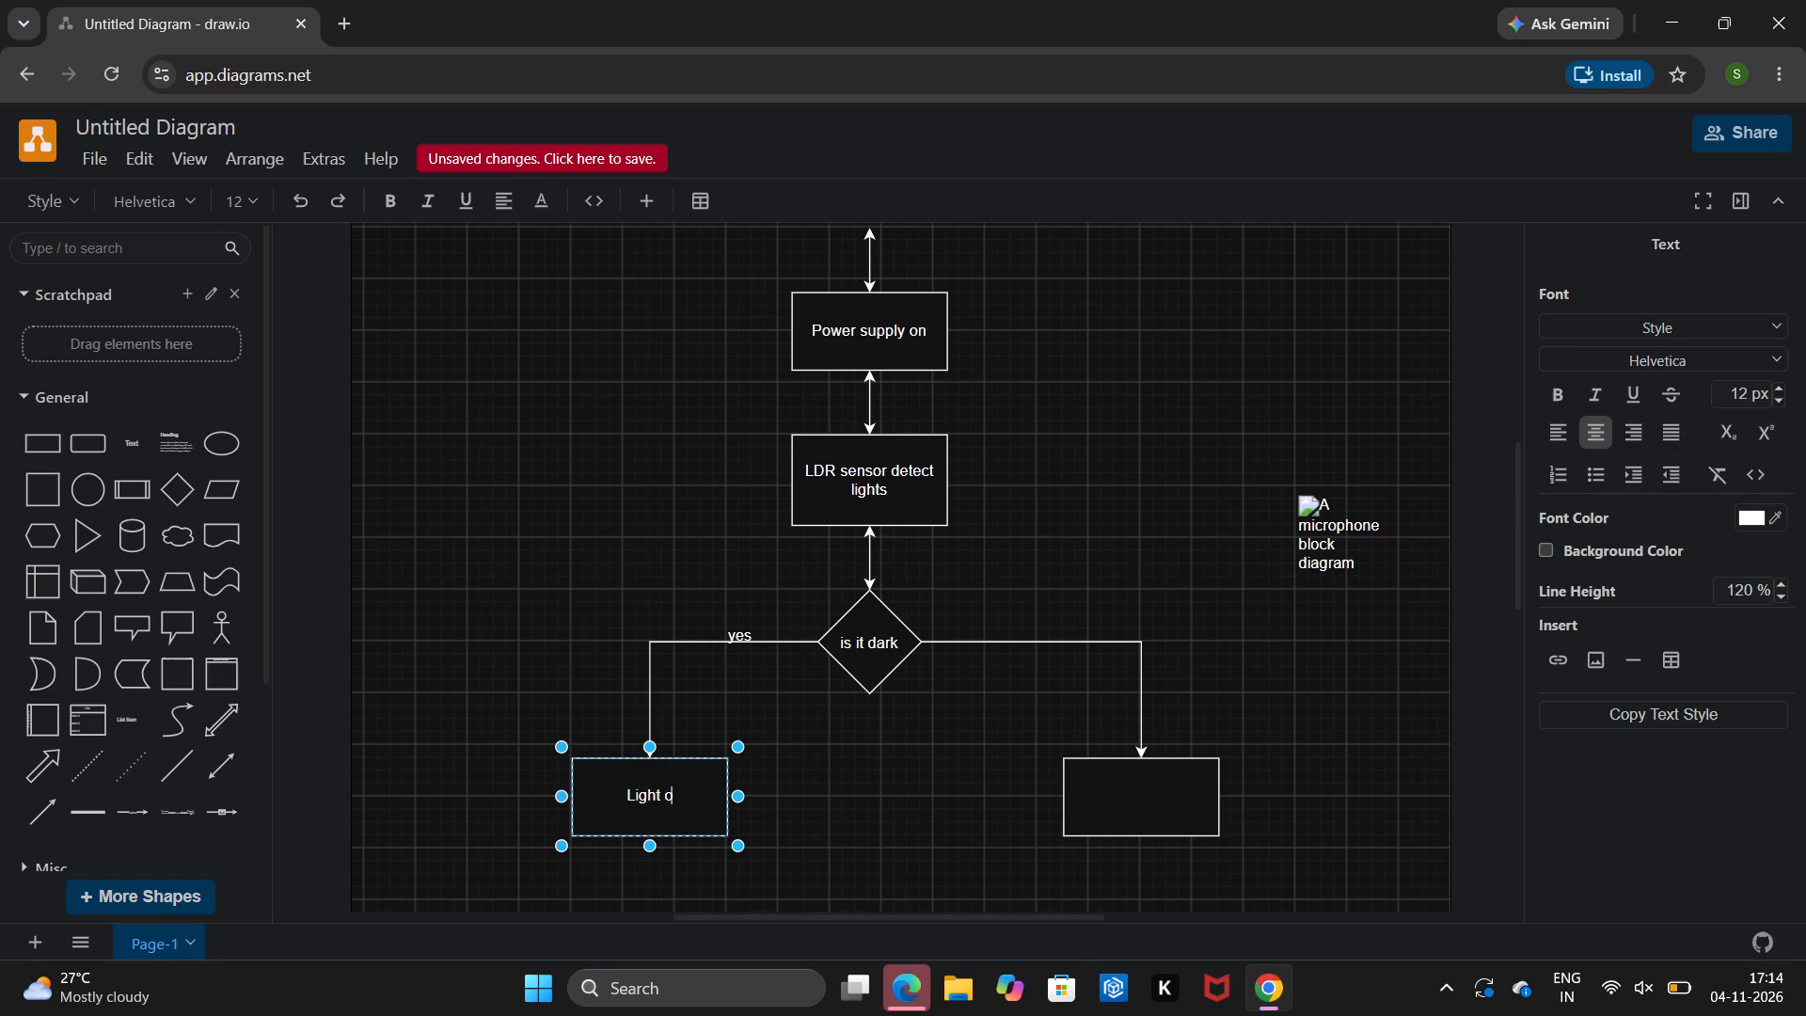
Label the right branch rectangle "Light og".
left_click(1164, 800)
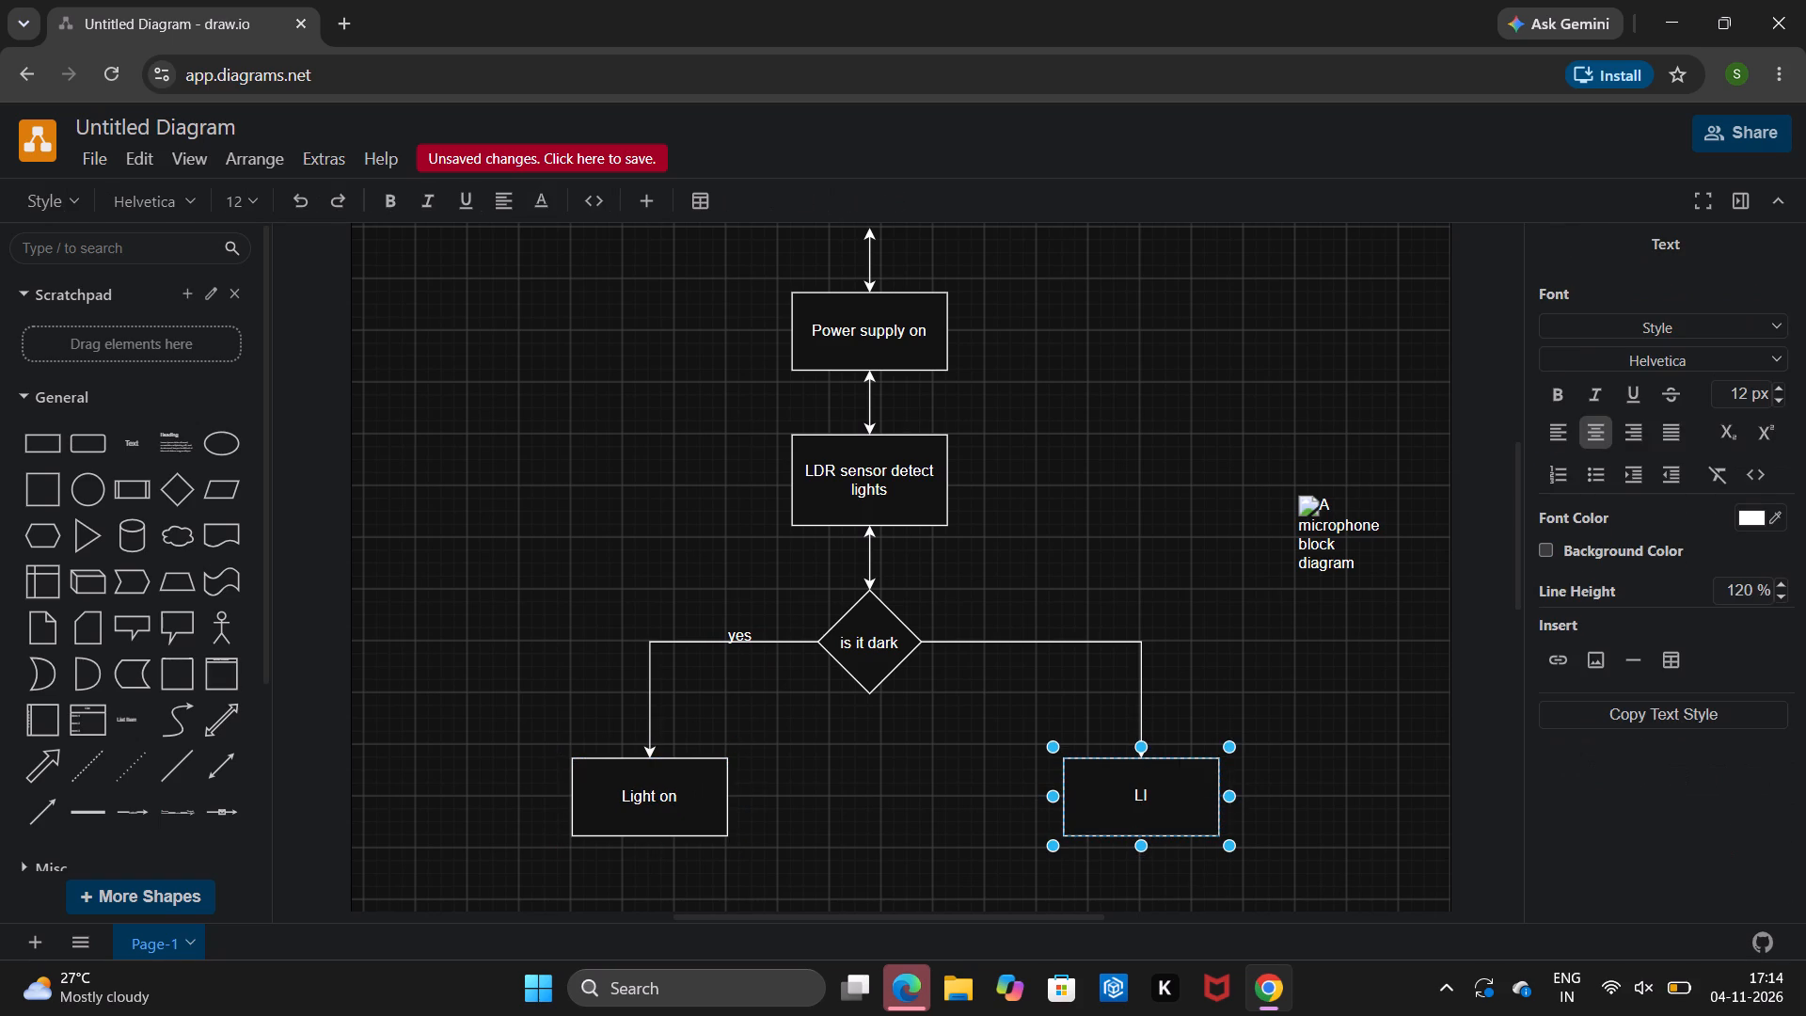
type("ight")
key("space")
type("og")
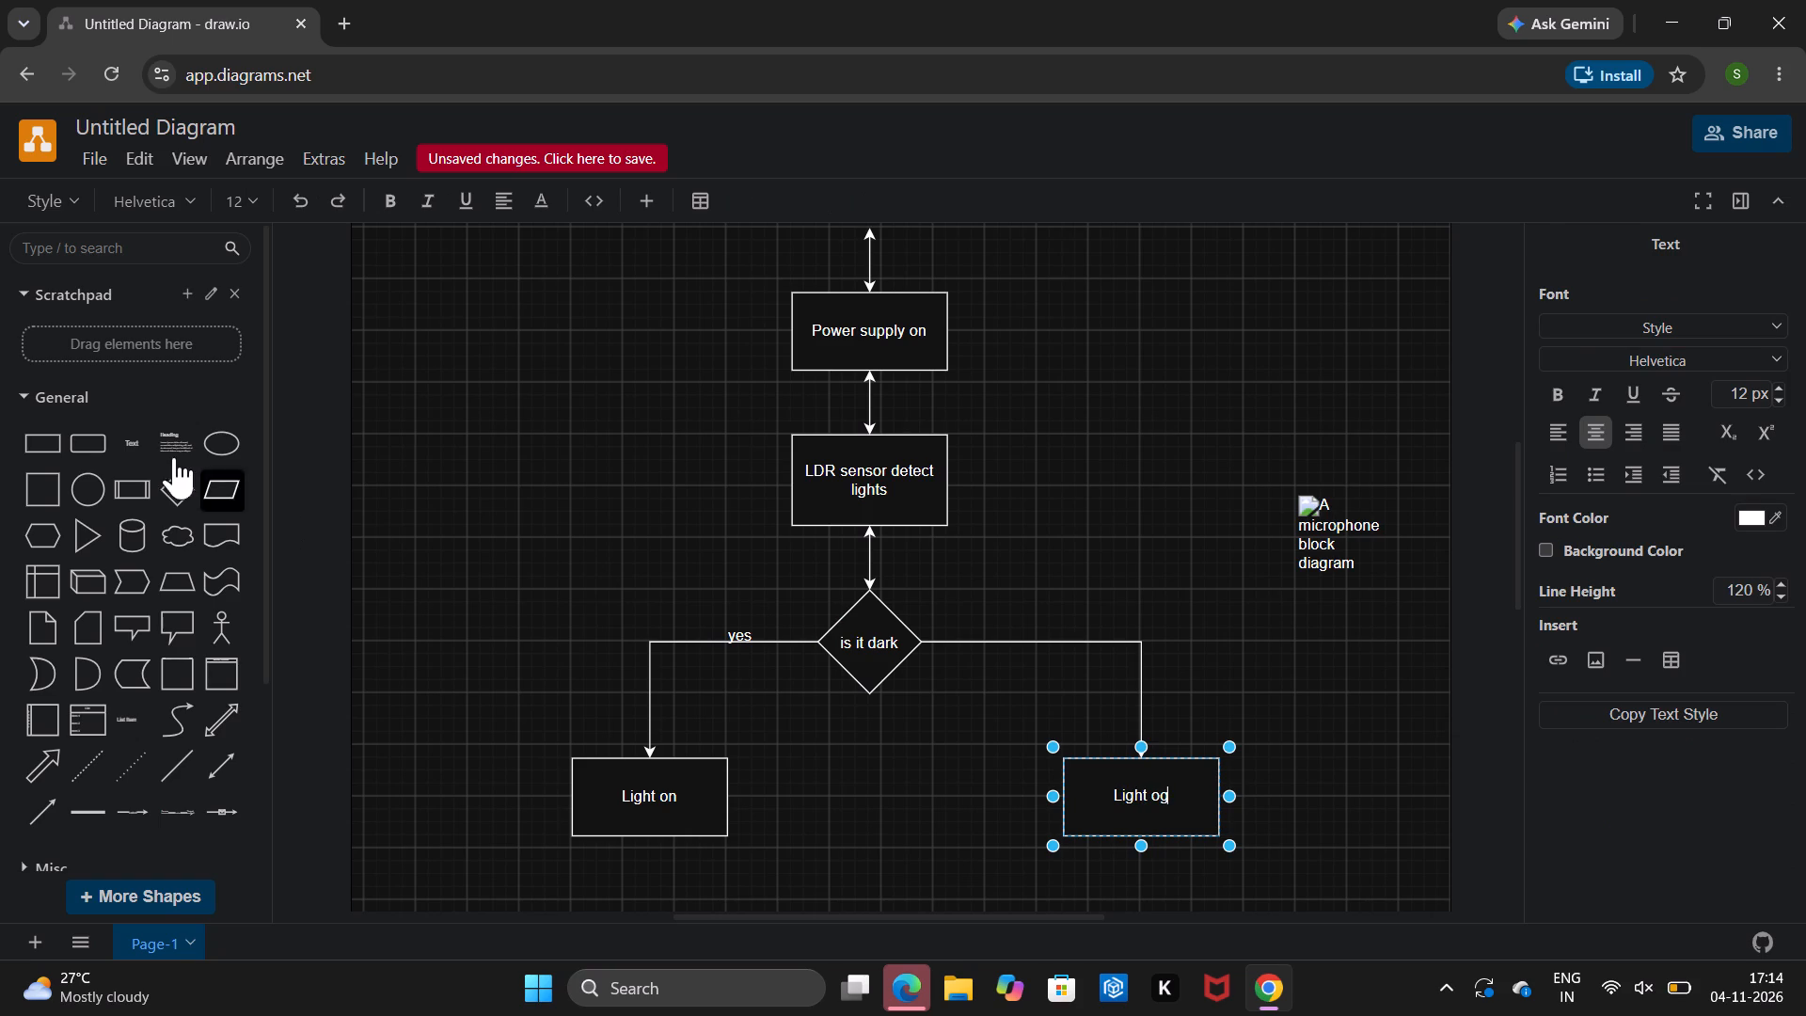
Add a text label "no" and place it on the connector between the diamond and the right branch rectangle.
left_click(133, 450)
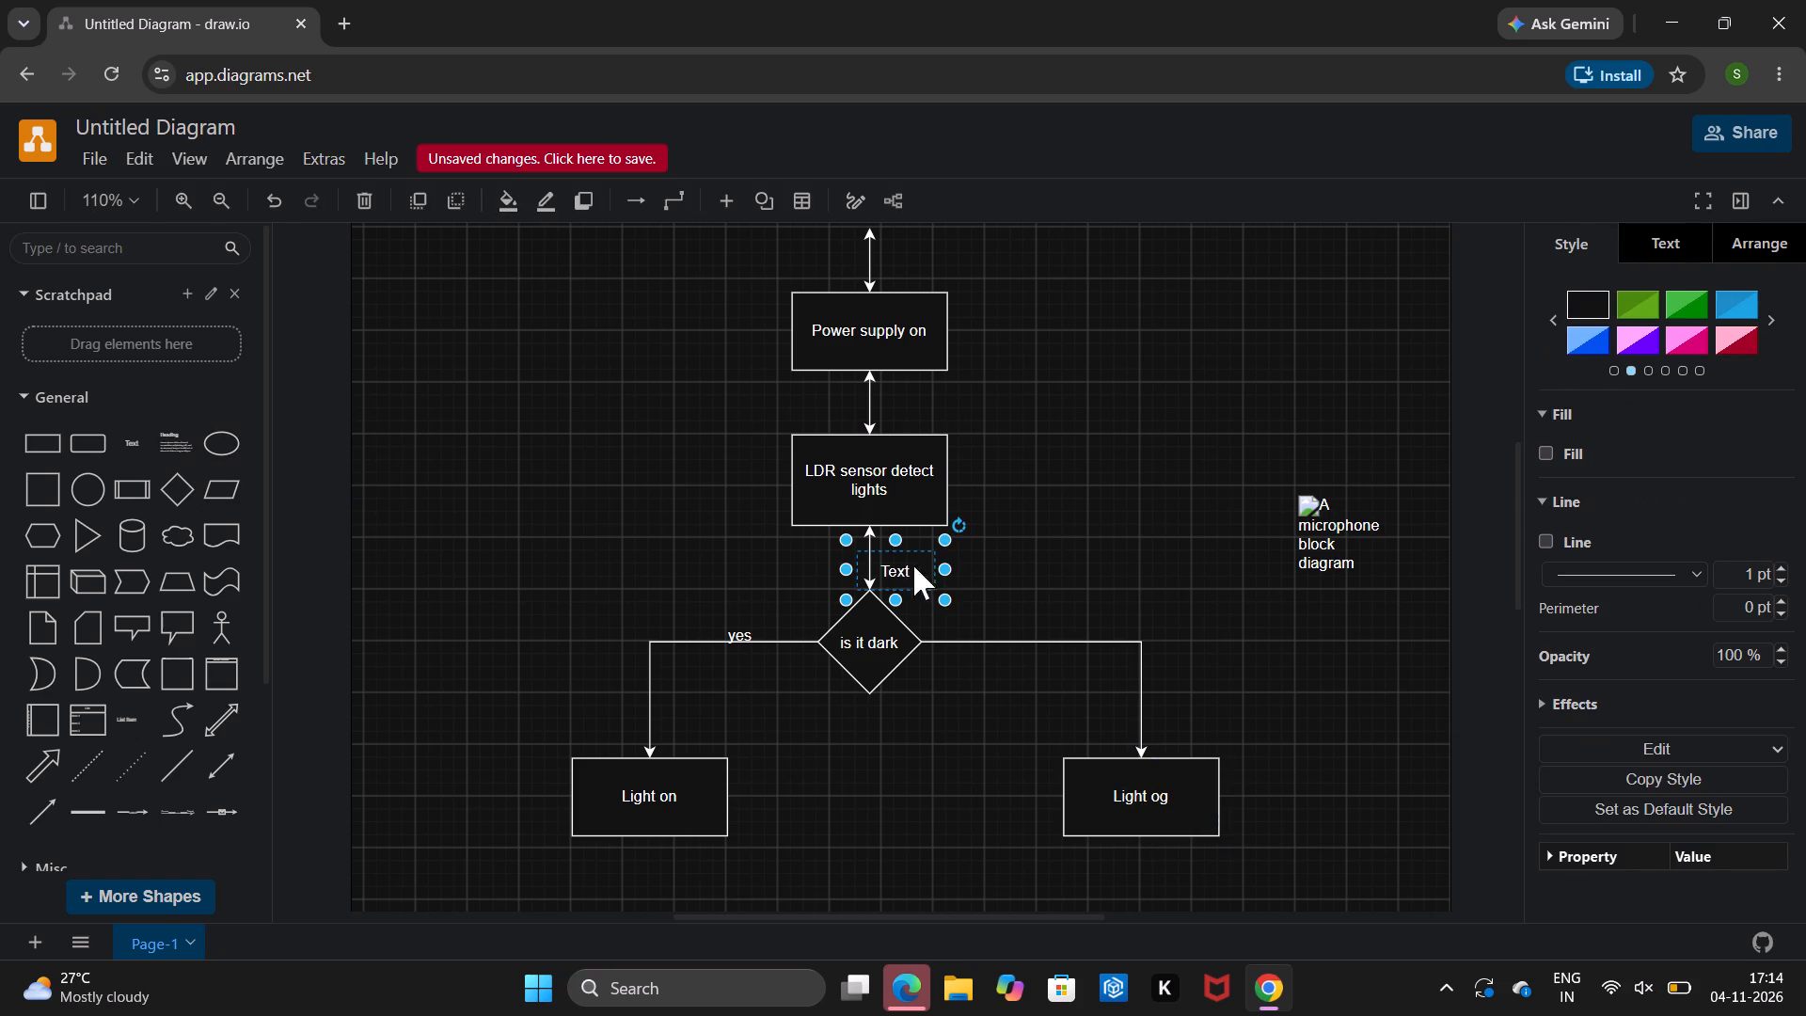
left_click_drag(928, 586, 1048, 624)
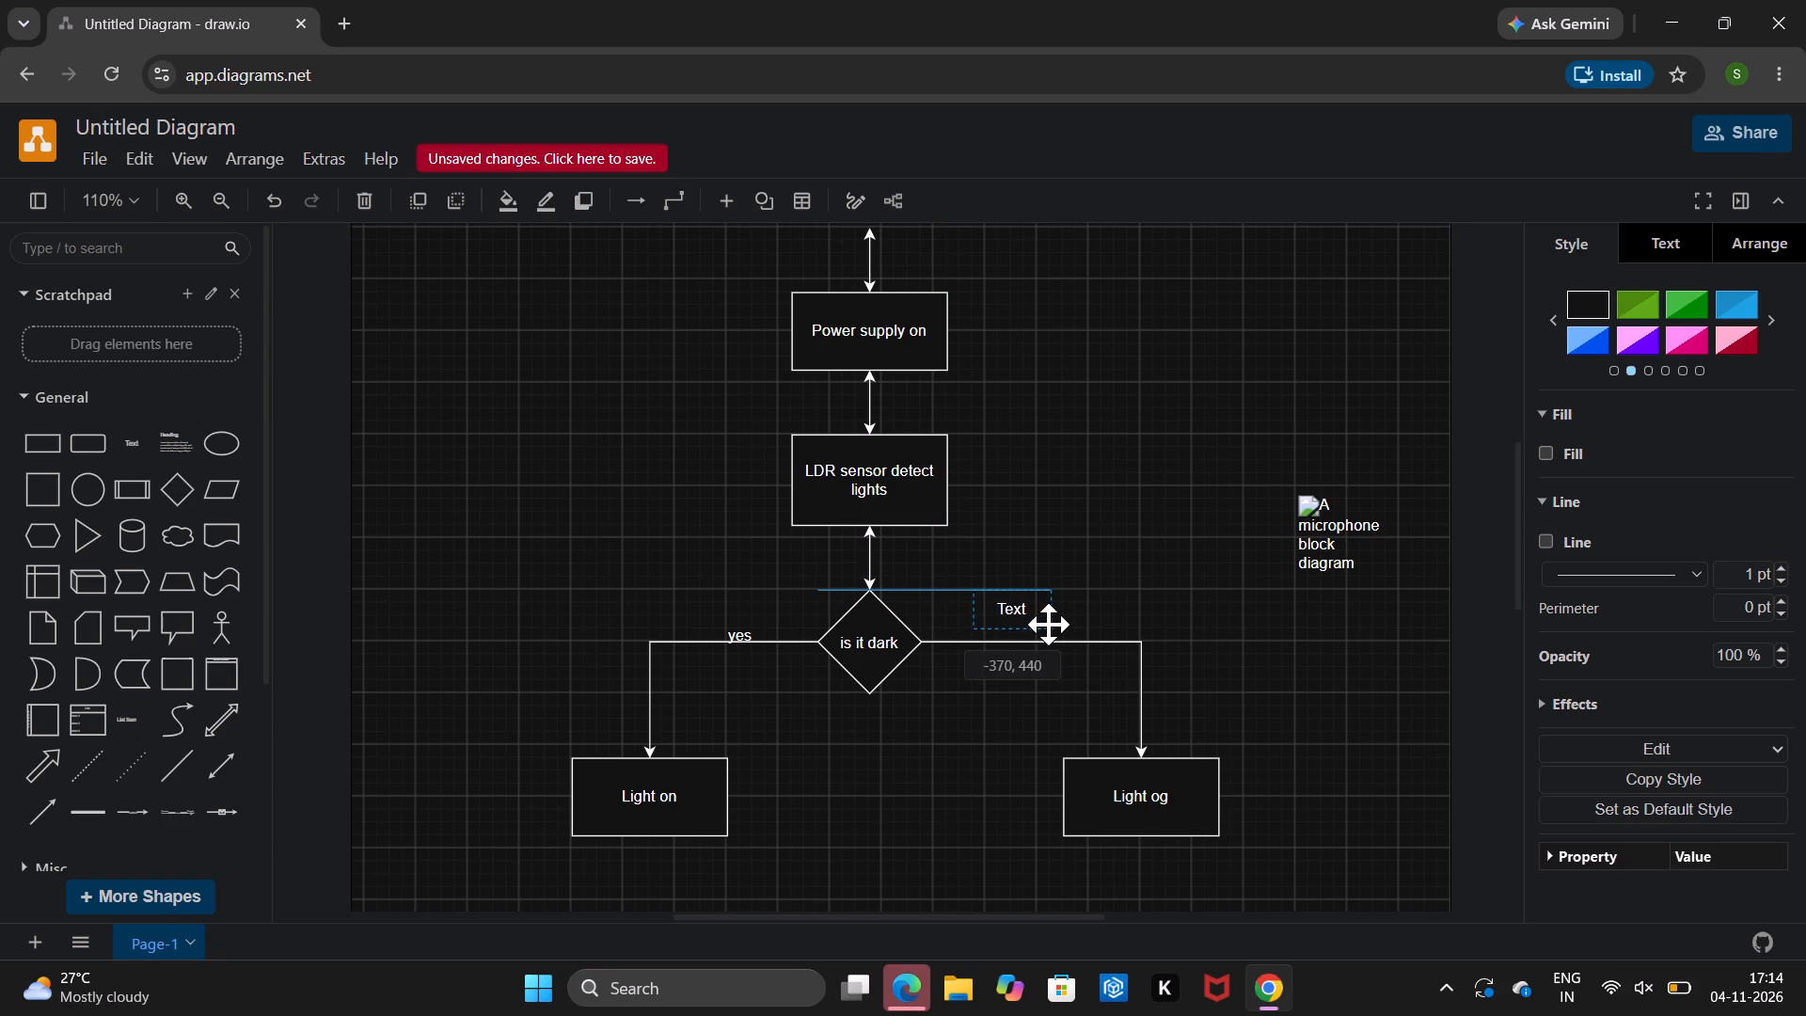
left_click_drag(1048, 624, 1053, 635)
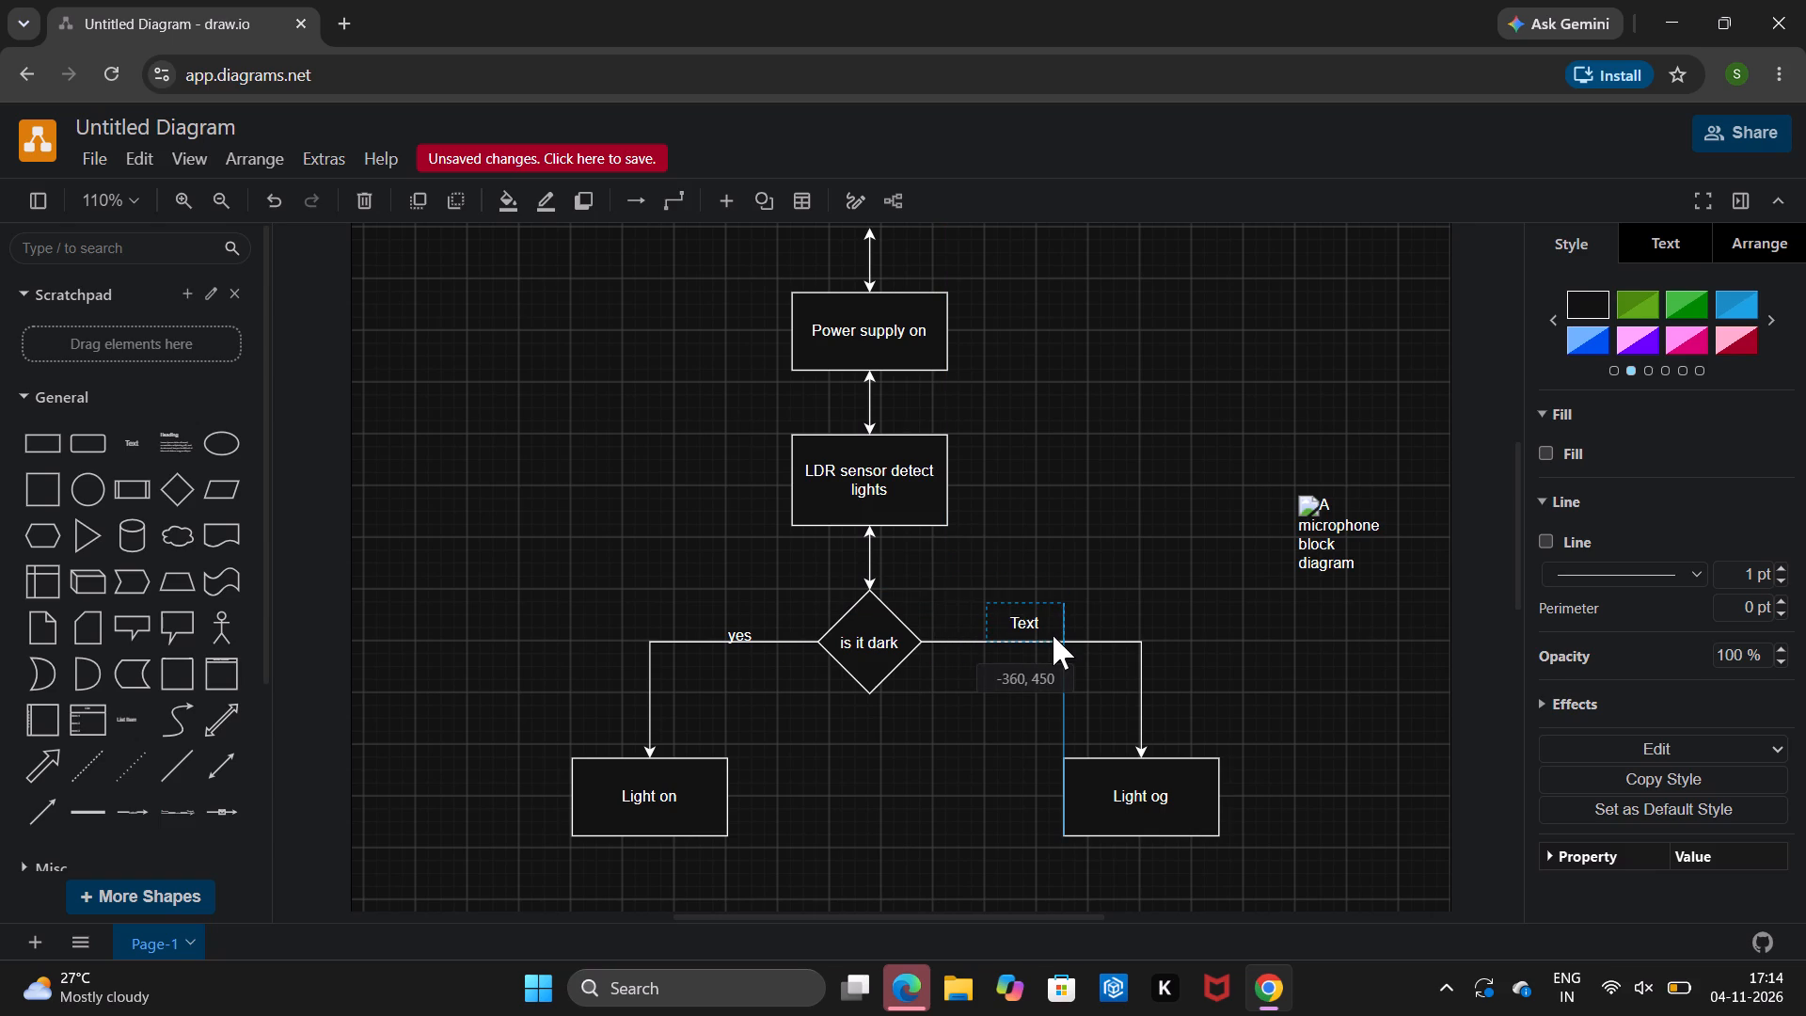
left_click_drag(1053, 635, 1053, 635)
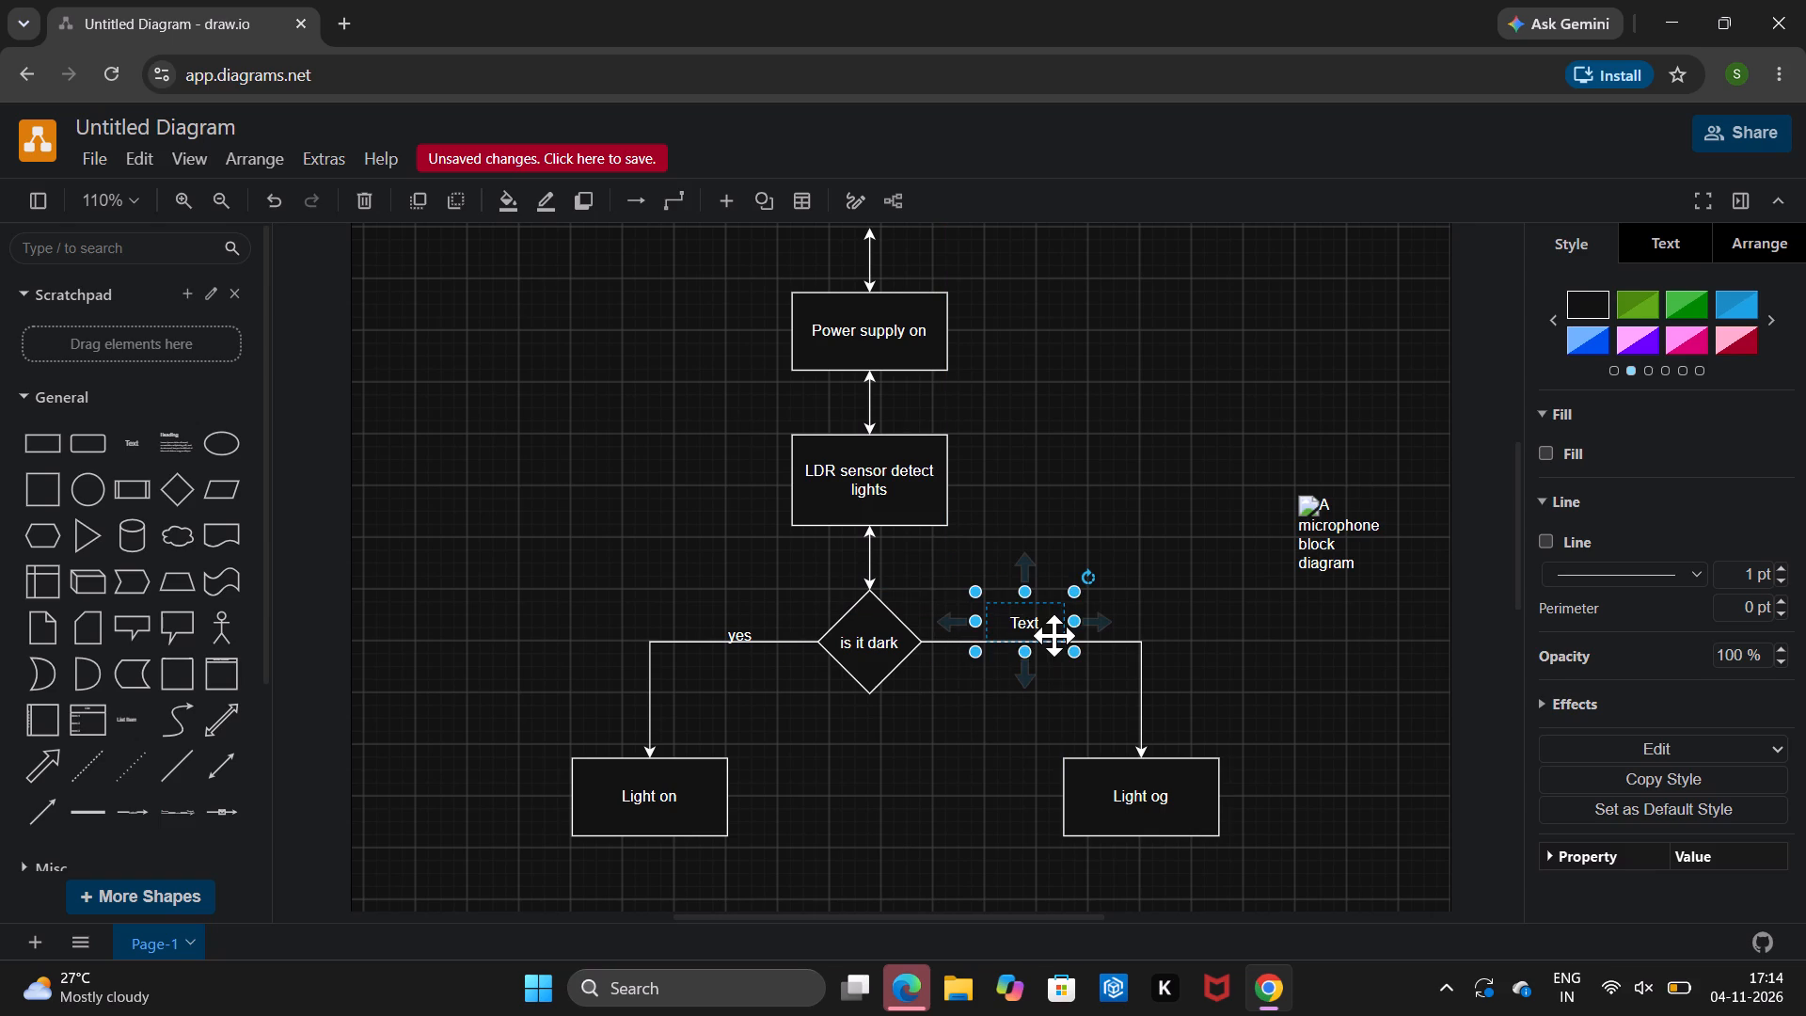
type("no")
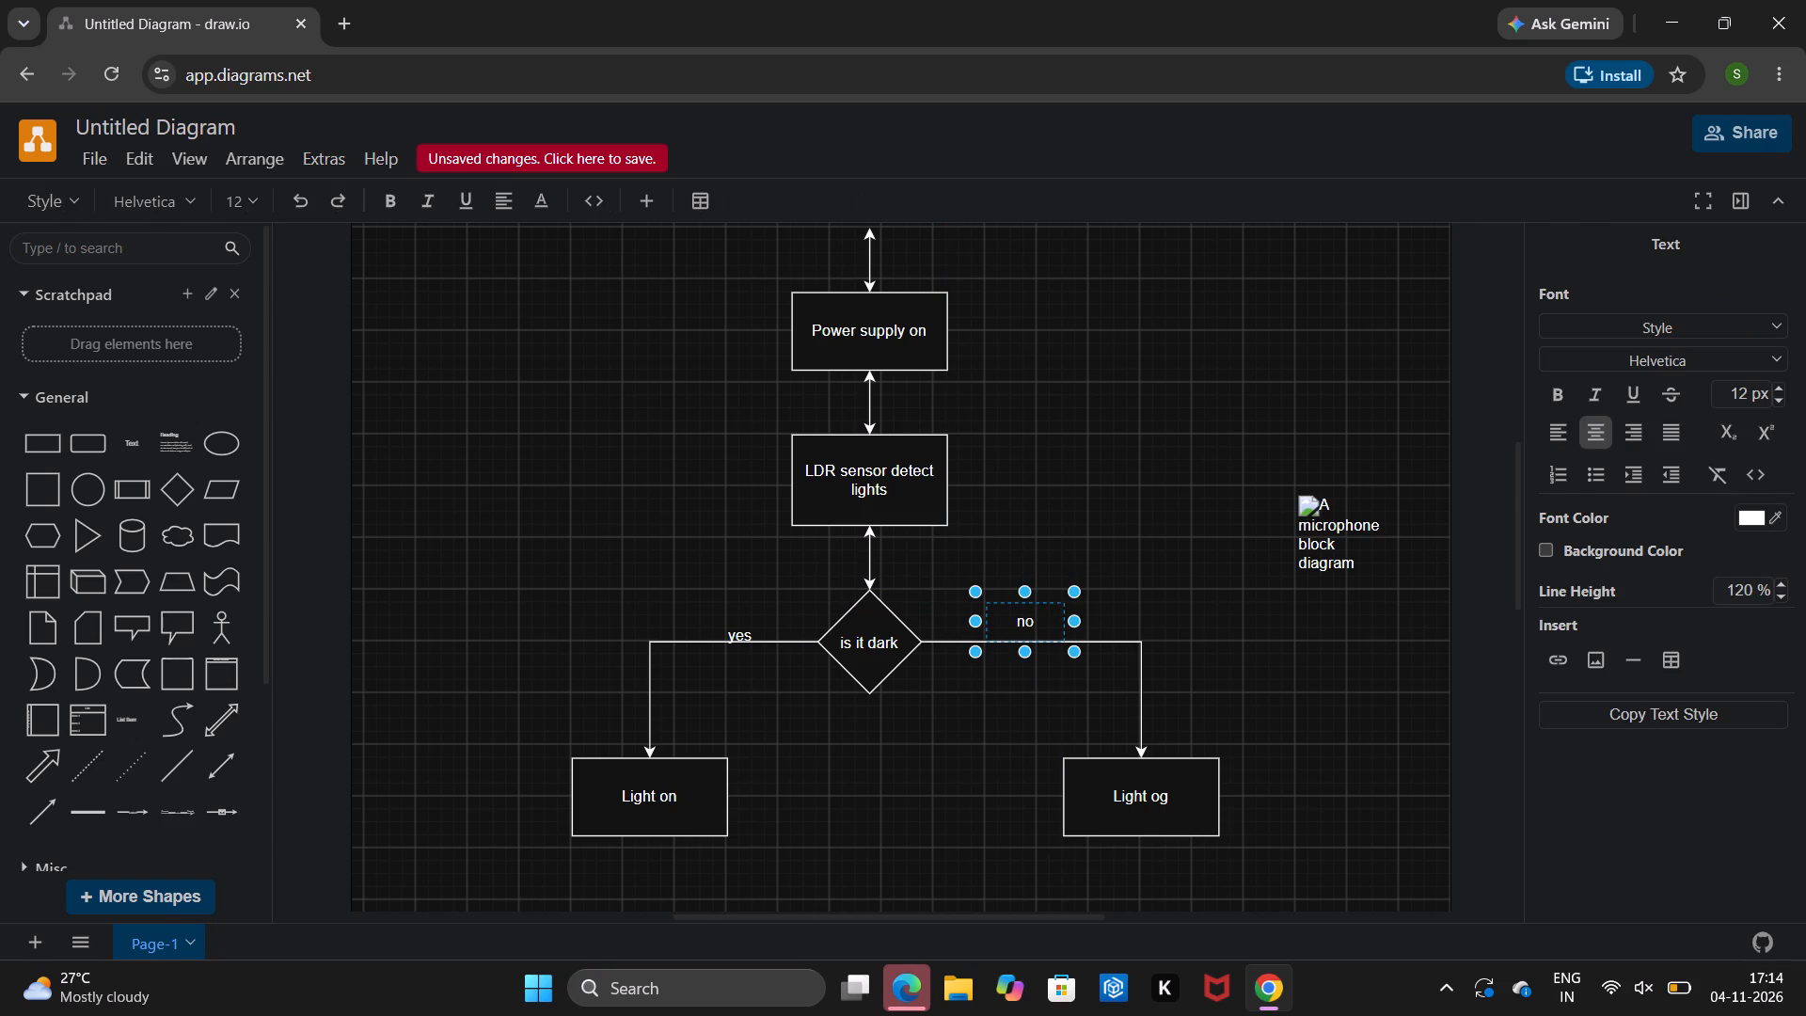
left_click(1047, 634)
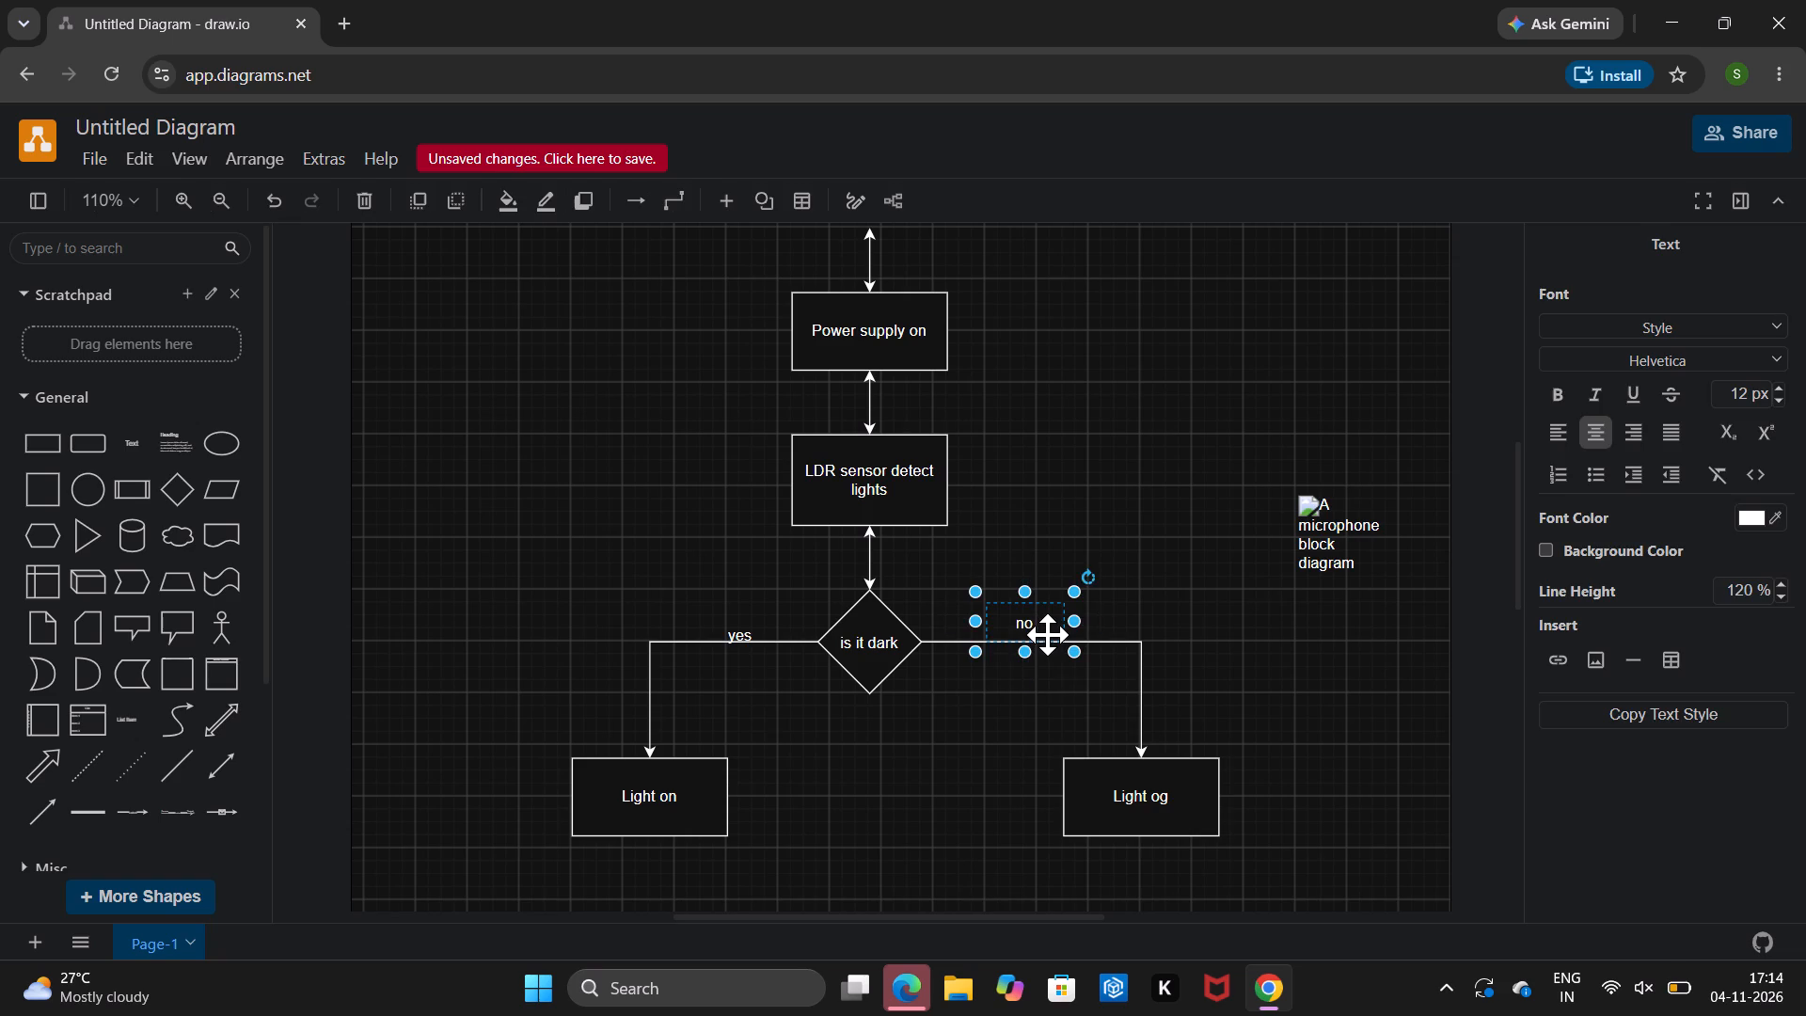
left_click(1049, 641)
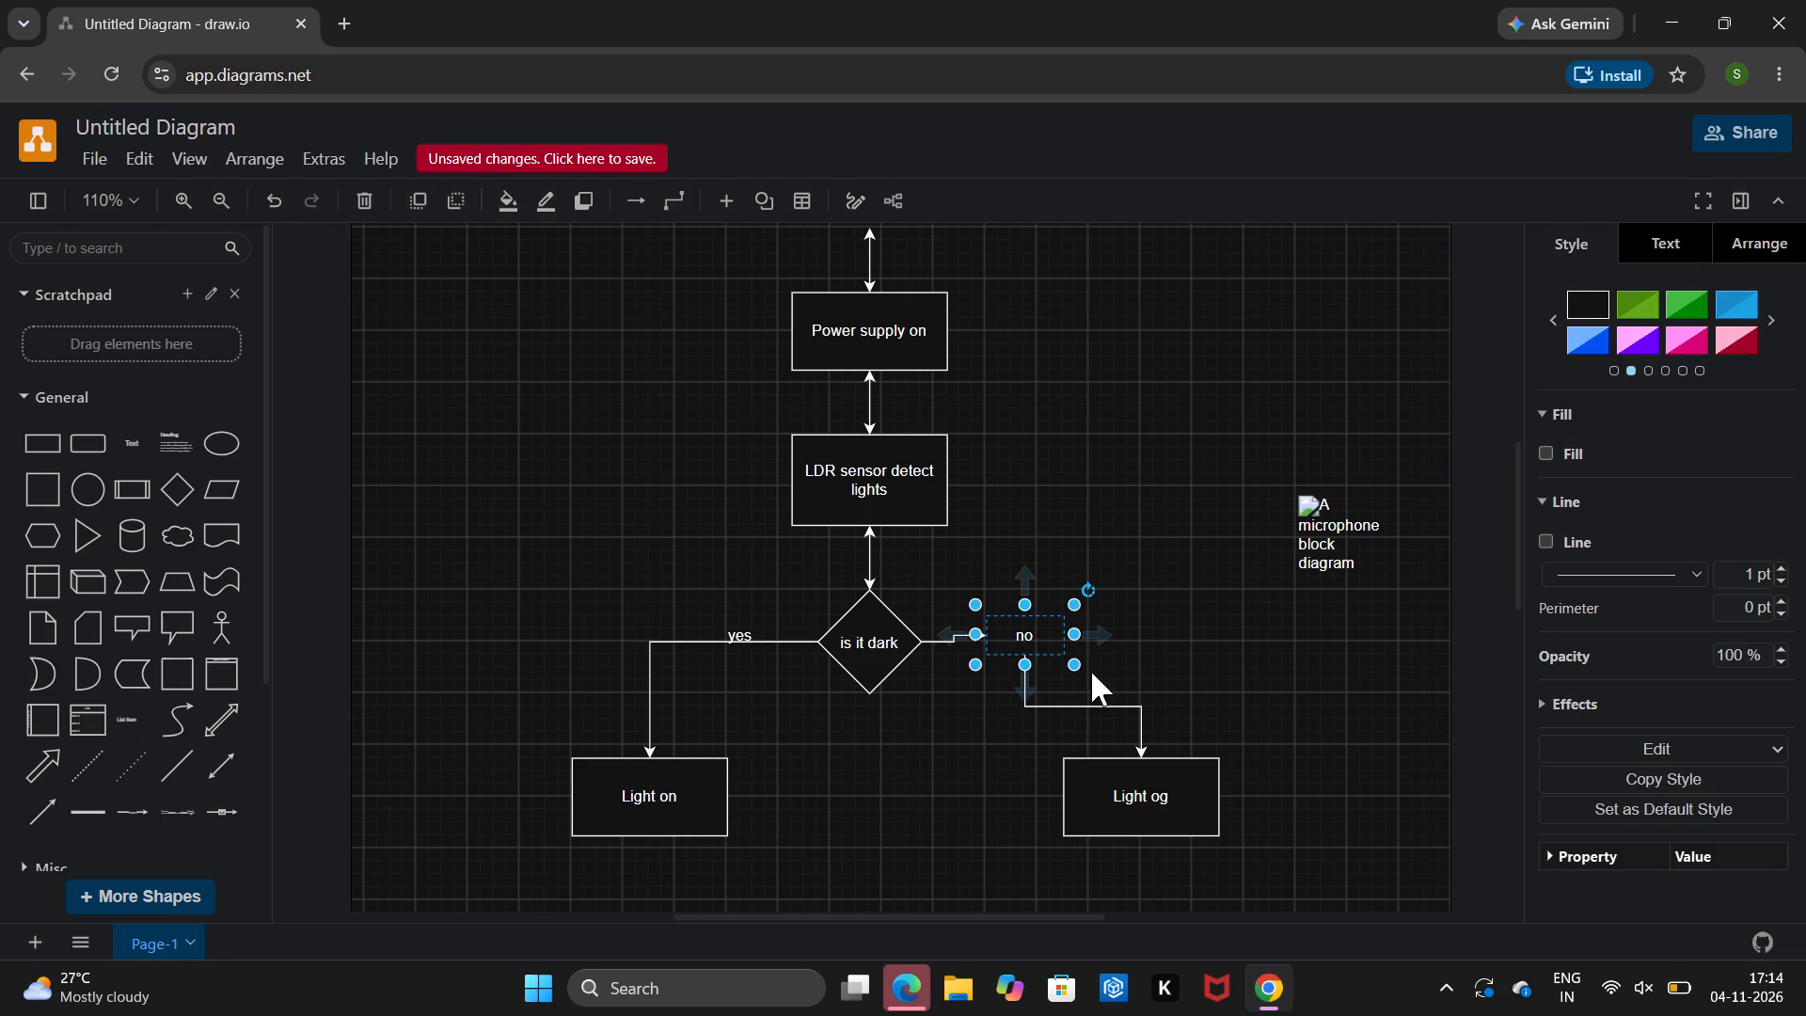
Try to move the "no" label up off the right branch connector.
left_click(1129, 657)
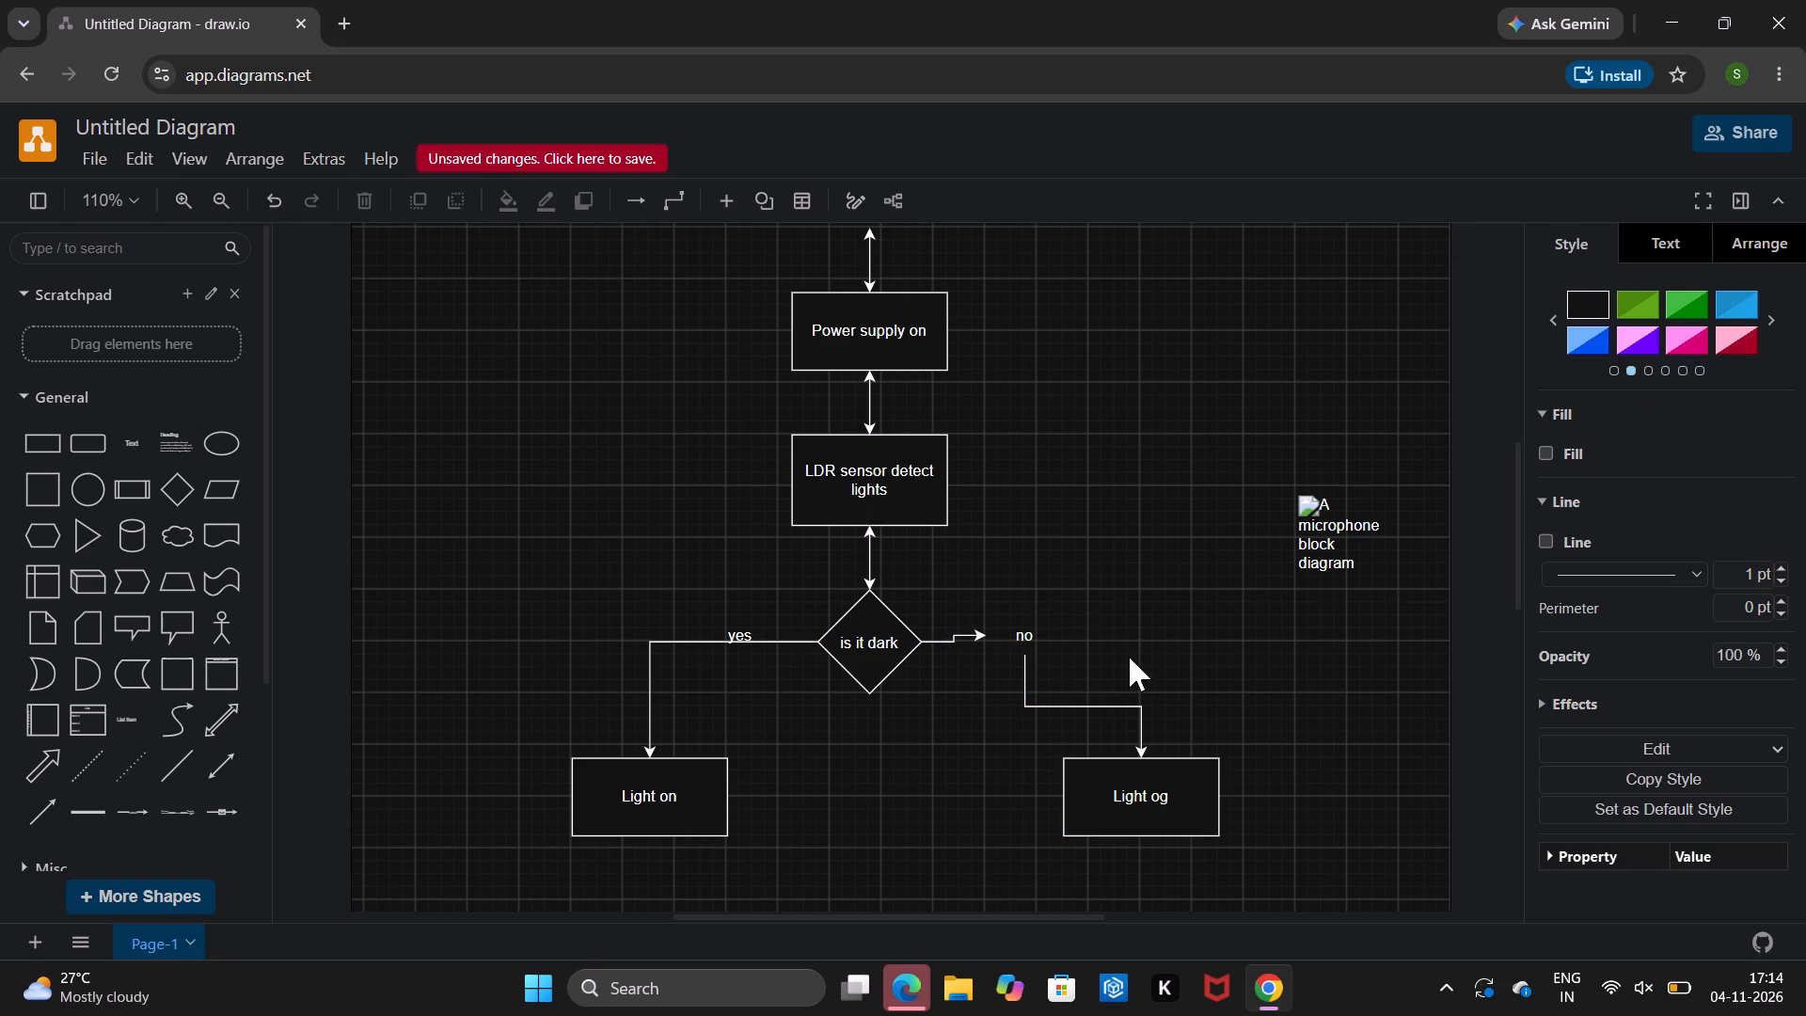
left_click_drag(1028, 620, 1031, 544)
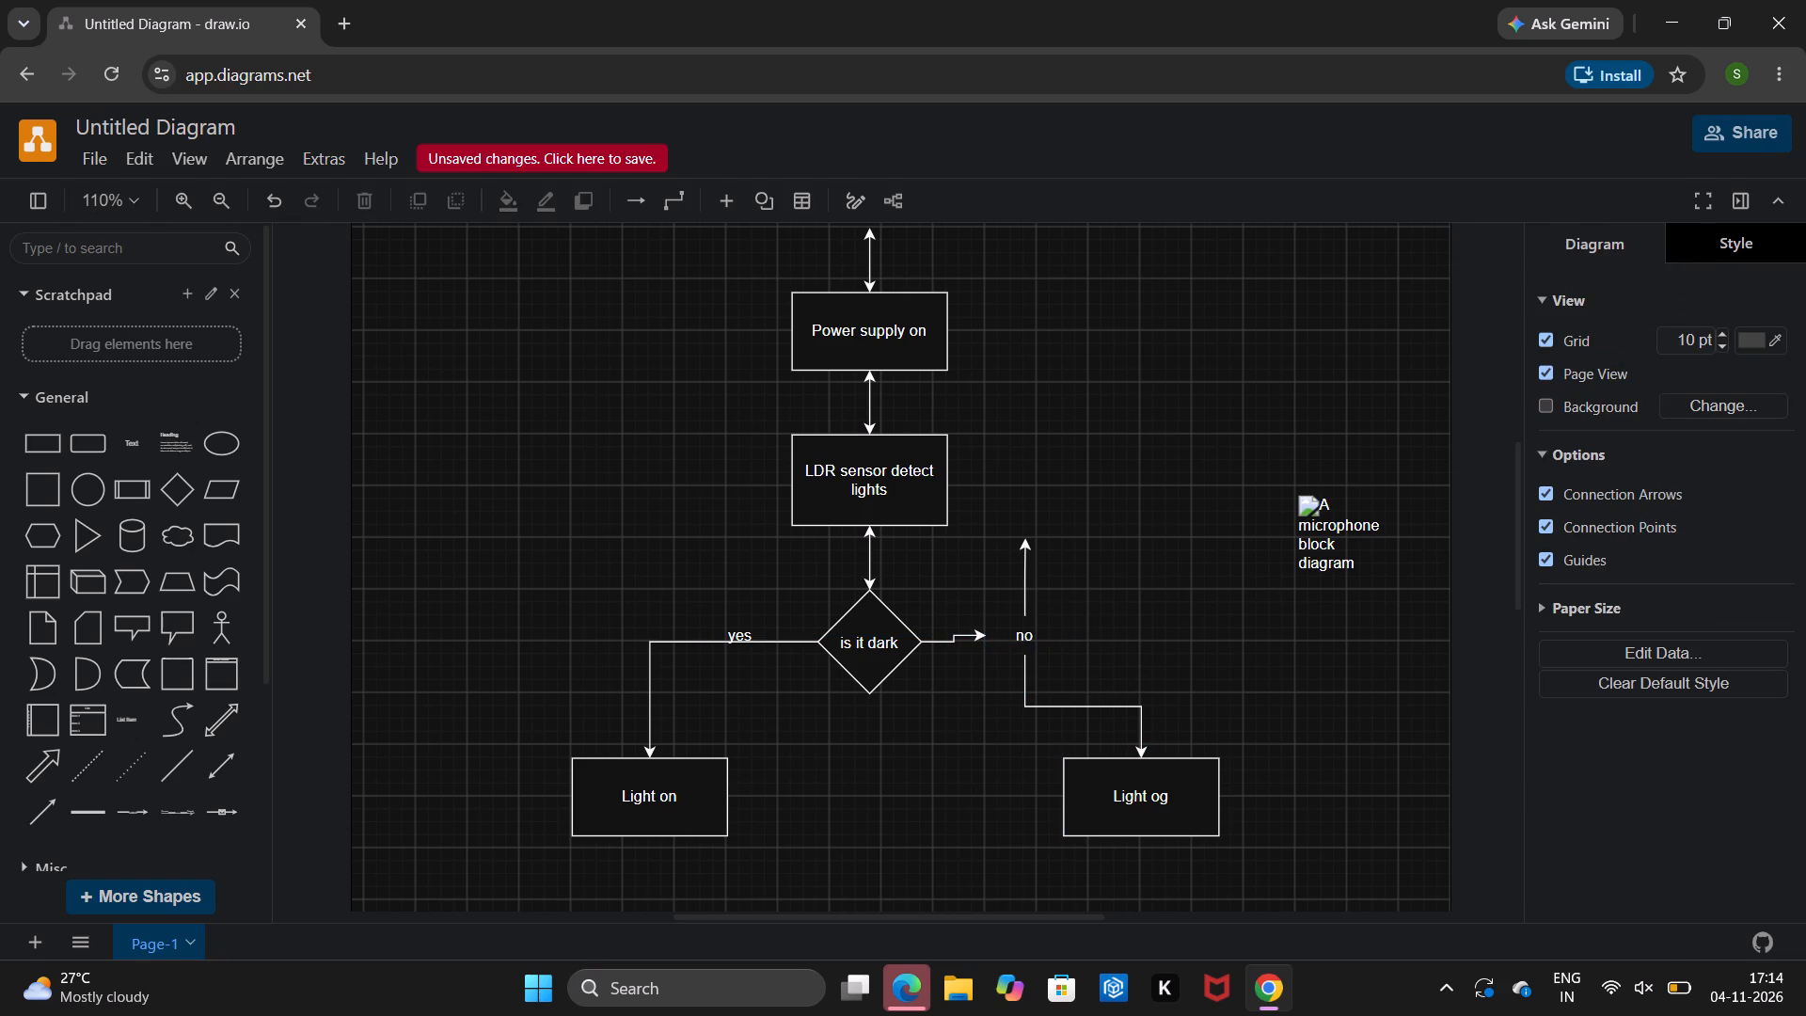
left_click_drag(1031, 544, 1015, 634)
Clear the text of the "no" label beside the diamond.
double_click(1015, 634)
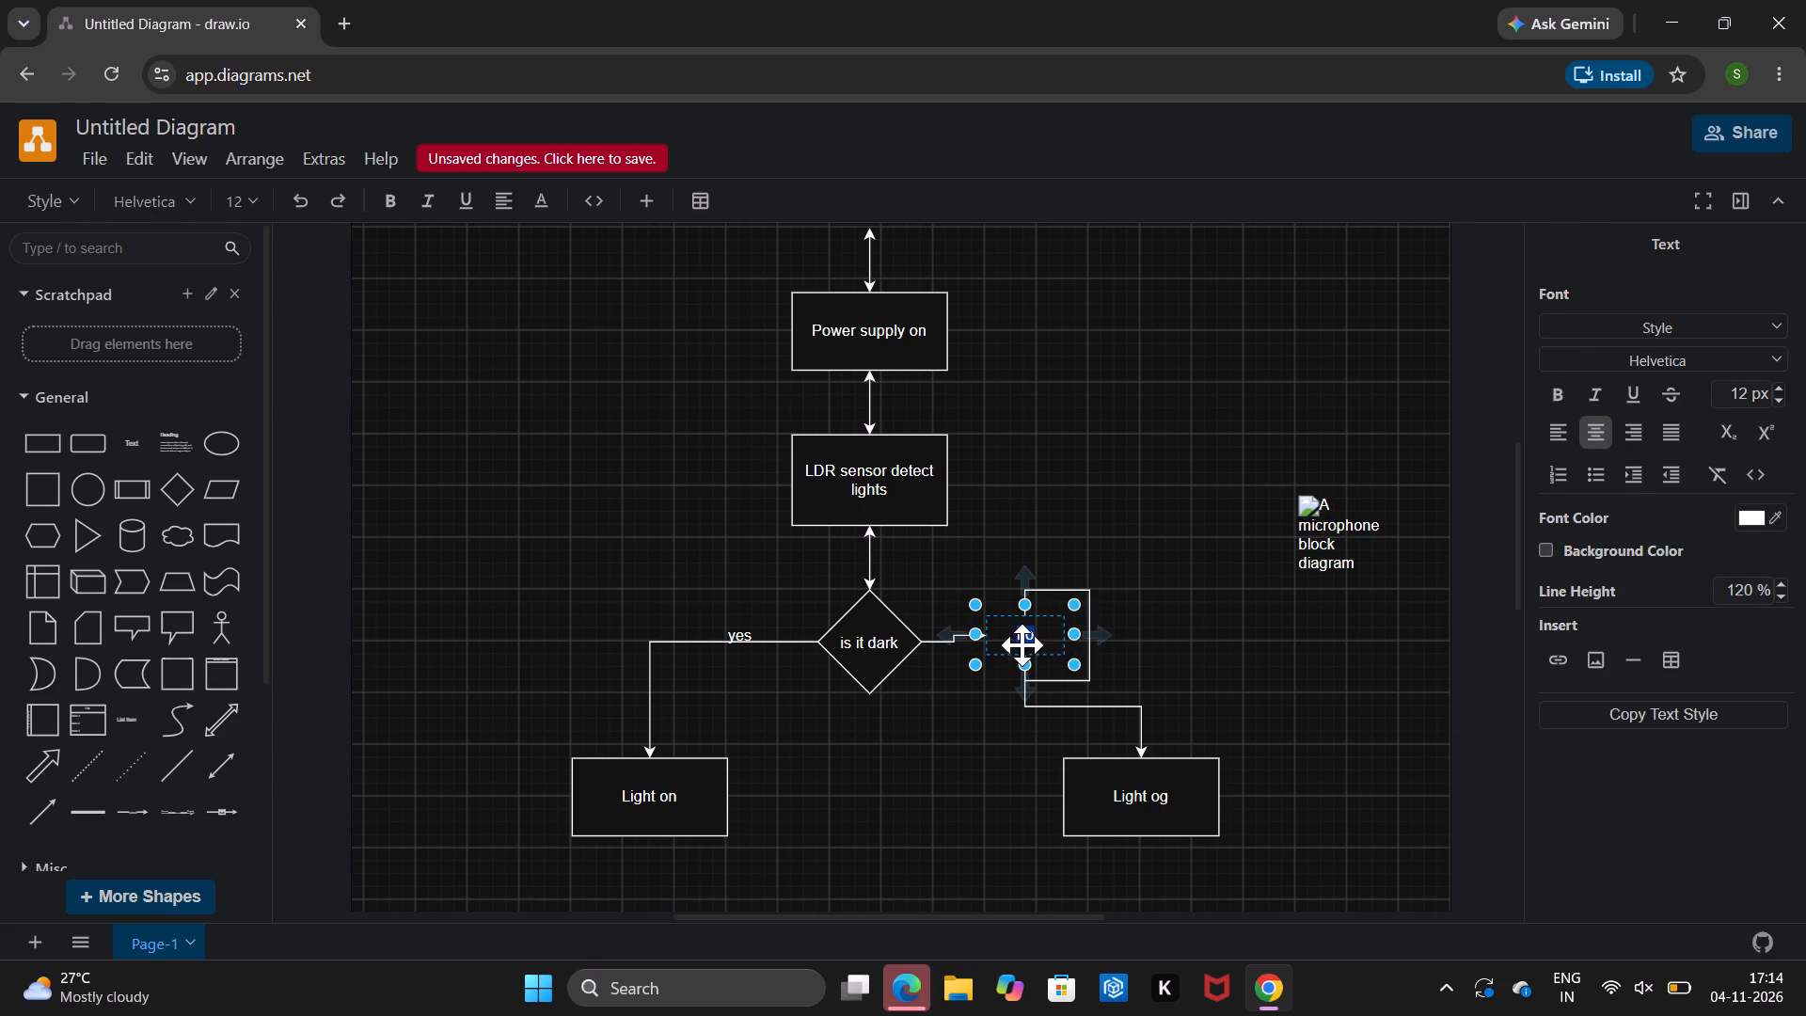
key("BackSpace")
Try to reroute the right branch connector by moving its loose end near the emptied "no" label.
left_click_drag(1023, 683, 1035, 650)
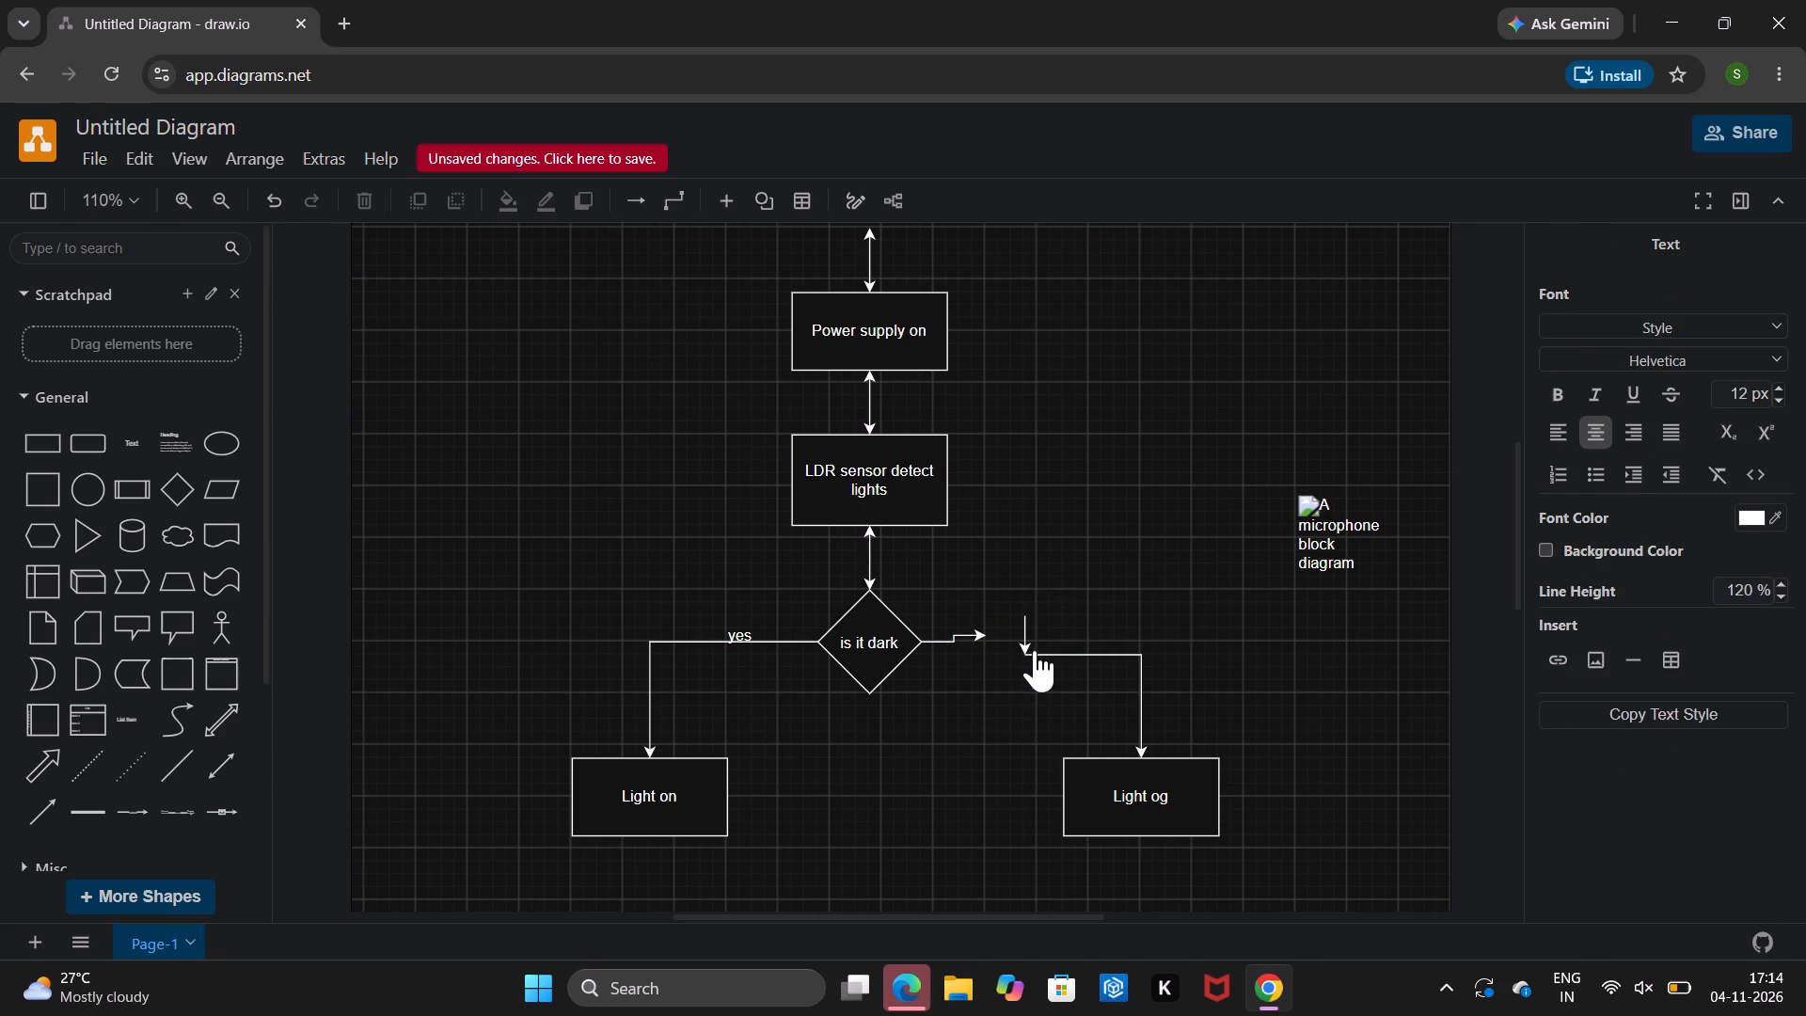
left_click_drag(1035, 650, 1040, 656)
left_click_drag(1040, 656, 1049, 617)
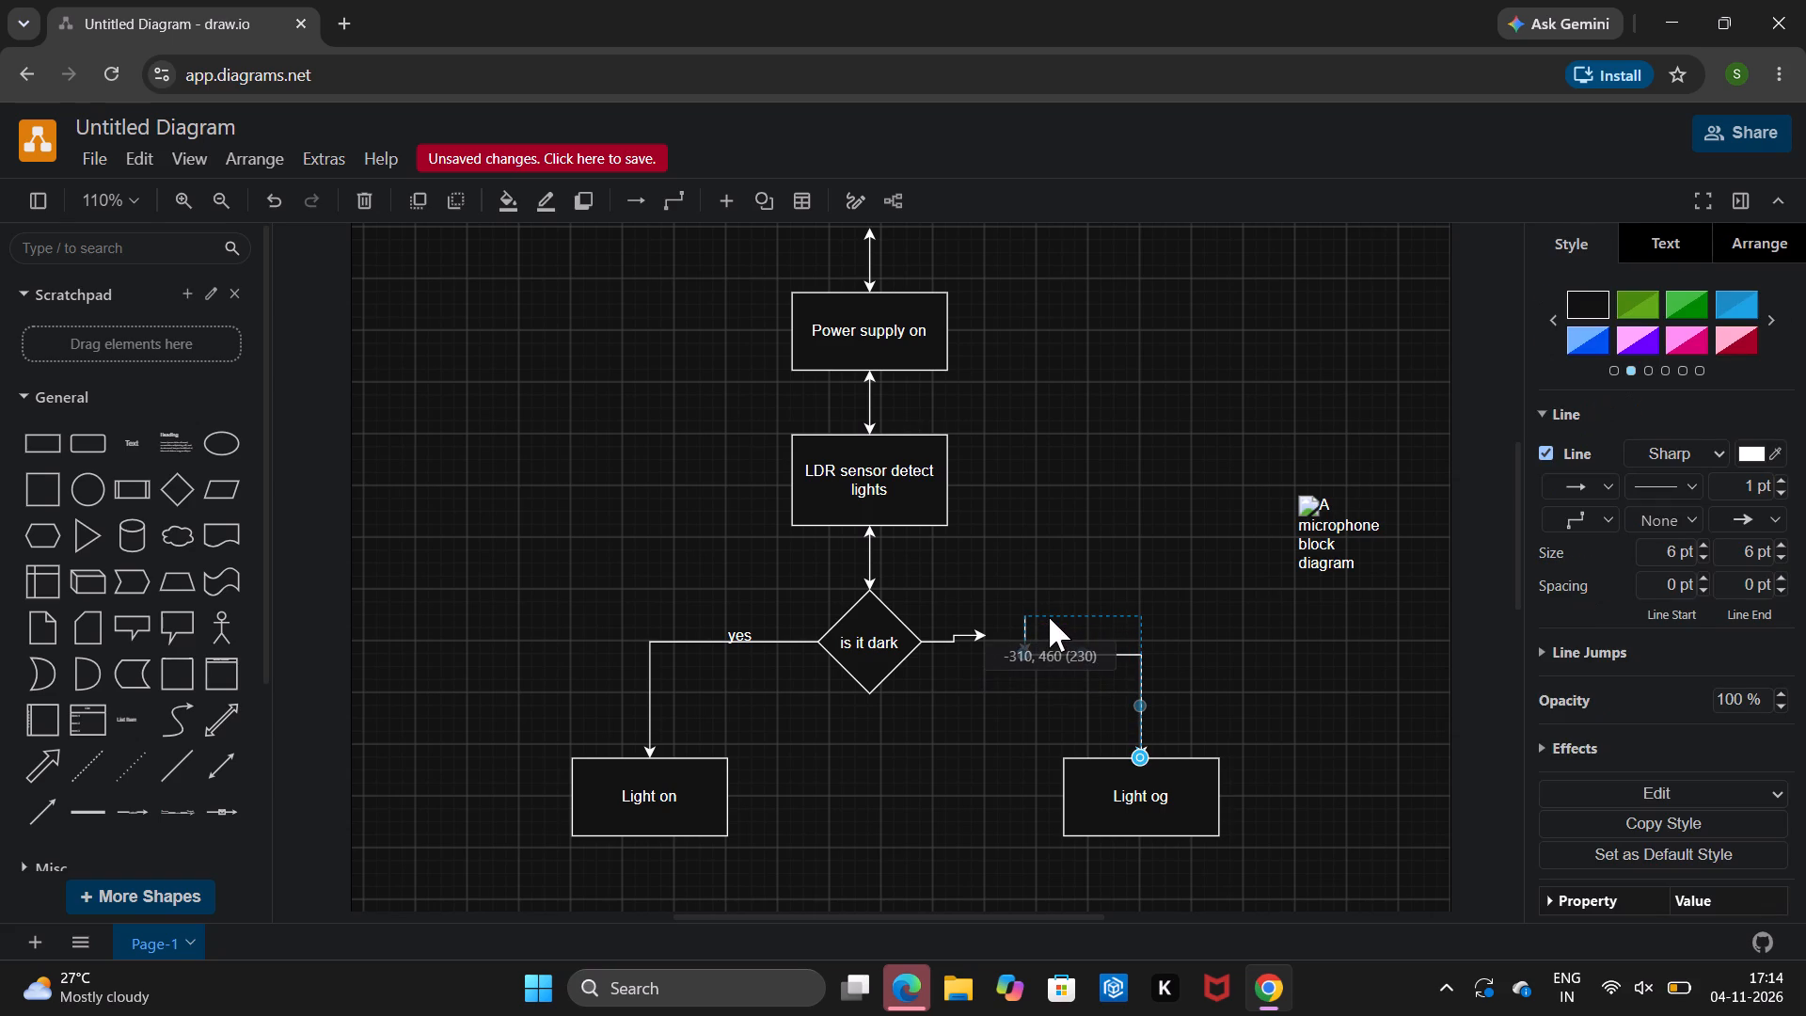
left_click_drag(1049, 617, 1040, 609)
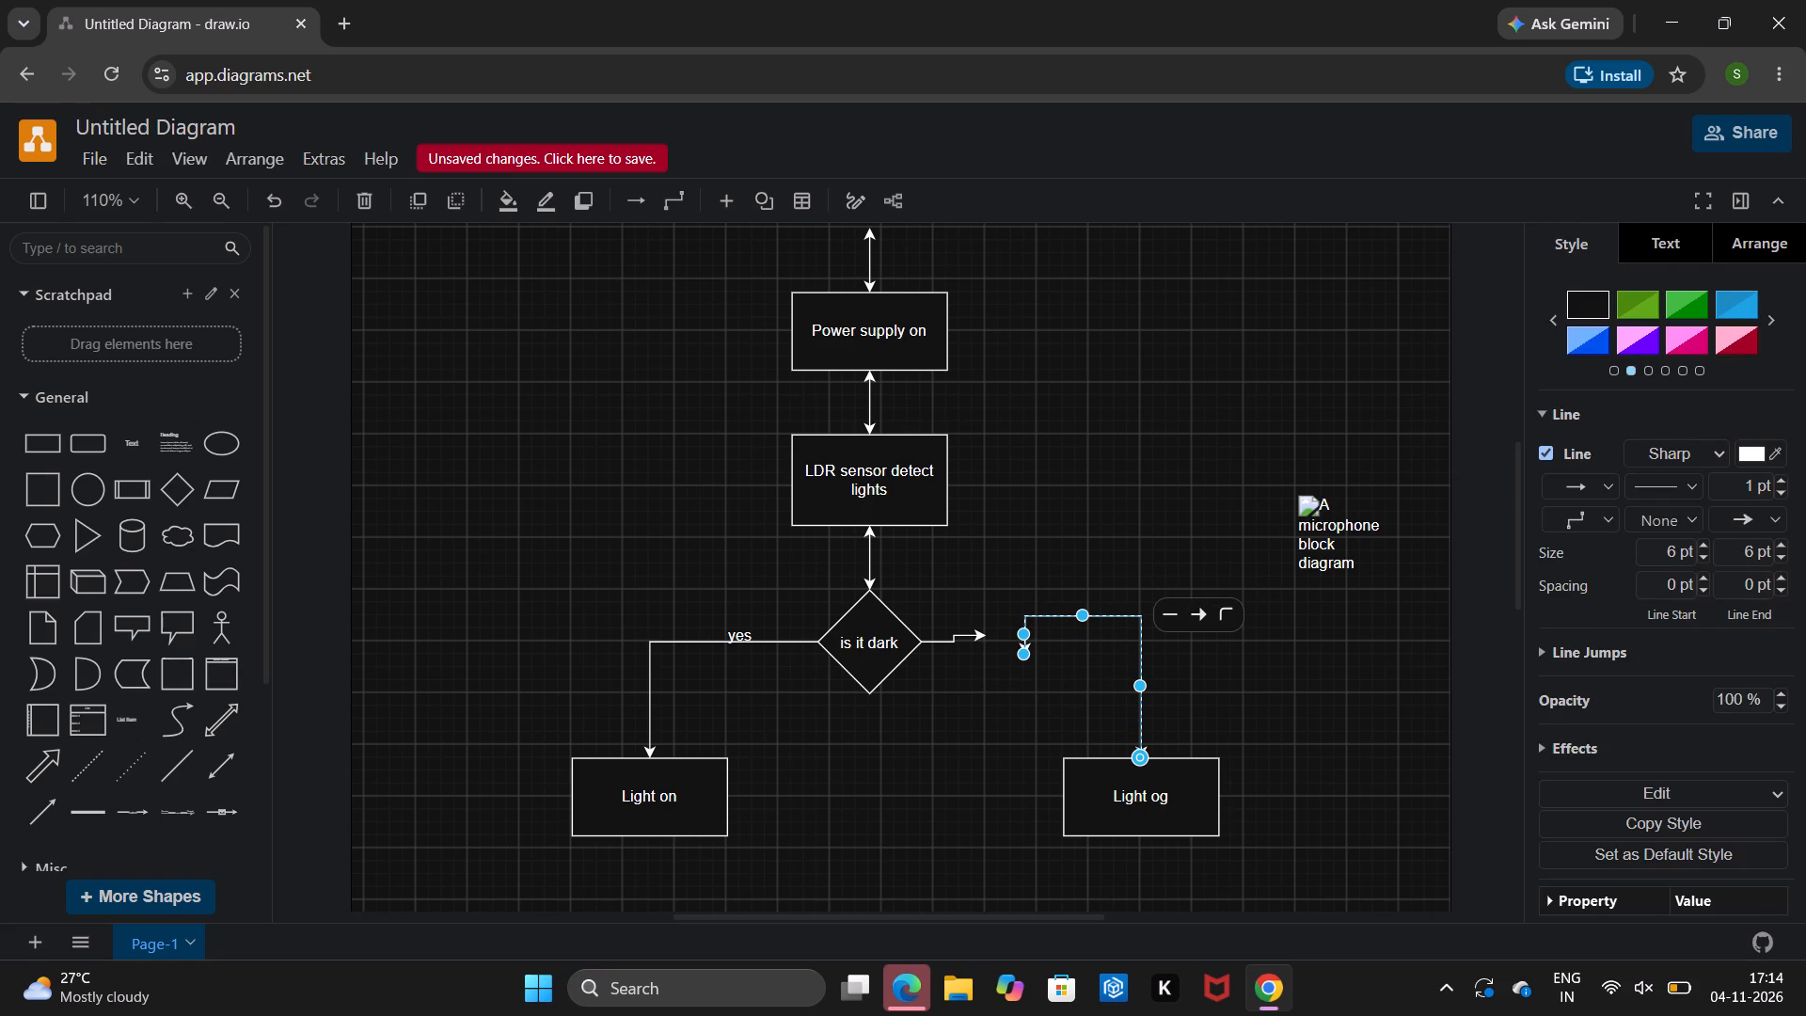
Undo the recent edits back to the "no" label text and the direct connector from the diamond to the right branch rectangle.
key("ctrl+z")
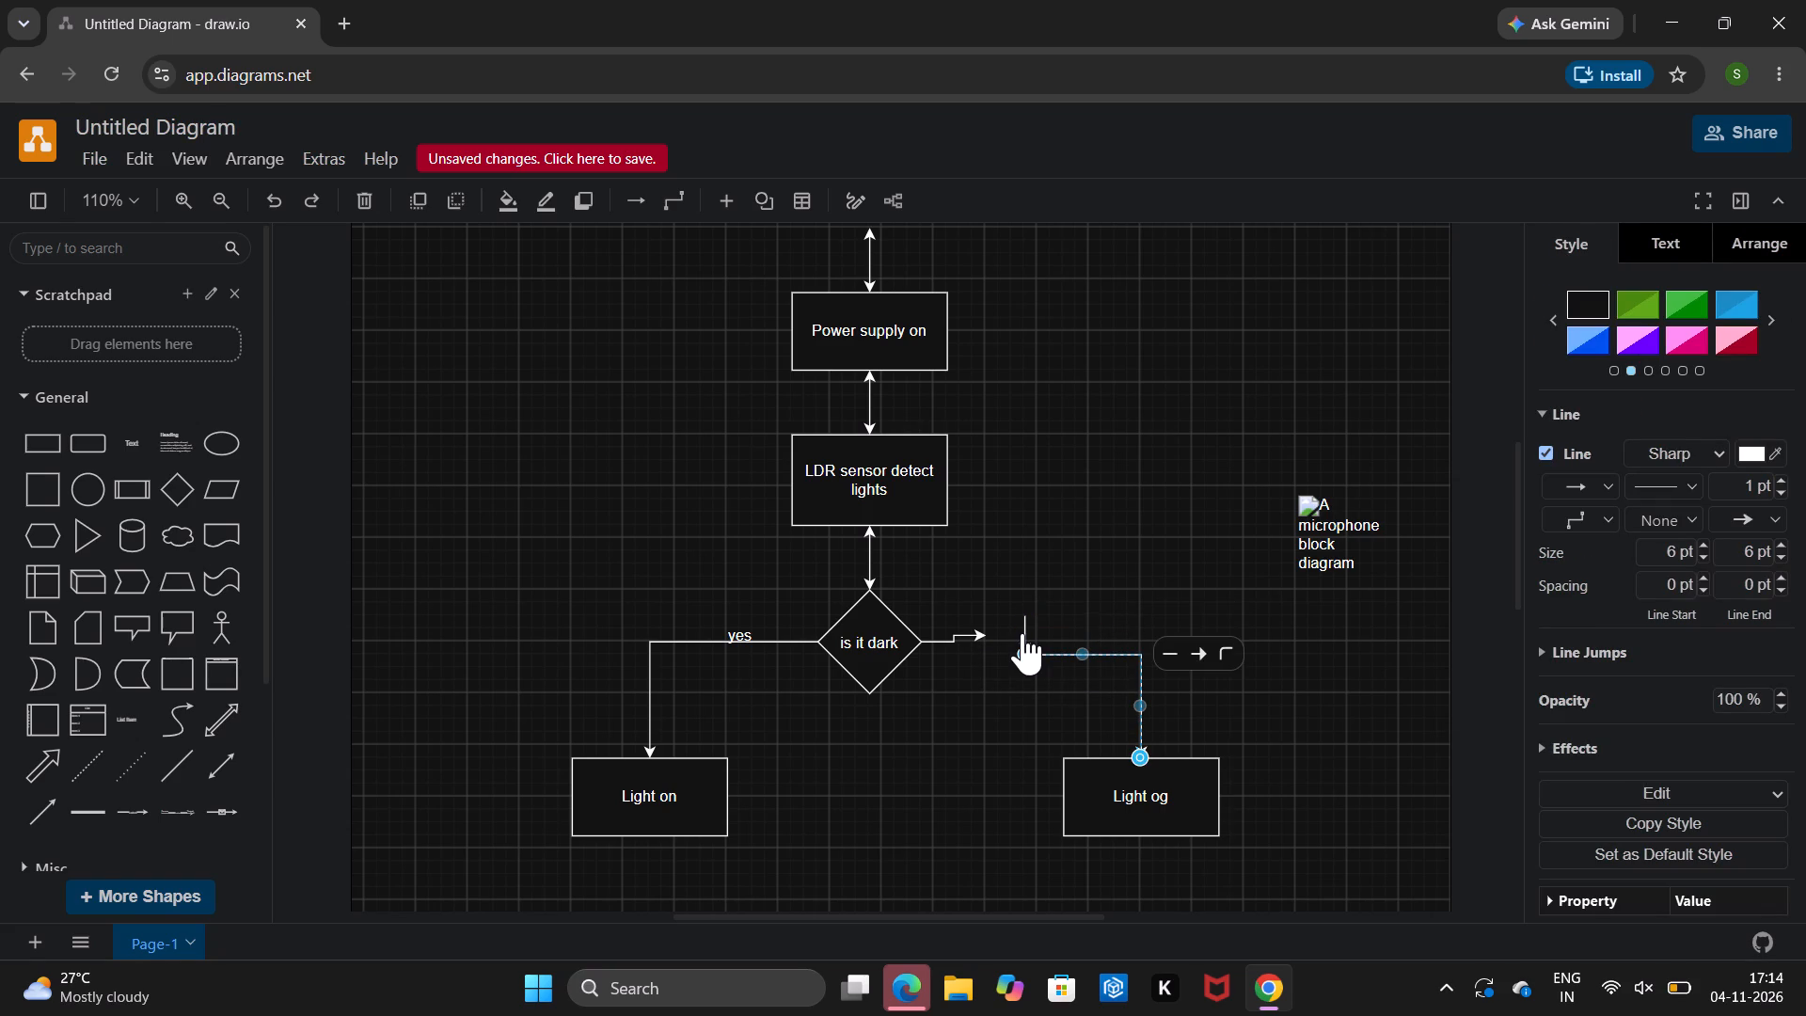
key("ctrl+z")
key("ctrl+z")
key("ctrl+z")
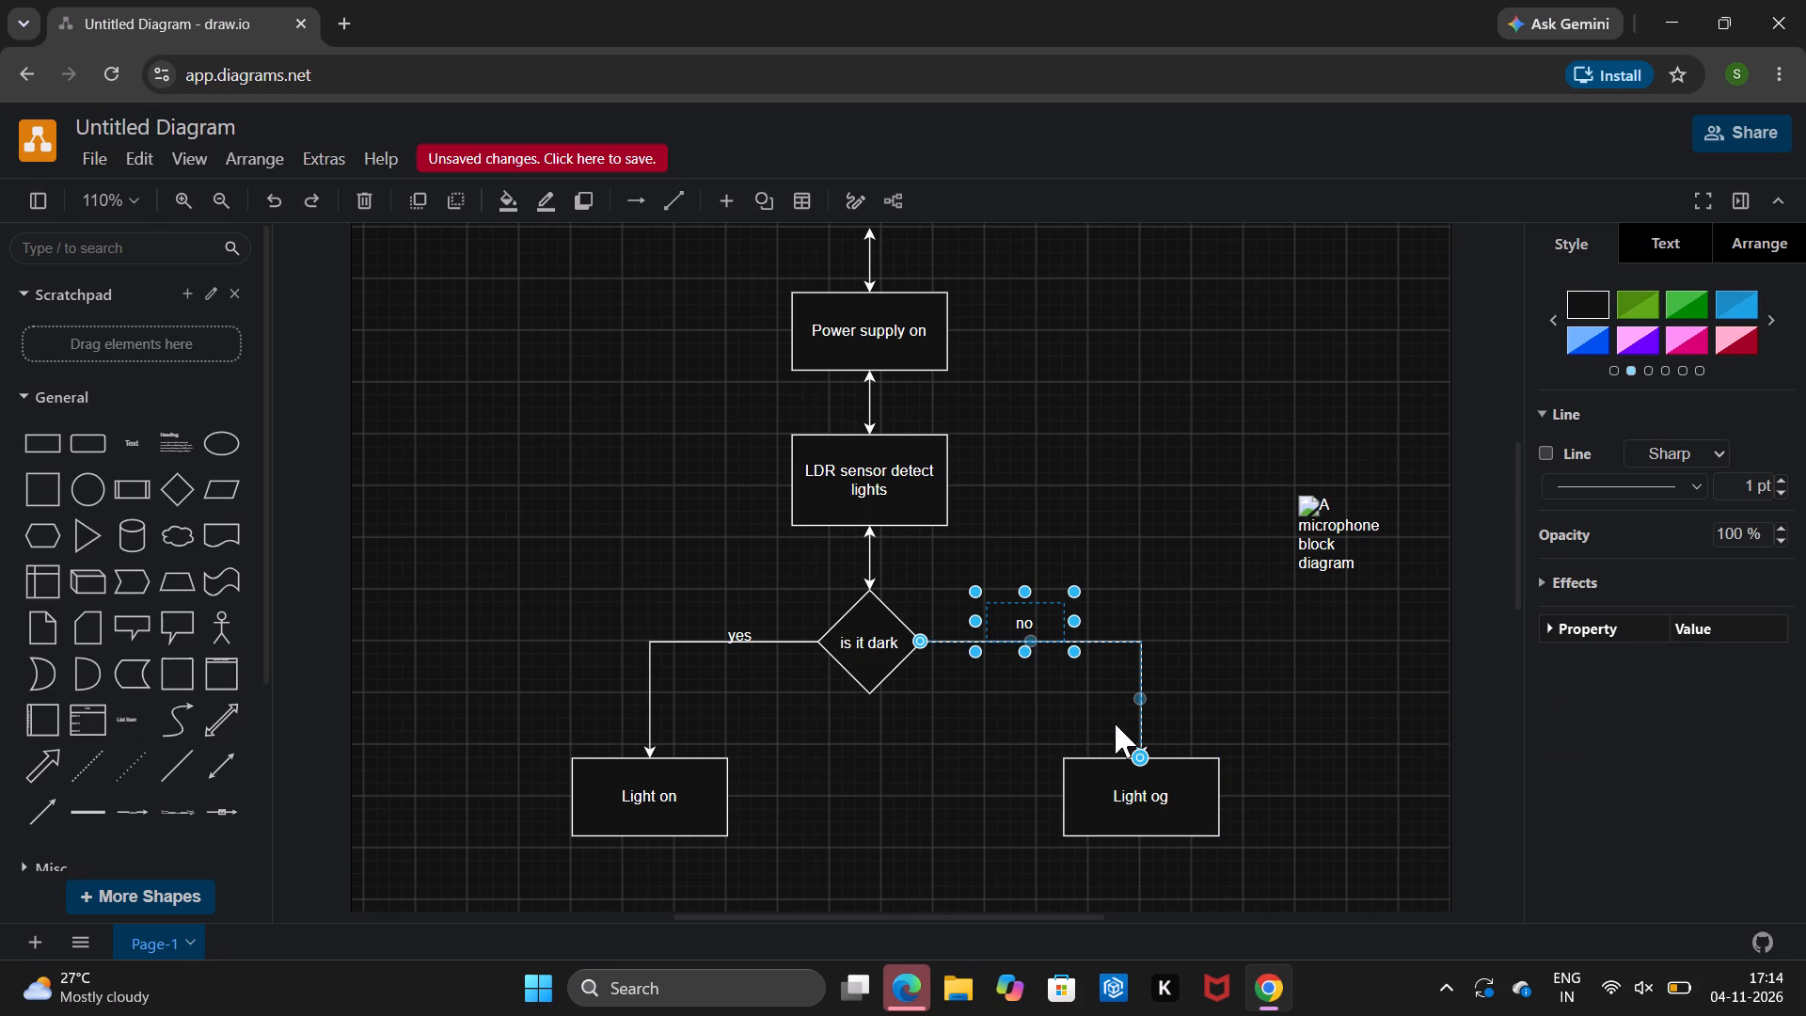
Delete the "Light og" rectangle while keeping the "no" branch connector.
left_click_drag(1320, 747, 1180, 793)
left_click(1180, 793)
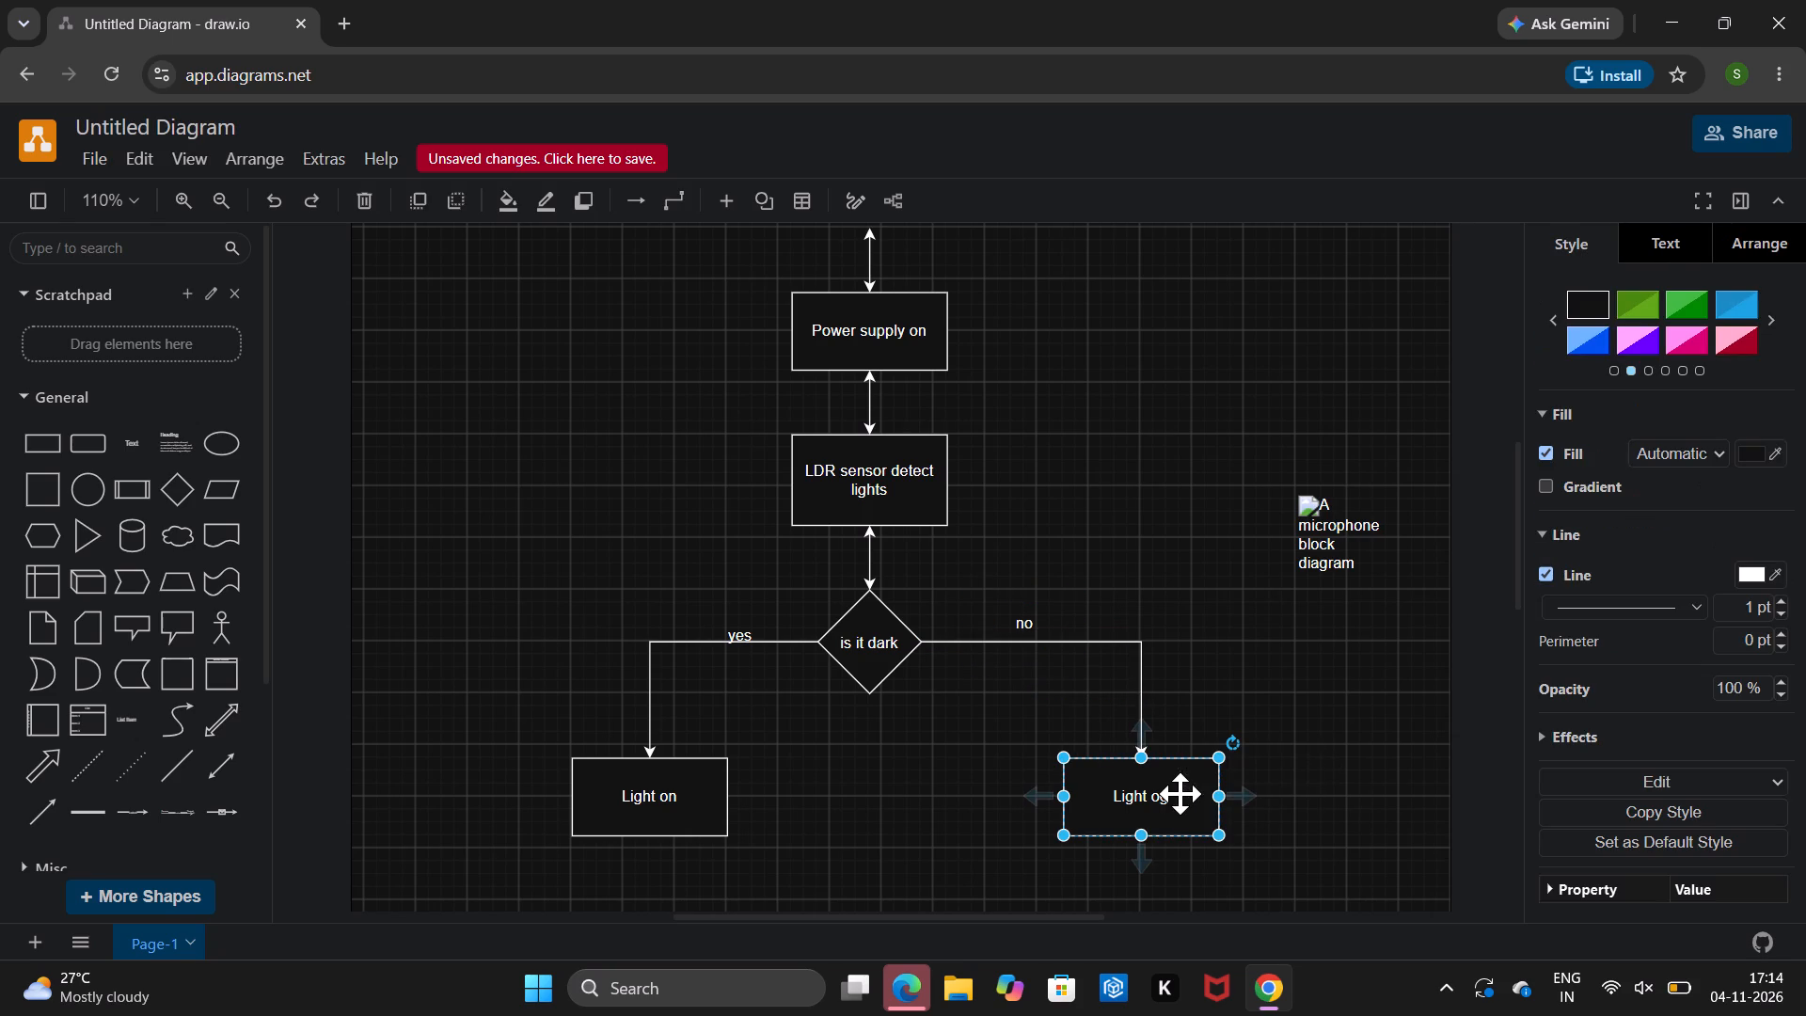
key("BackSpace")
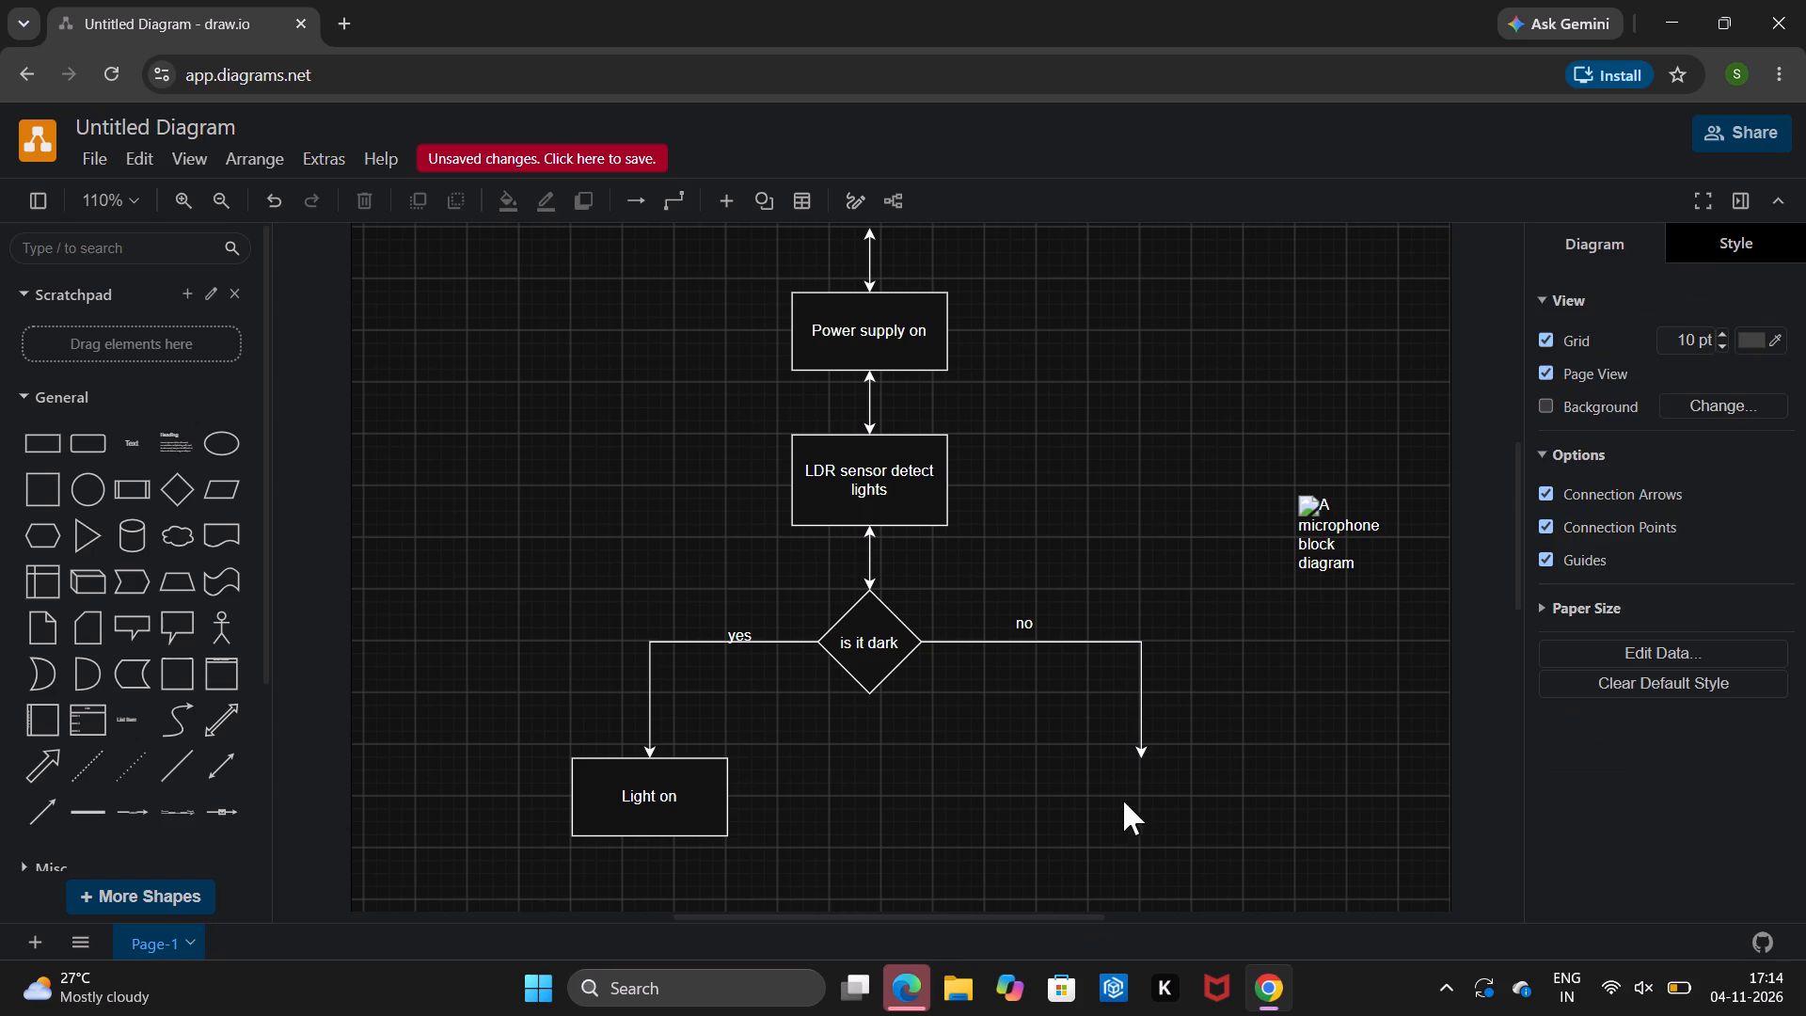
left_click(1139, 757)
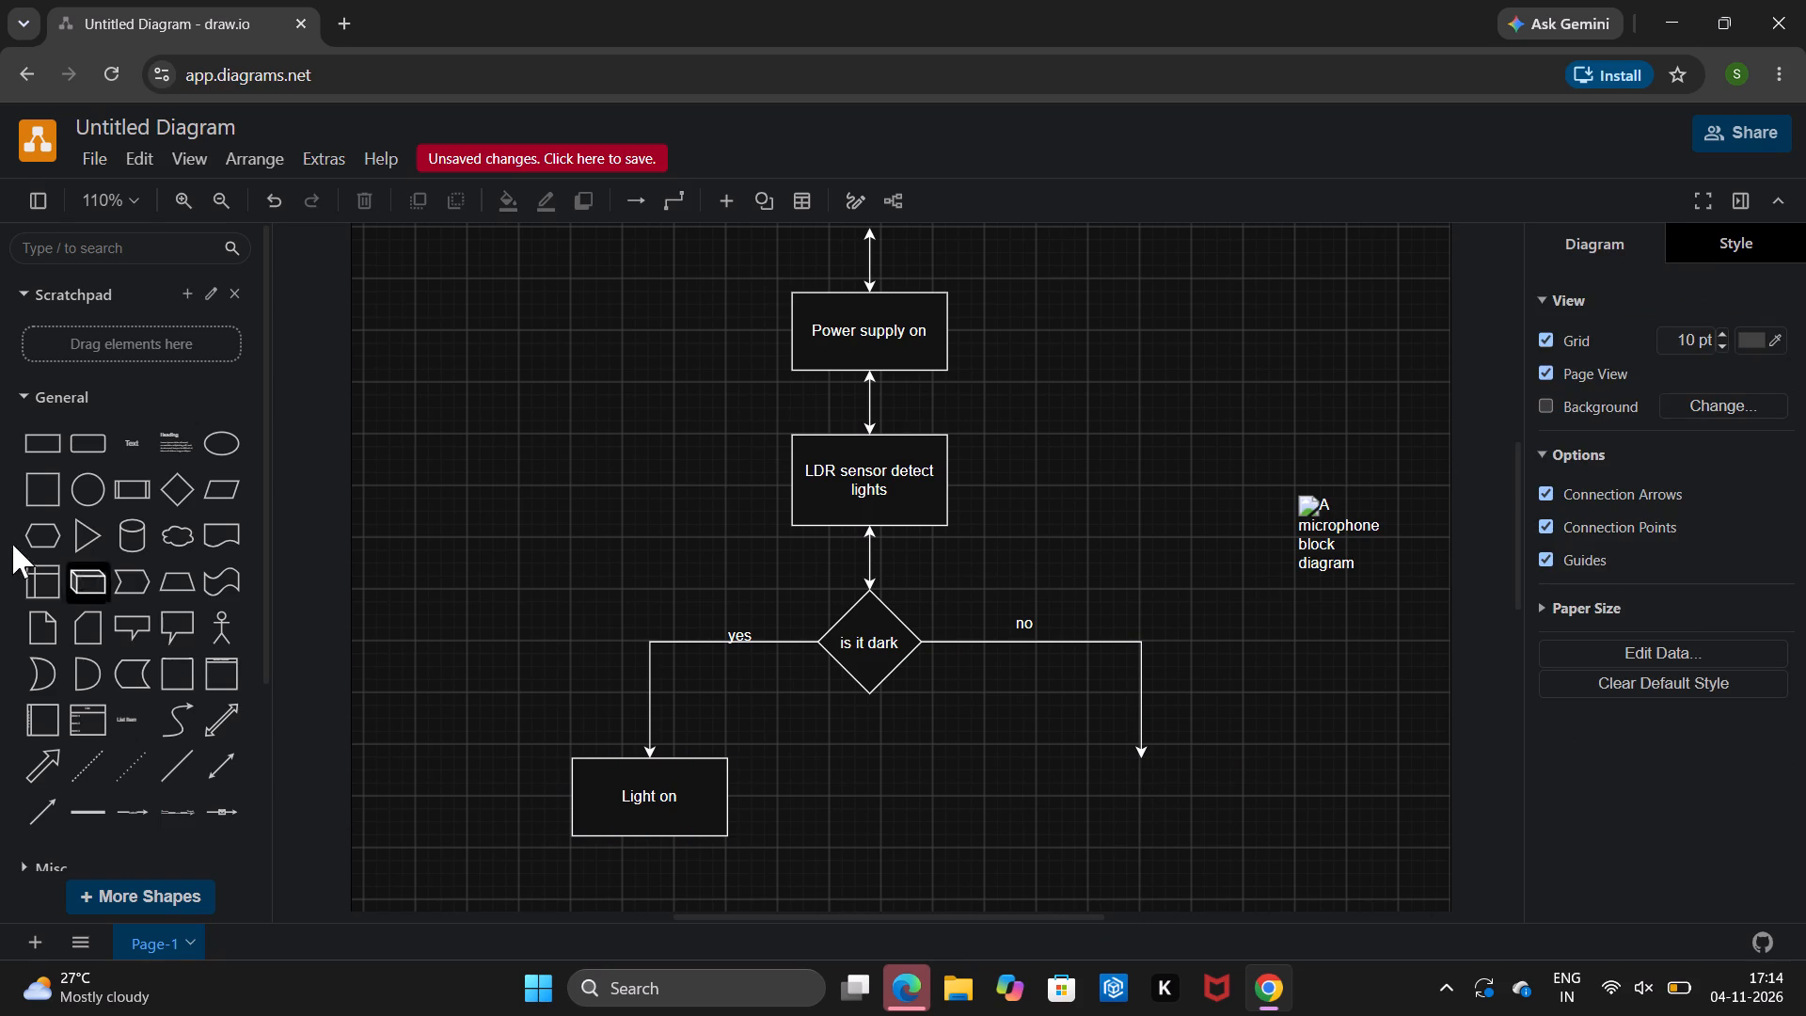
Place a new rectangle at the end of the "no" connector and label it "Light of".
left_click_drag(41, 459, 1072, 768)
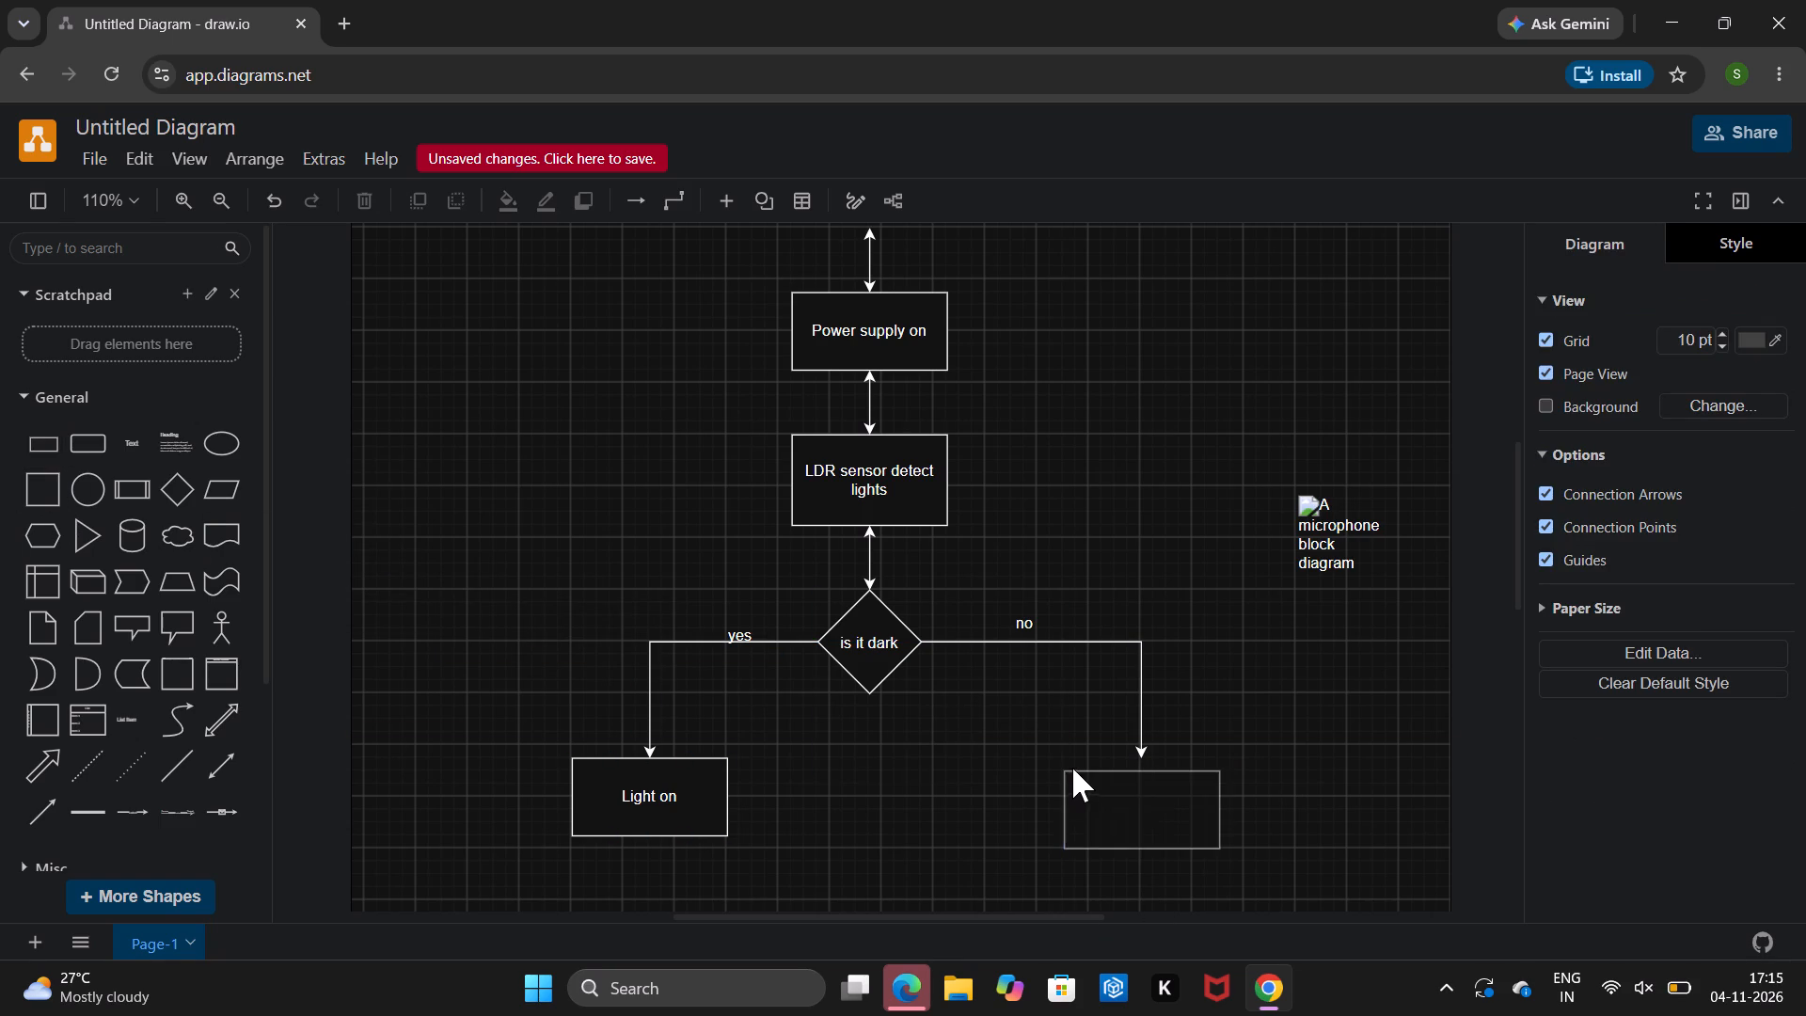
left_click_drag(1072, 768, 1071, 757)
left_click(1071, 757)
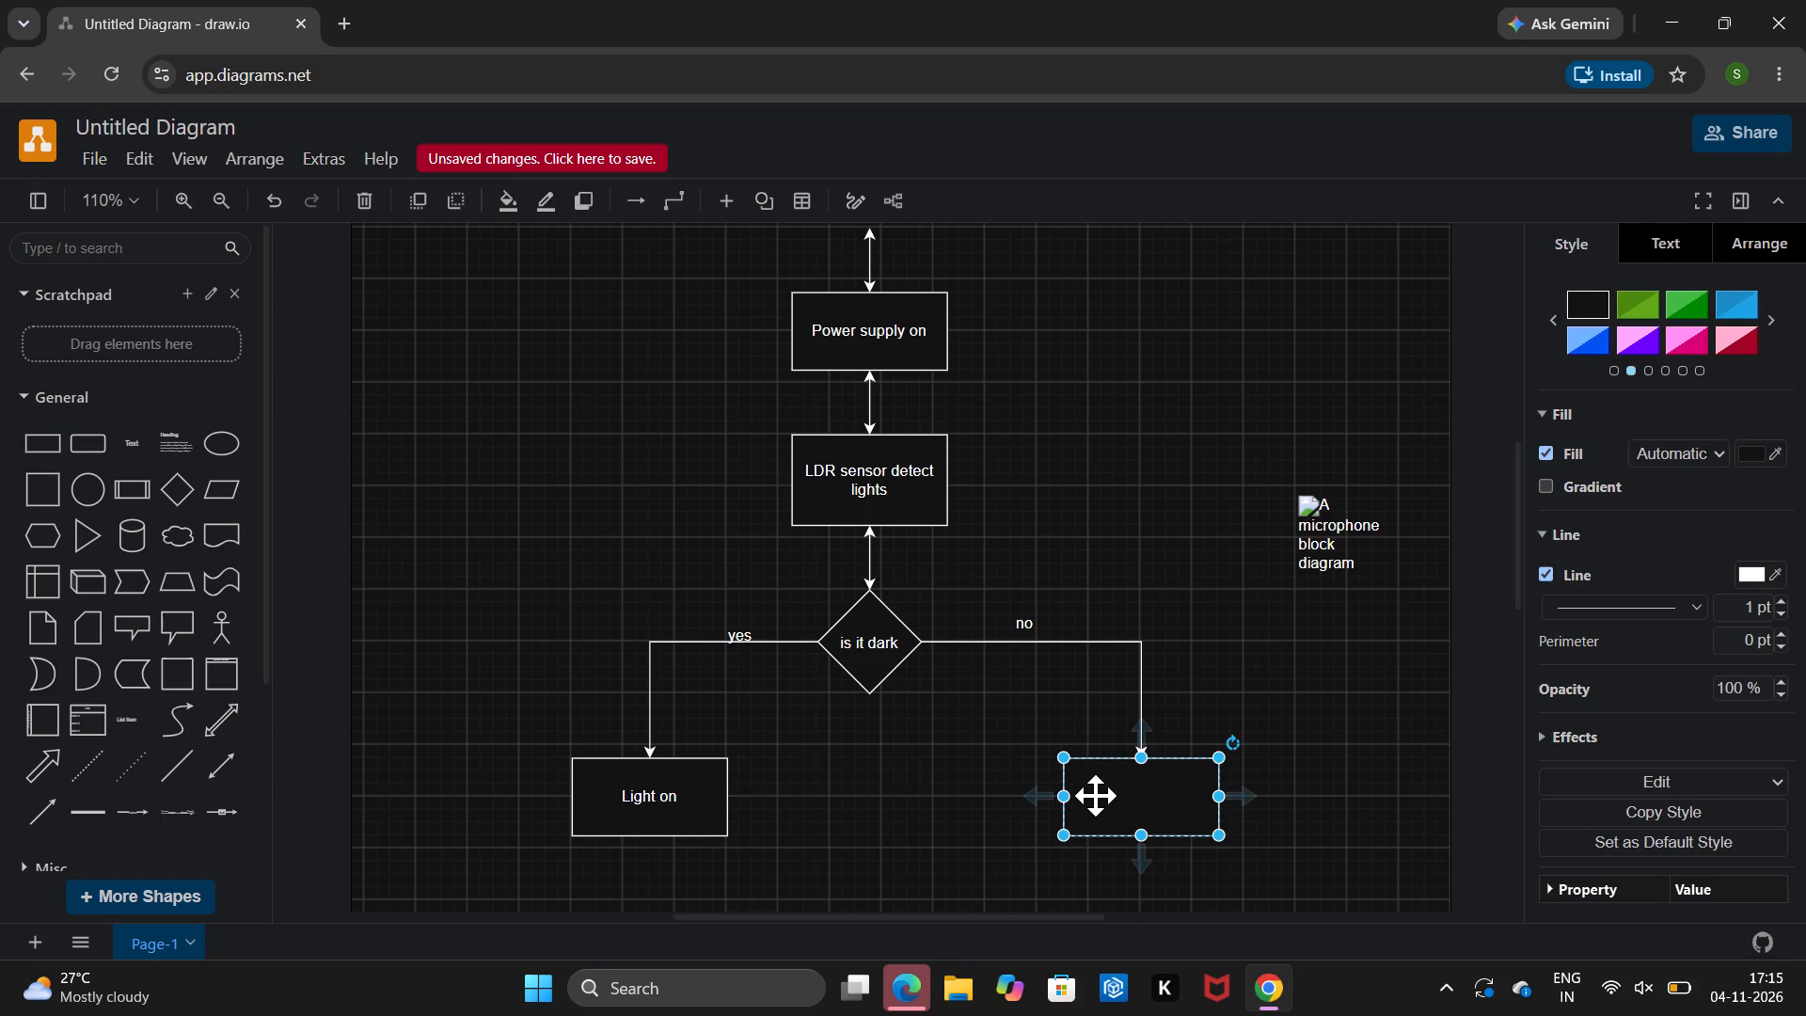
left_click(1095, 795)
key("l")
key("BackSpace")
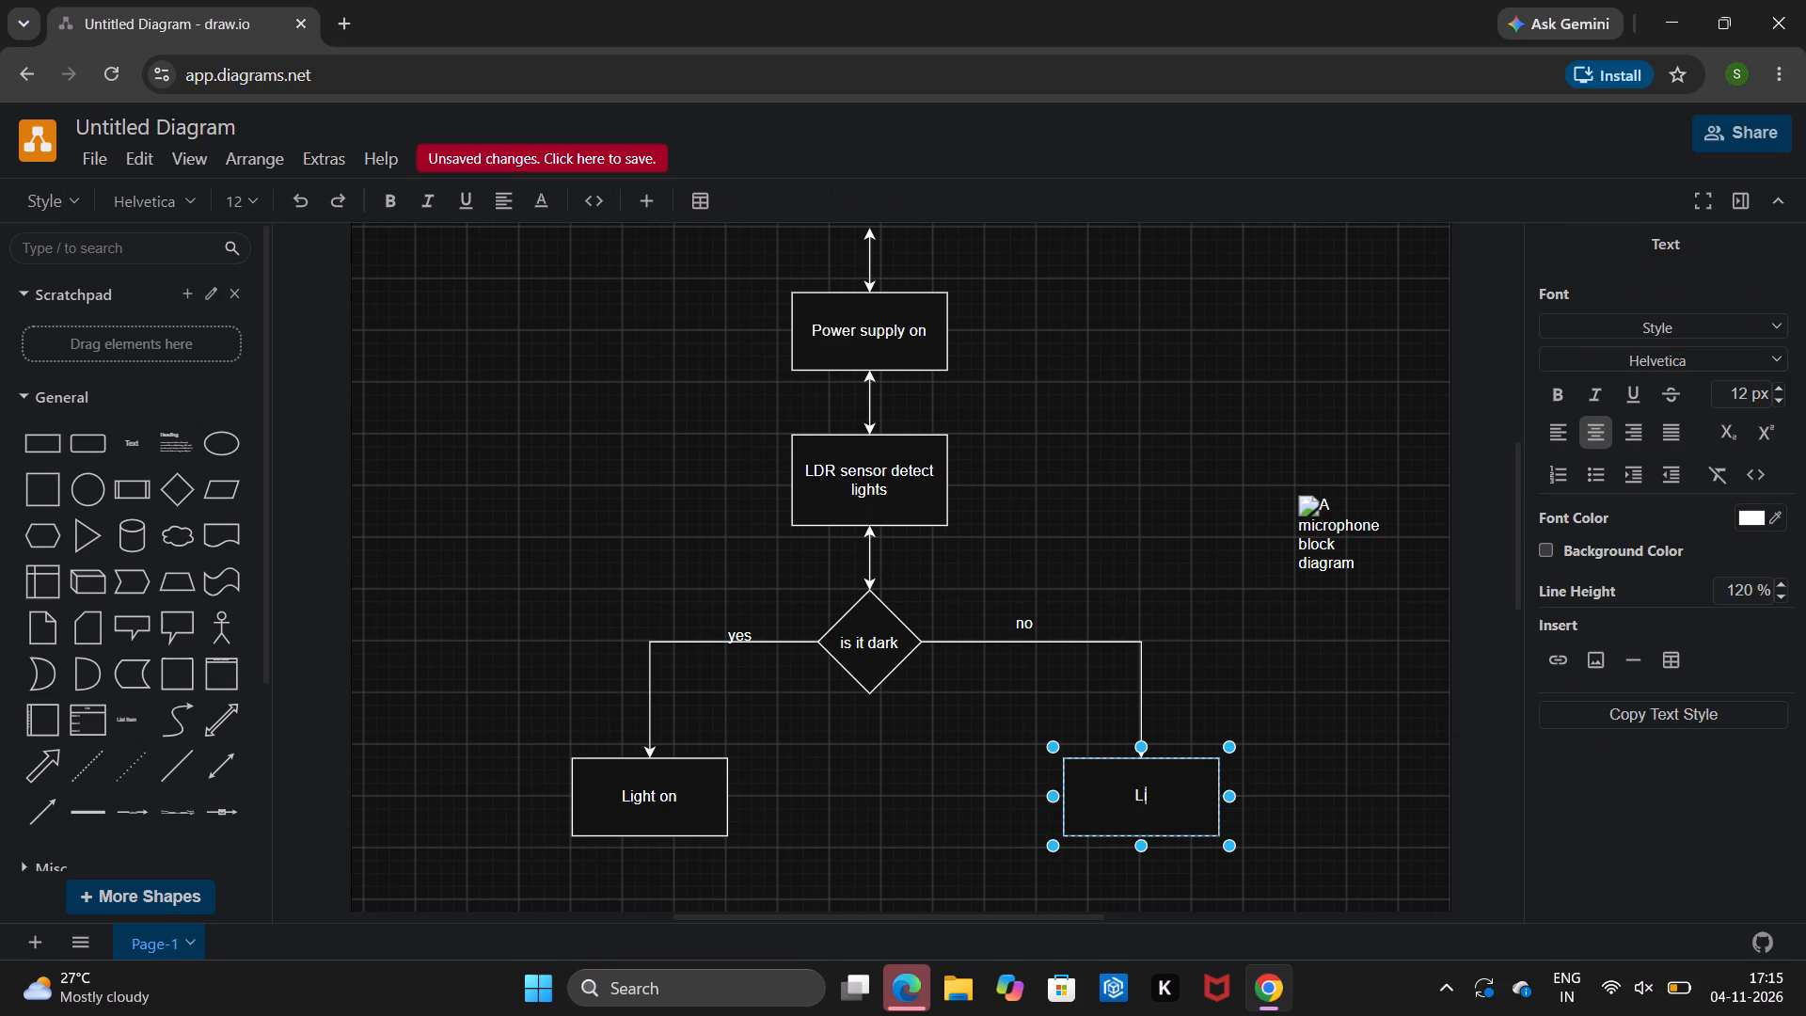
type("ght")
key("space")
type("of")
Look over the whole flowchart from the Start ellipse down to the two branch rectangles and the empty area below.
scroll(1095, 795, "down", 1)
scroll(1095, 795, "up", 1)
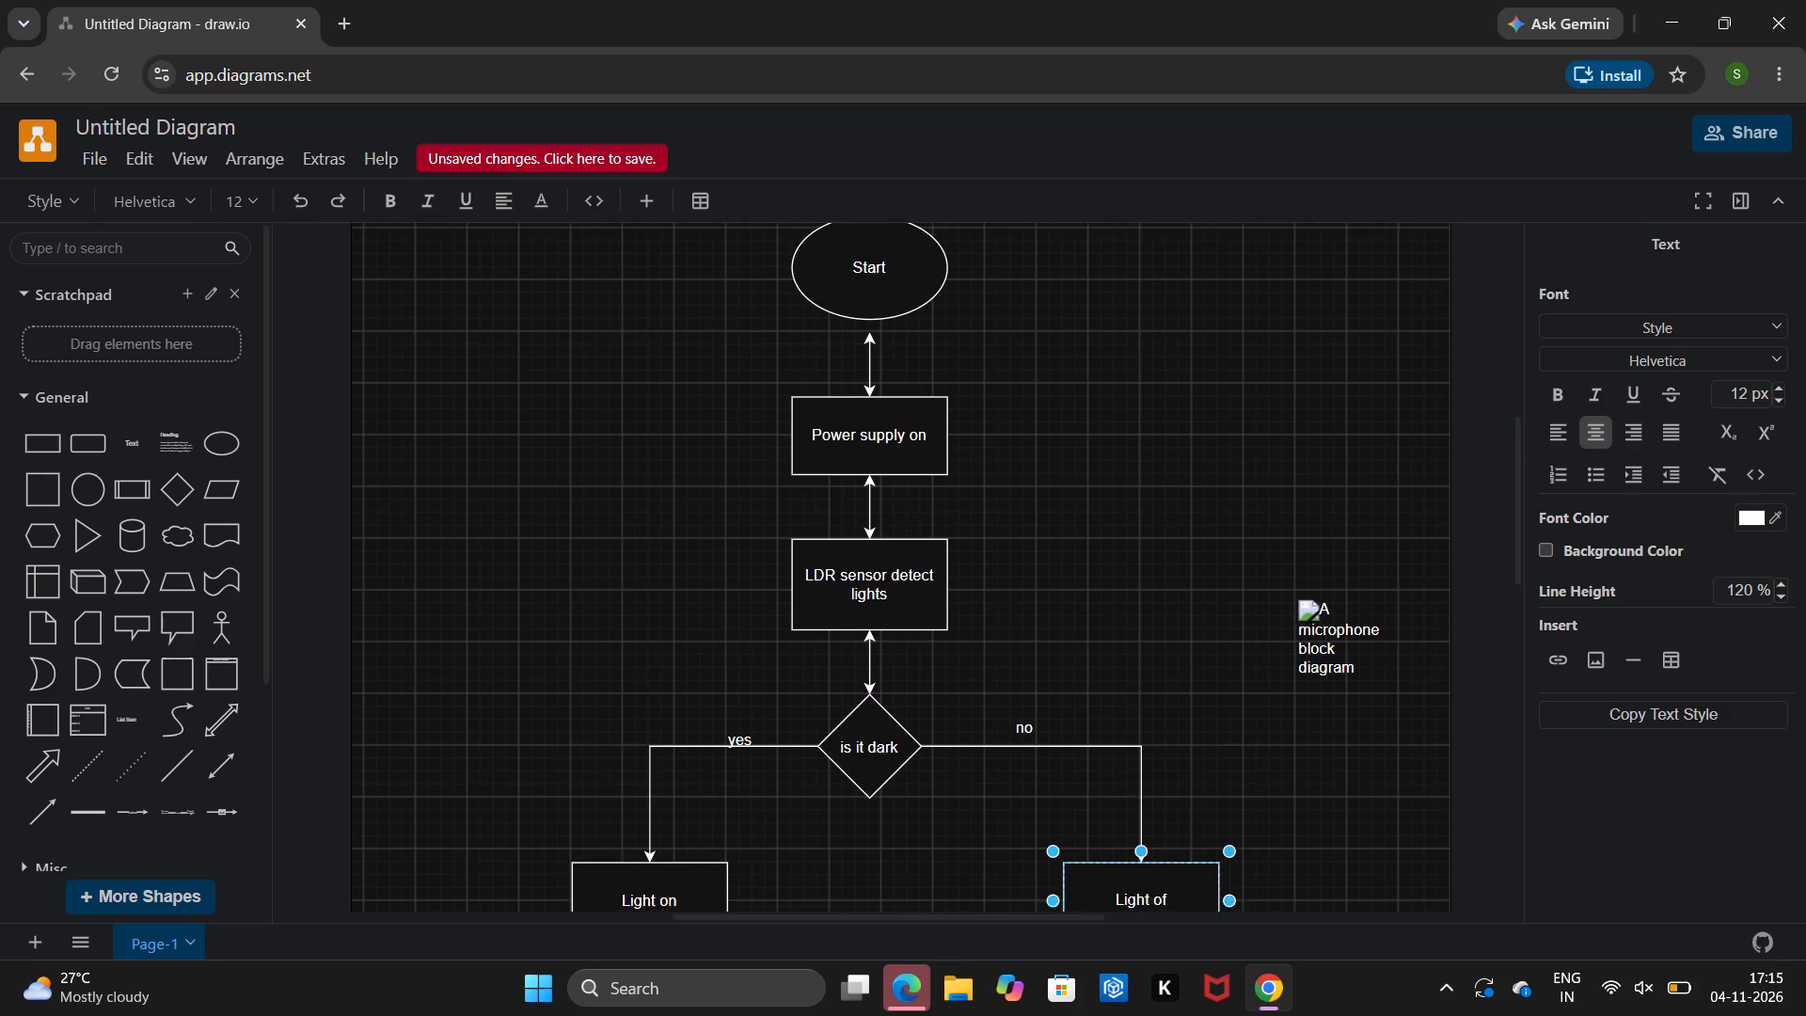
scroll(1095, 795, "up", 1)
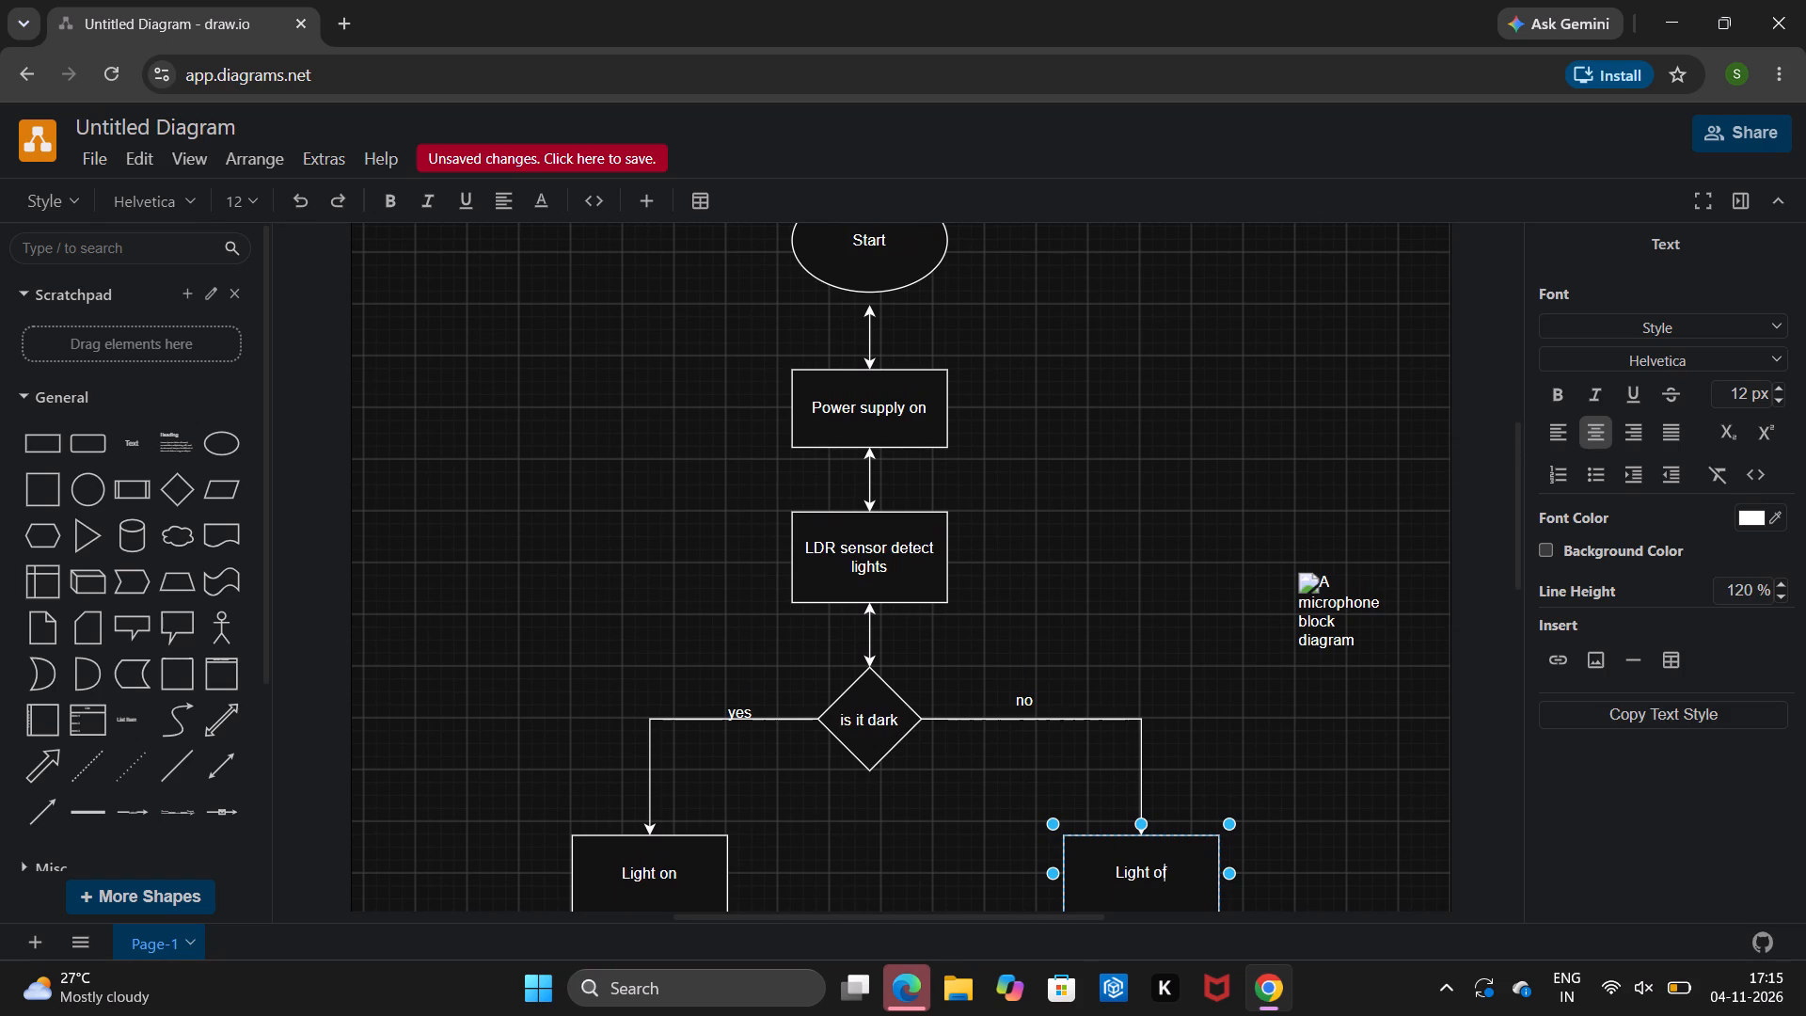
scroll(1095, 795, "down", 1)
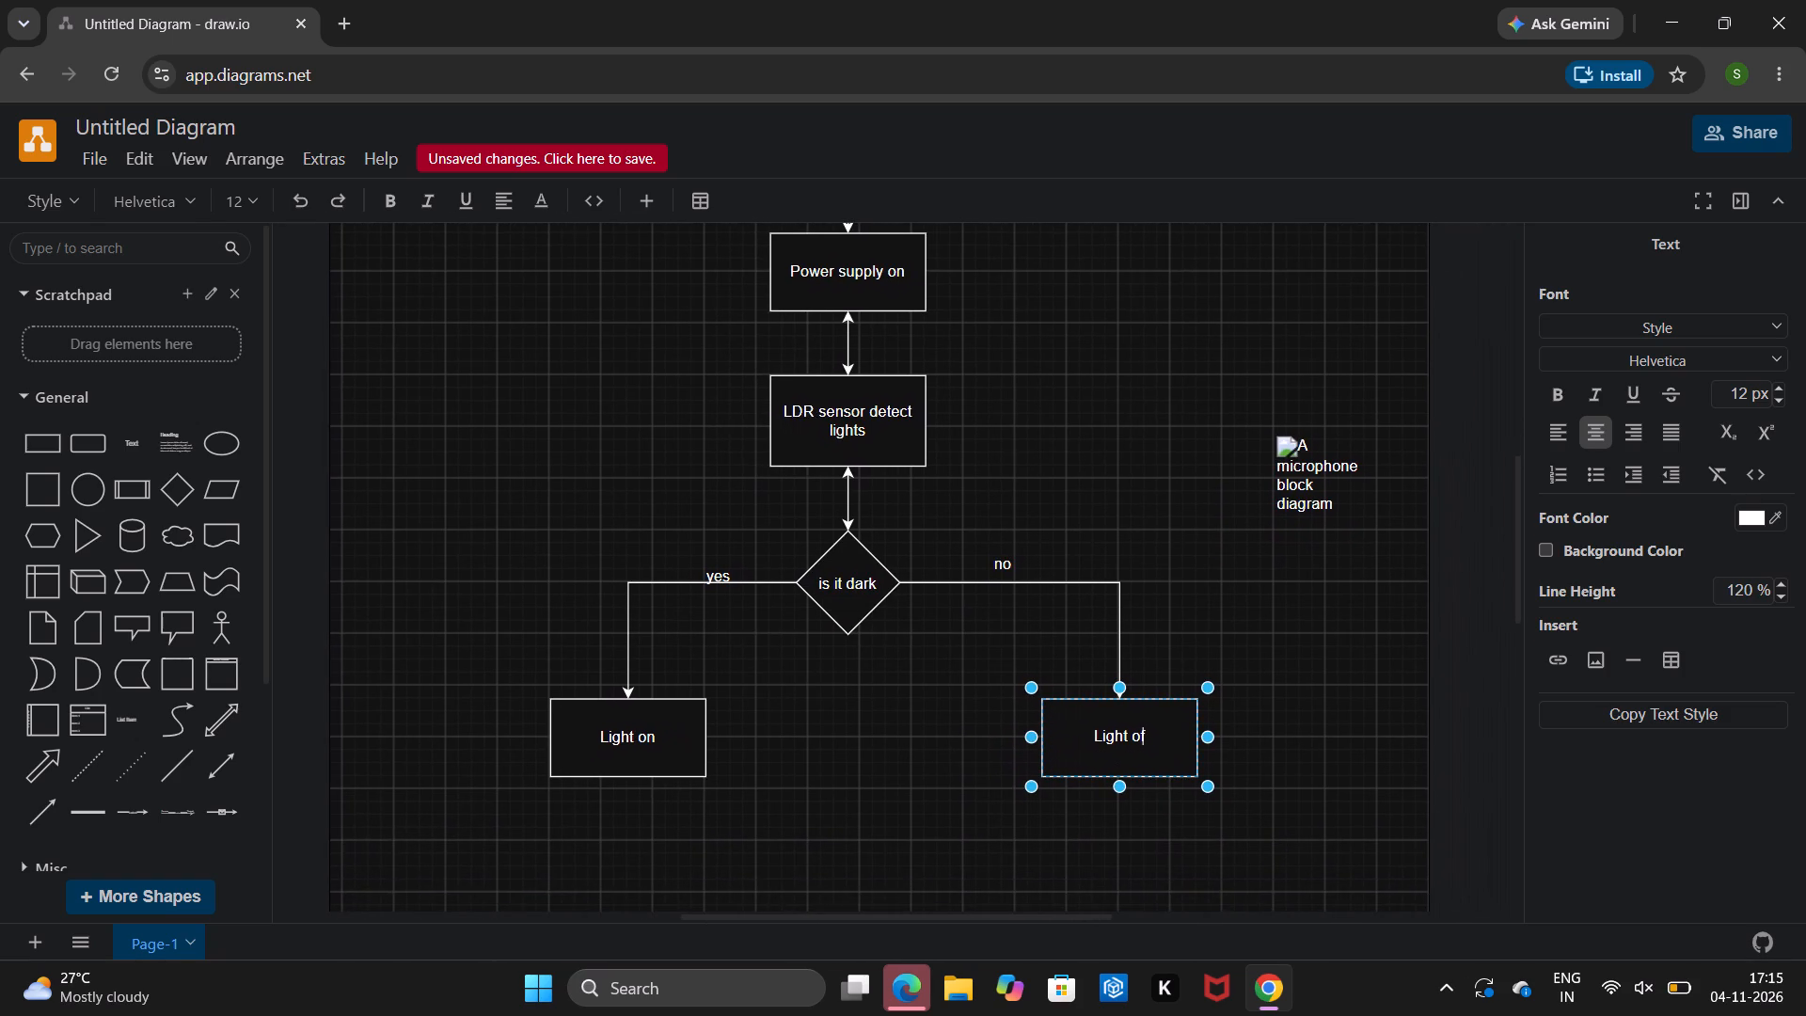
scroll(1095, 795, "down", 1)
scroll(1095, 795, "up", 1)
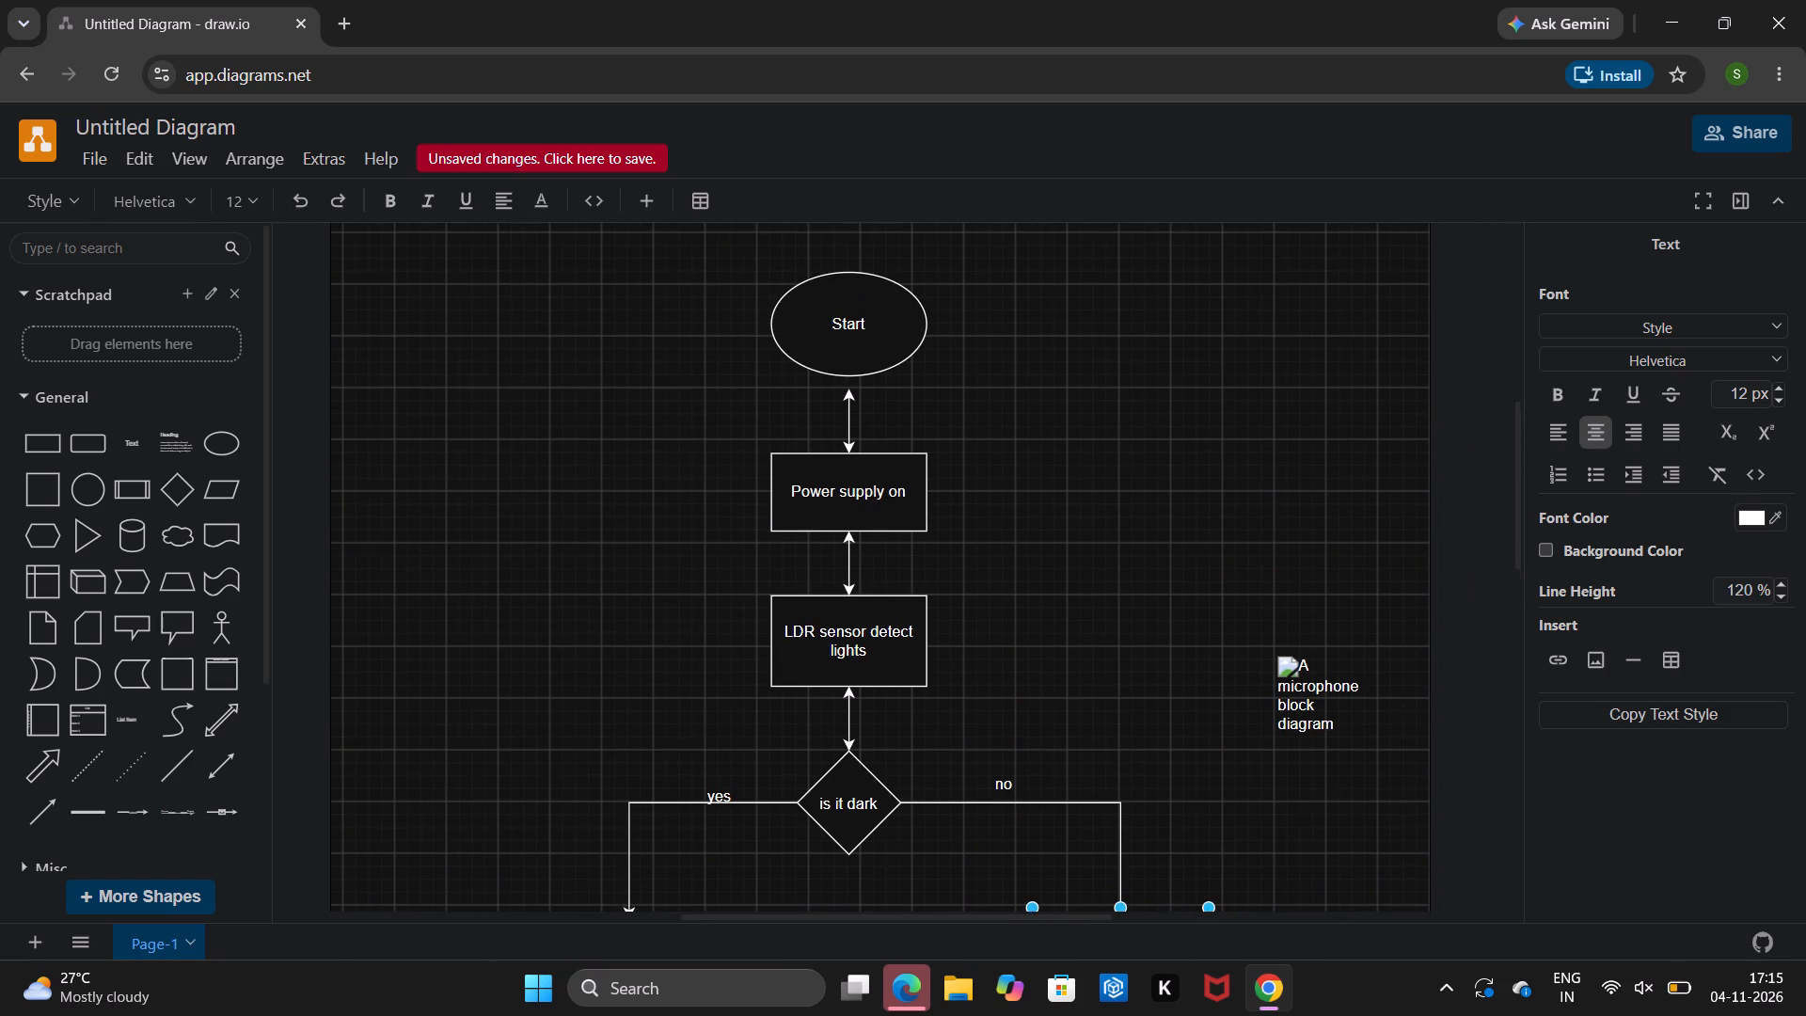
scroll(1095, 795, "up", 1)
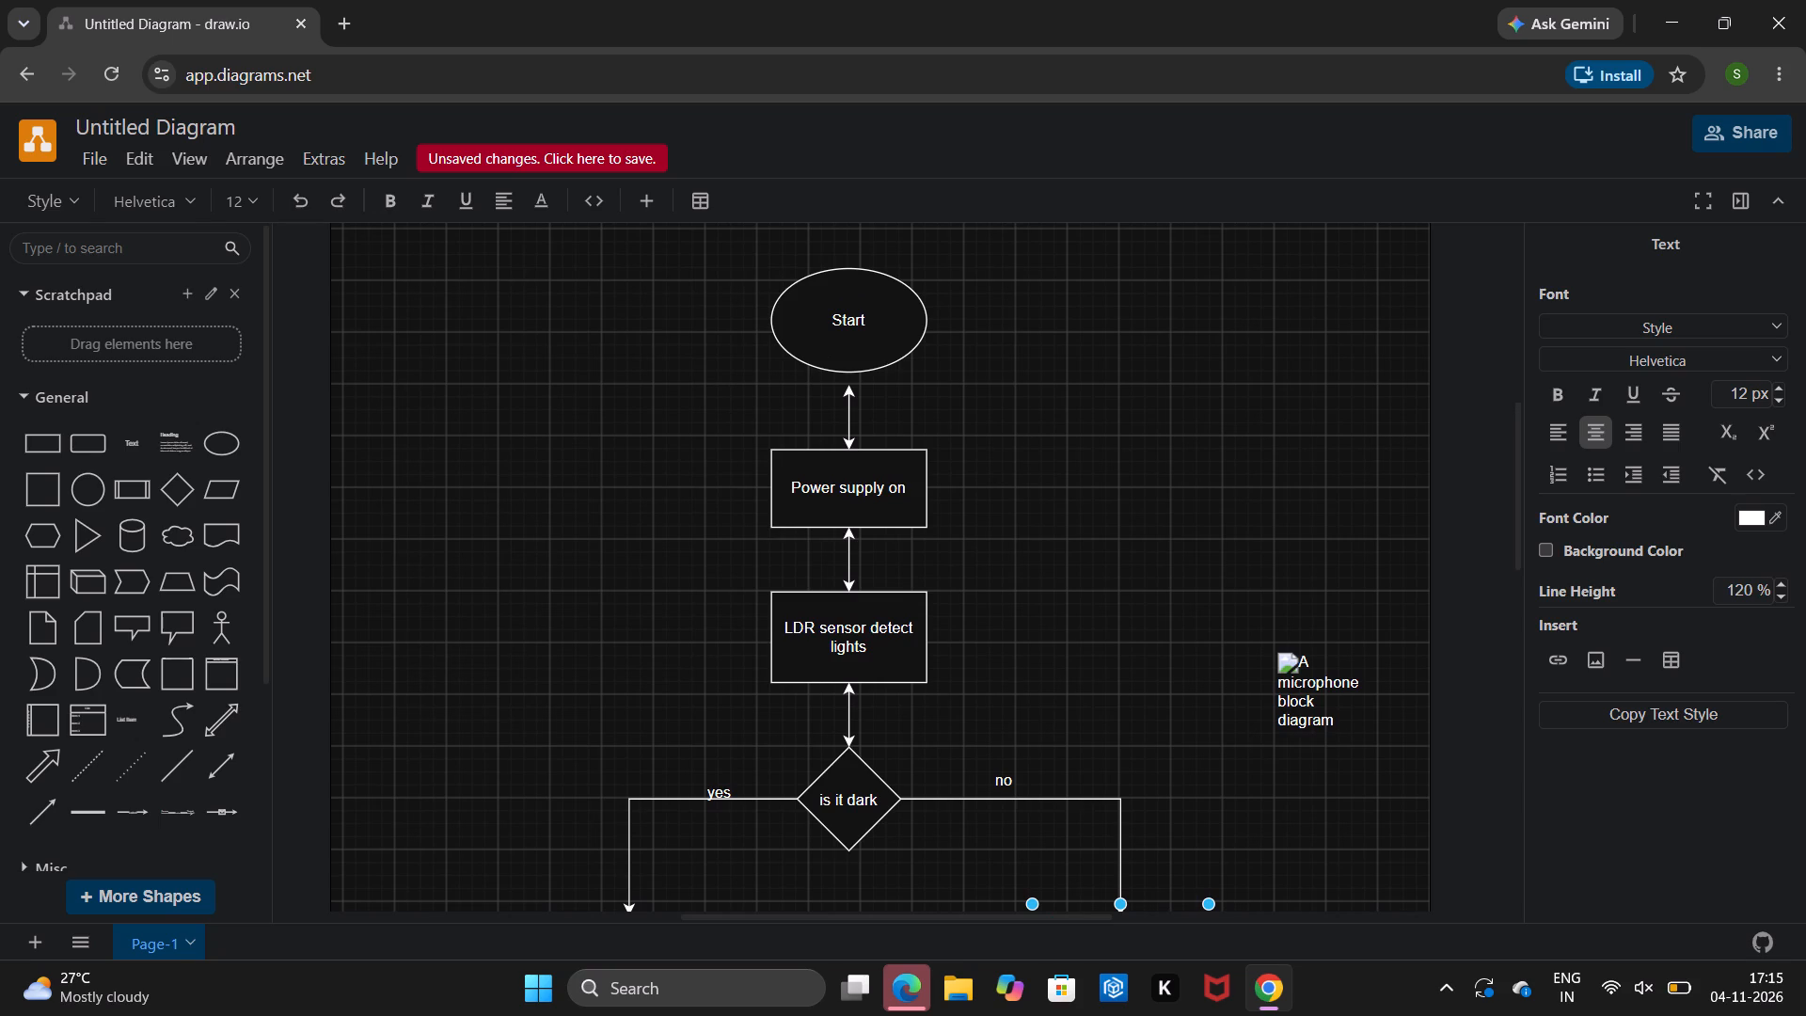
scroll(1095, 795, "down", 3)
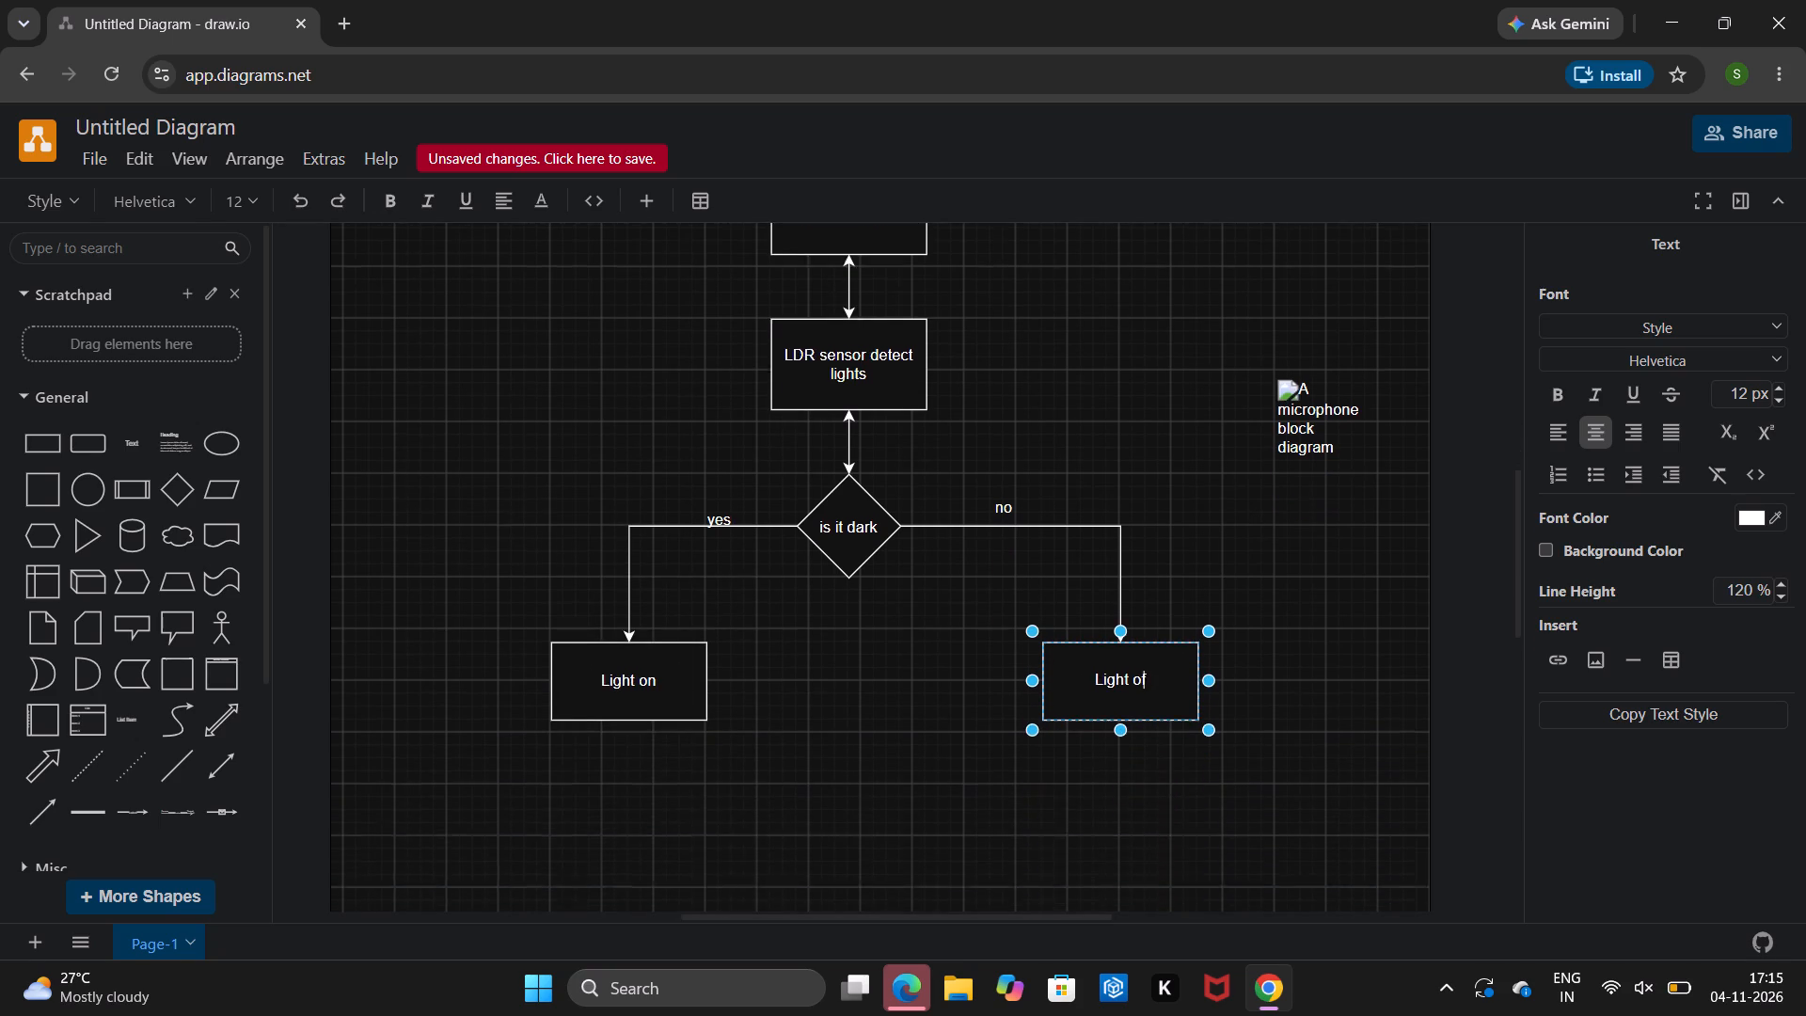
scroll(1095, 795, "down", 4)
scroll(1095, 795, "up", 1)
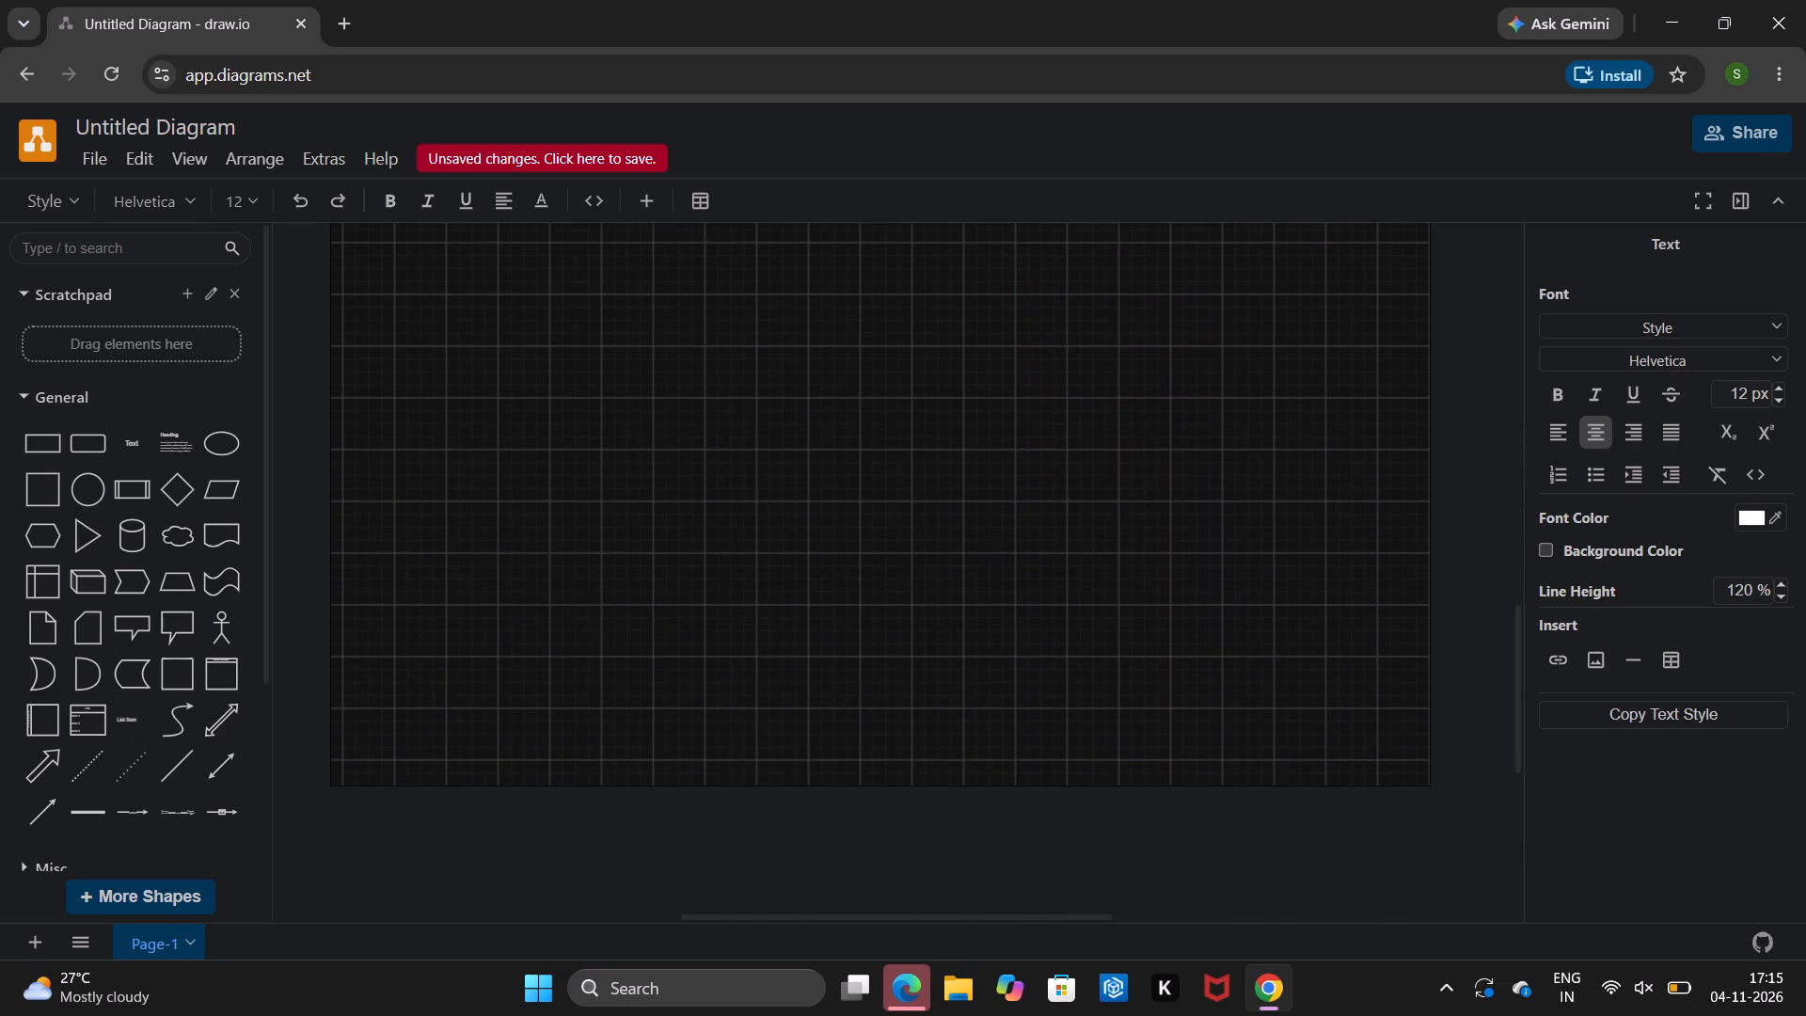
scroll(1095, 795, "up", 2)
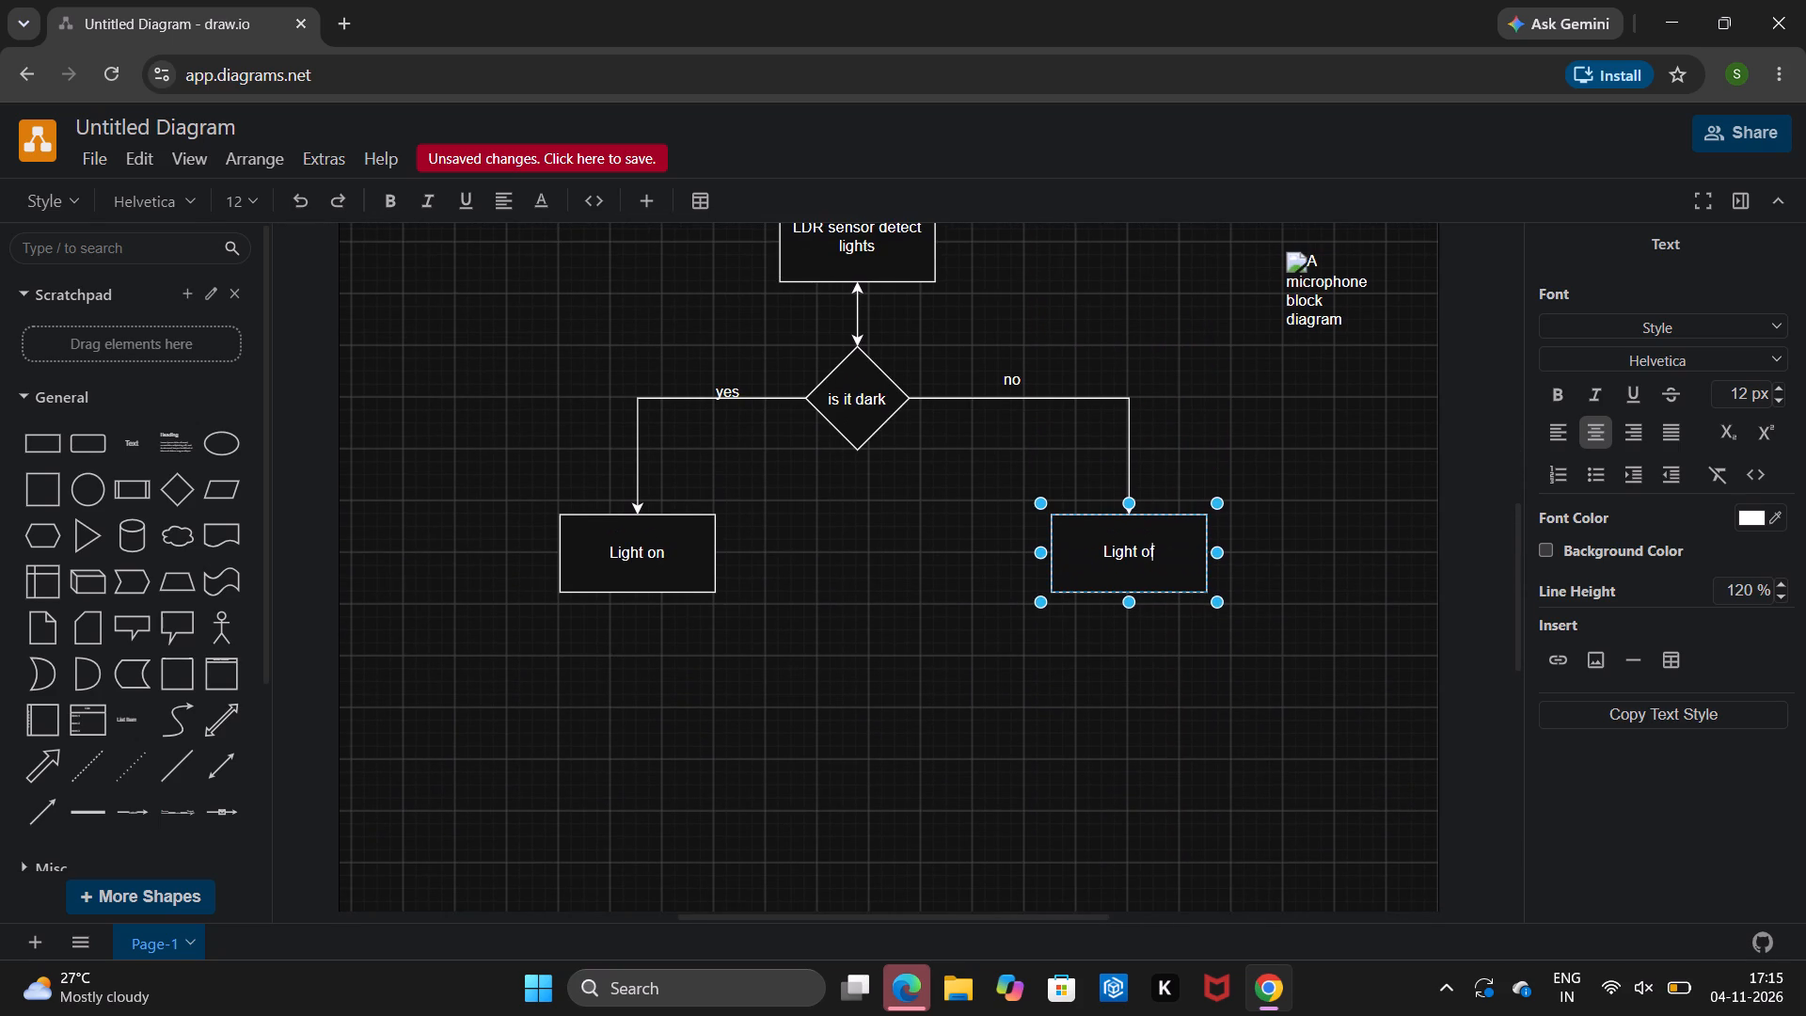
Add a small junction dot between the two branch rectangles, connected by an arrow from "Light on".
left_click(723, 554)
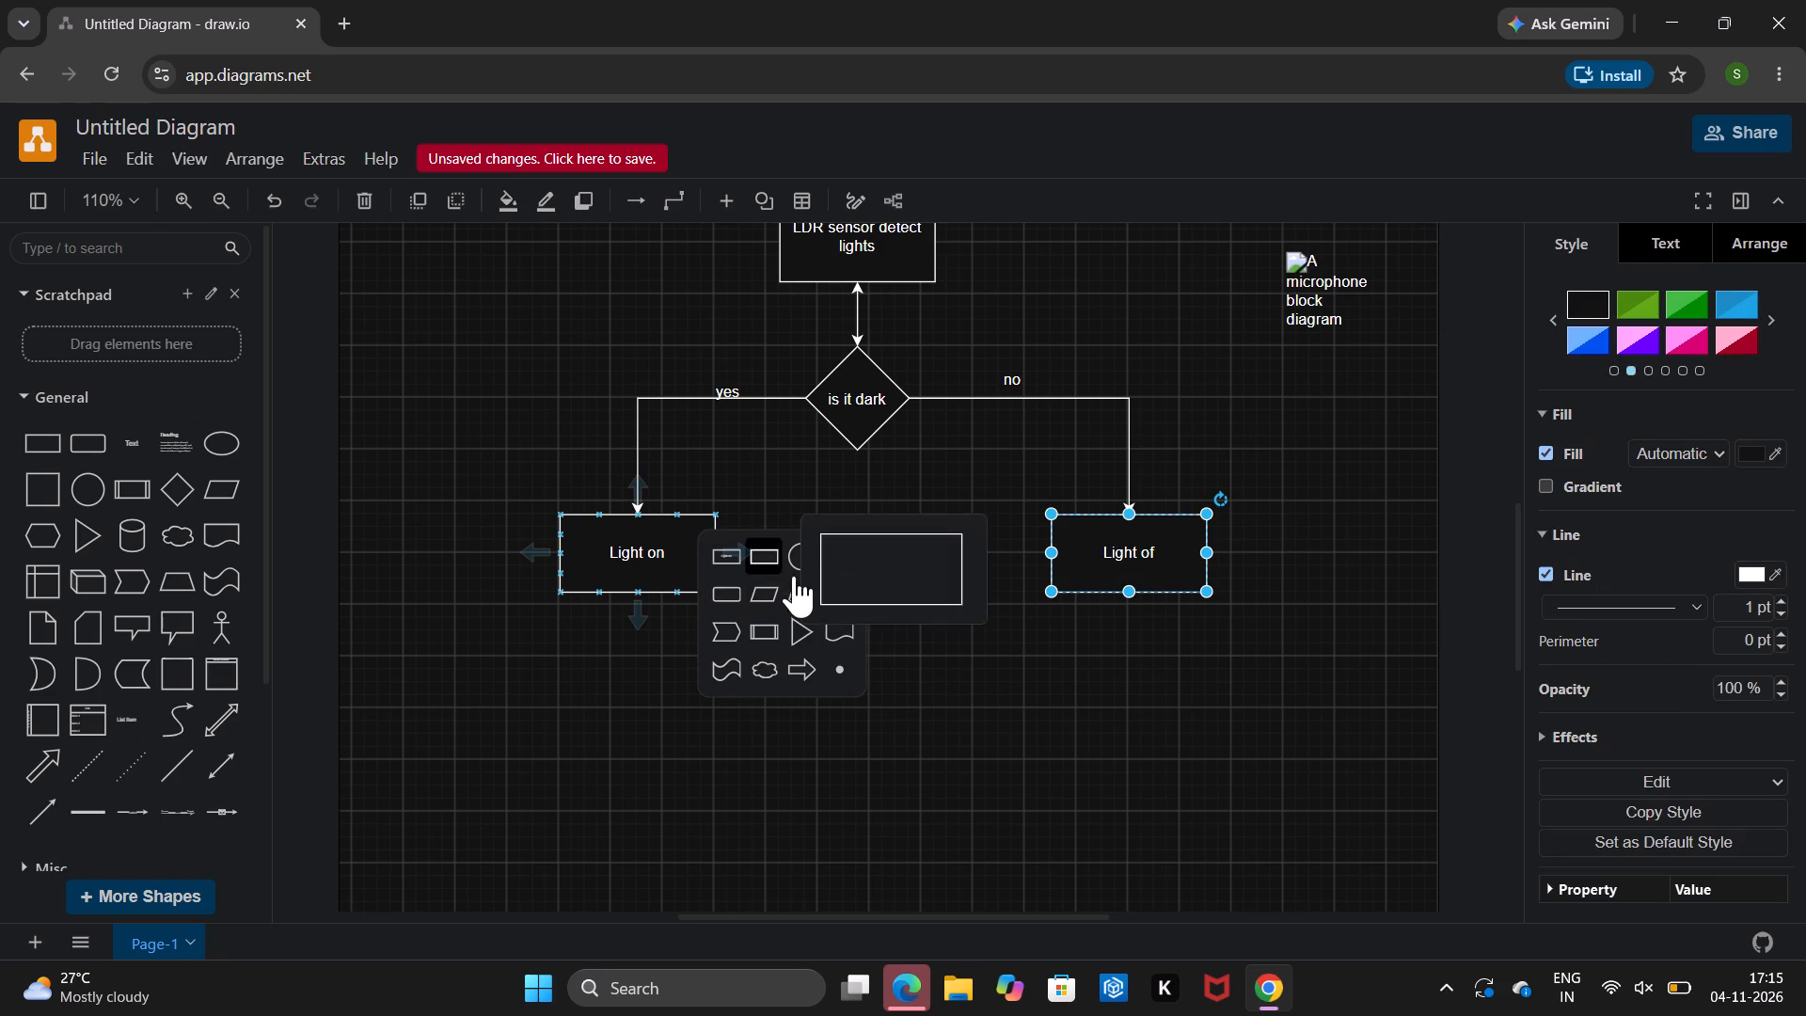
left_click(842, 666)
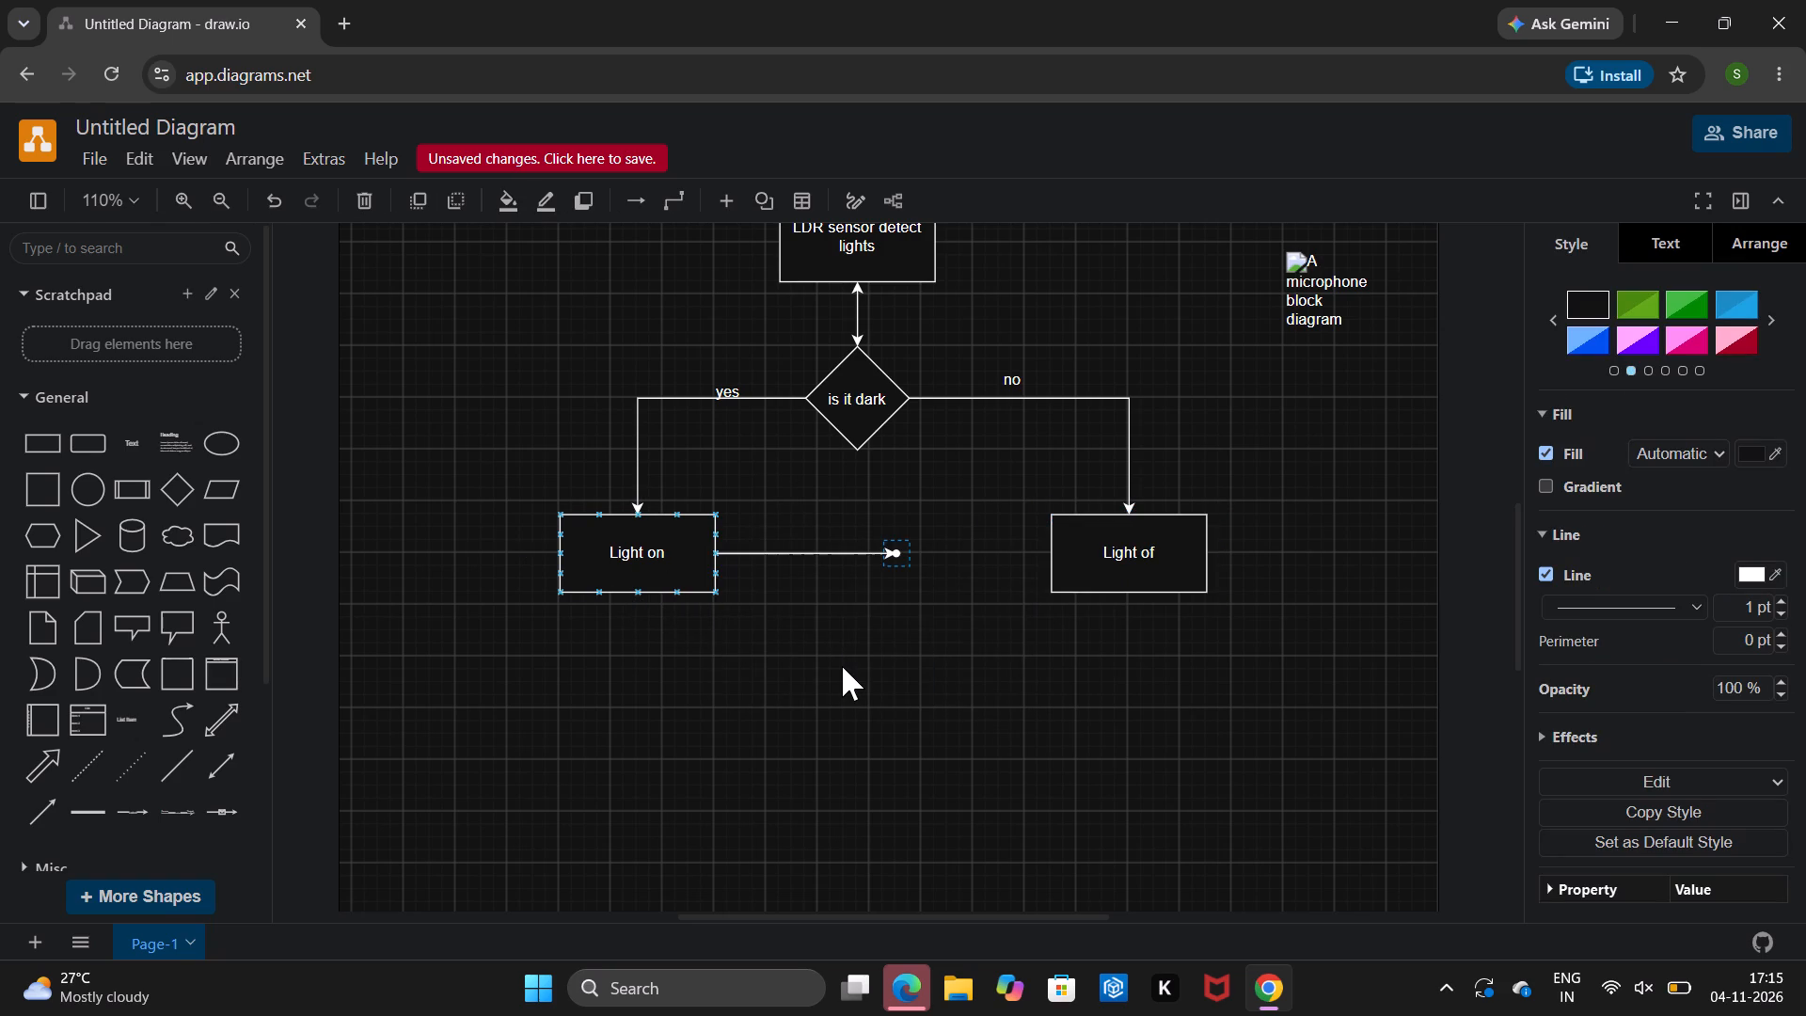
Connect the "Light of" rectangle to the junction dot with an arrow.
left_click(1053, 540)
left_click(1024, 552)
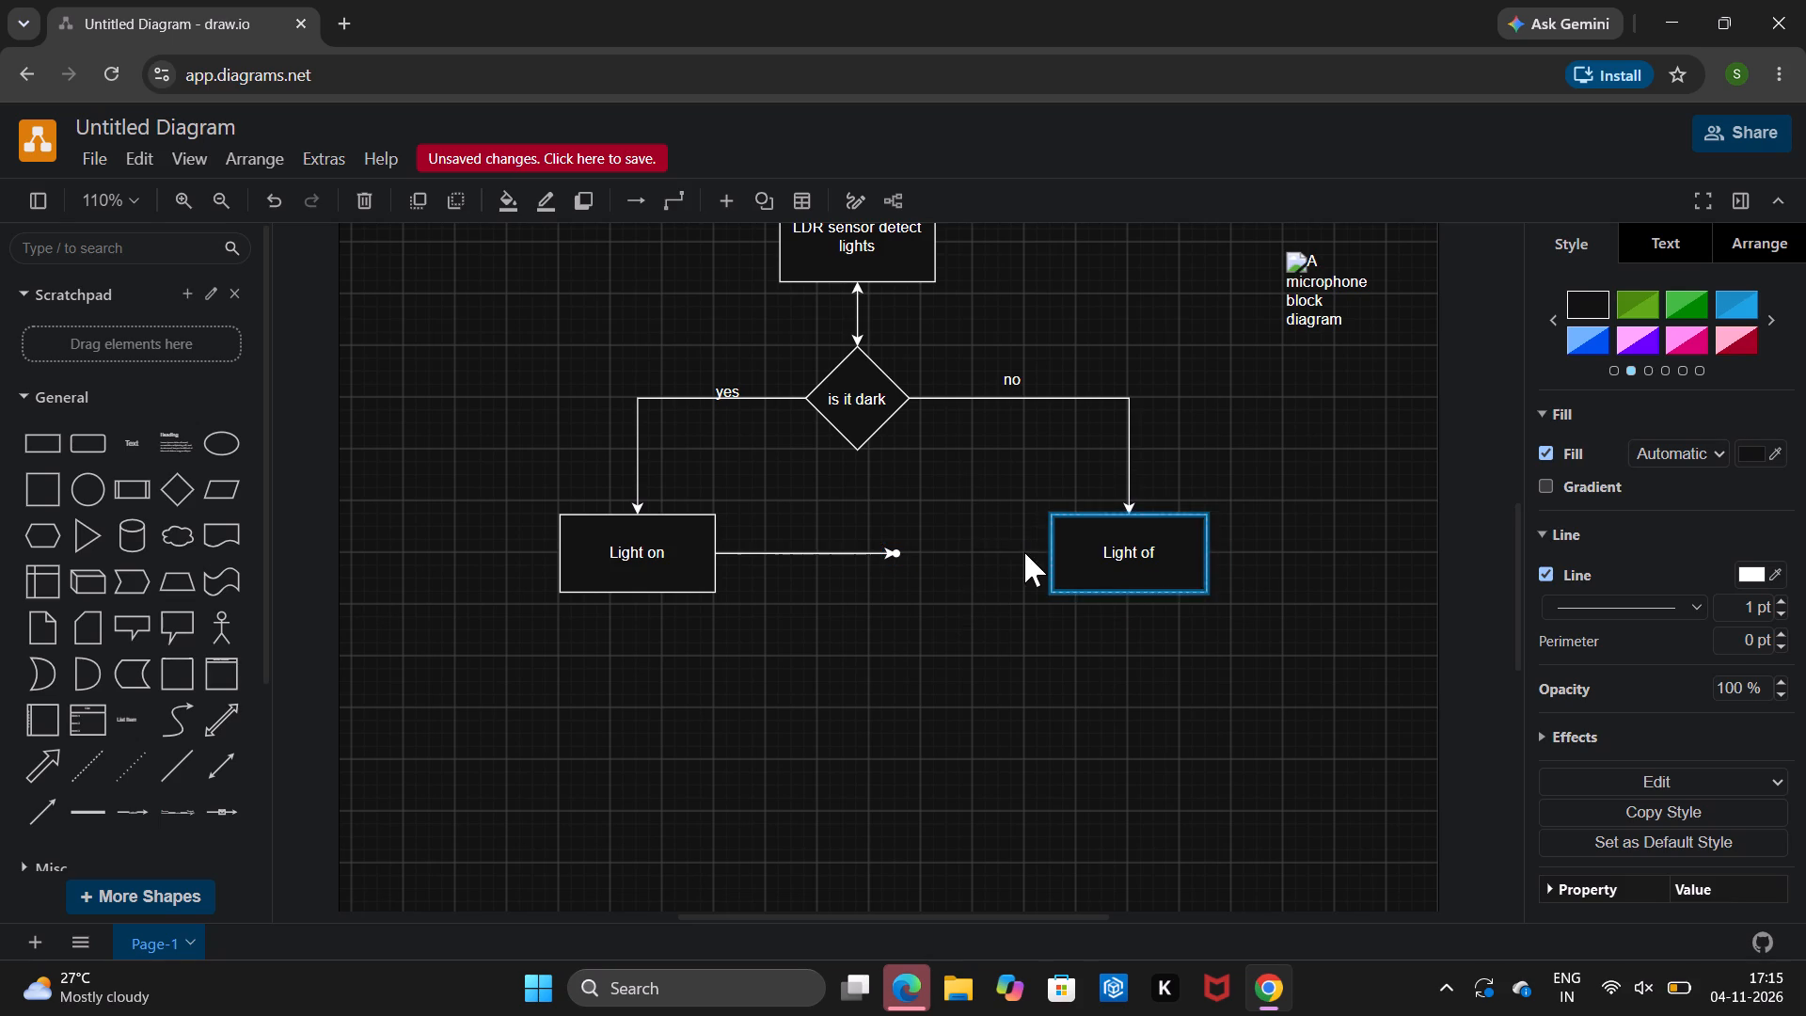
left_click_drag(1024, 552, 895, 582)
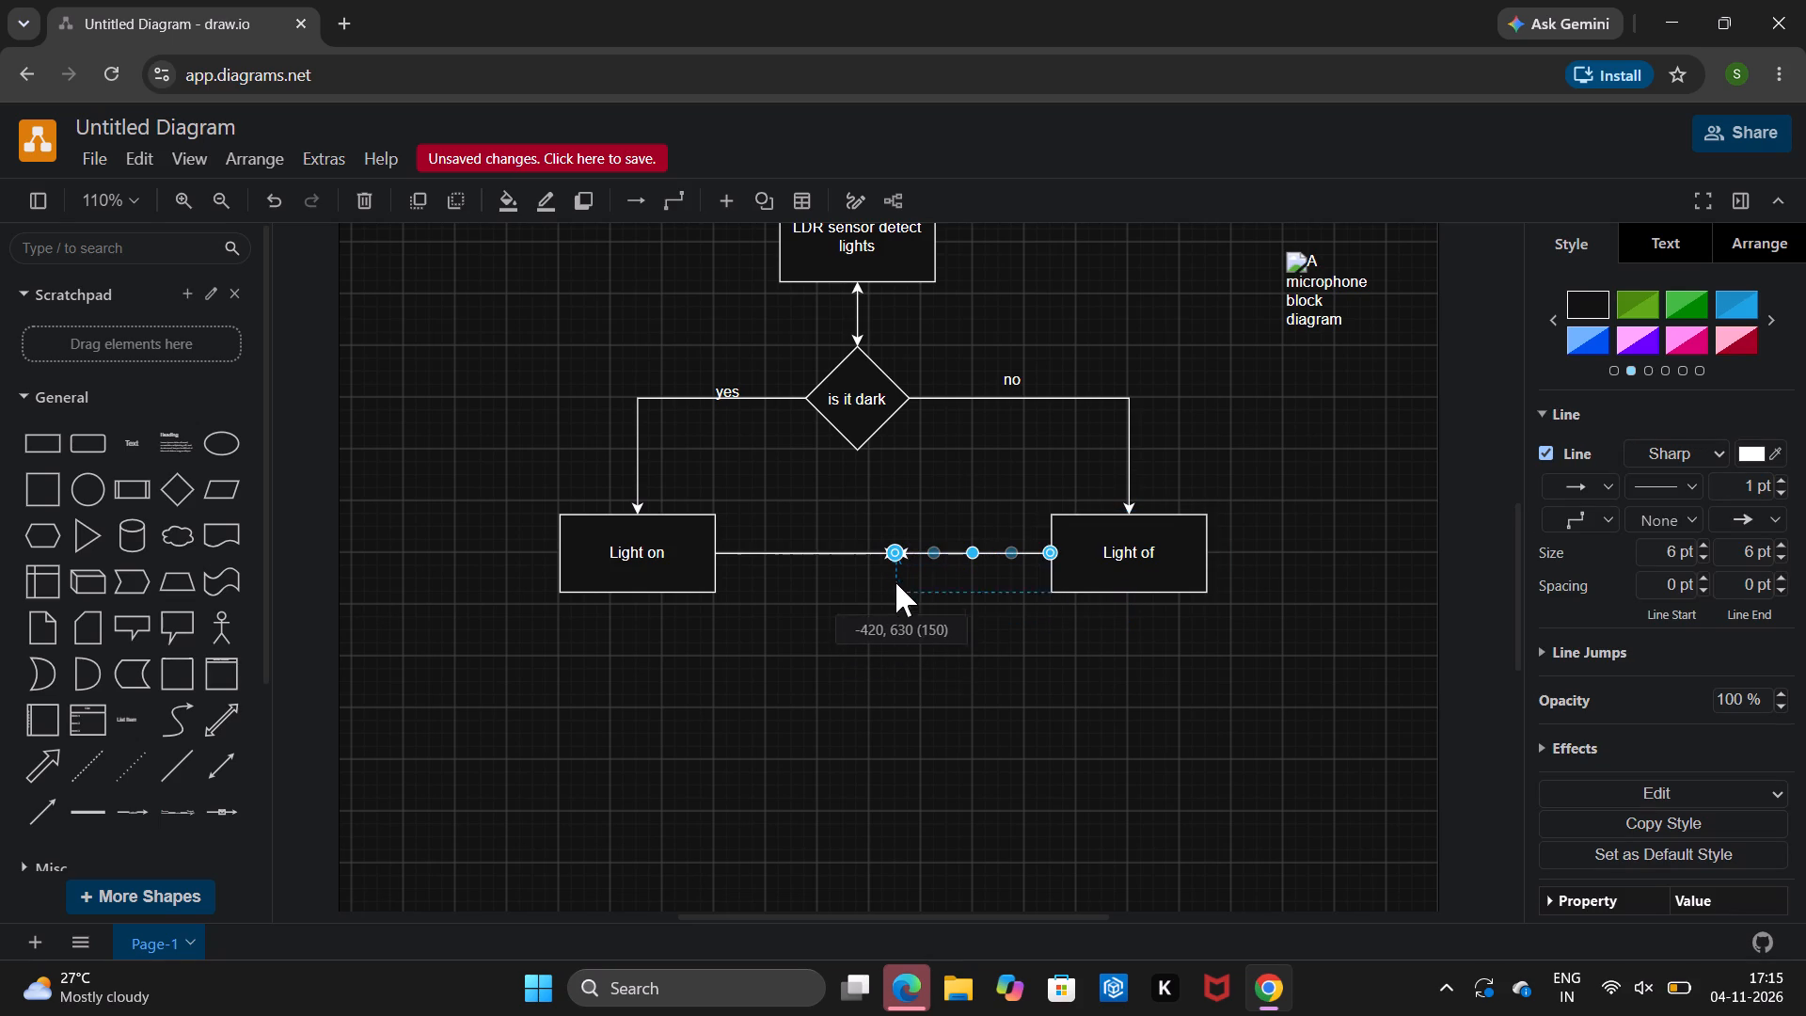
left_click_drag(895, 582, 949, 551)
Add a second dot directly below the junction dot, connected by a downward arrow.
left_click(894, 566)
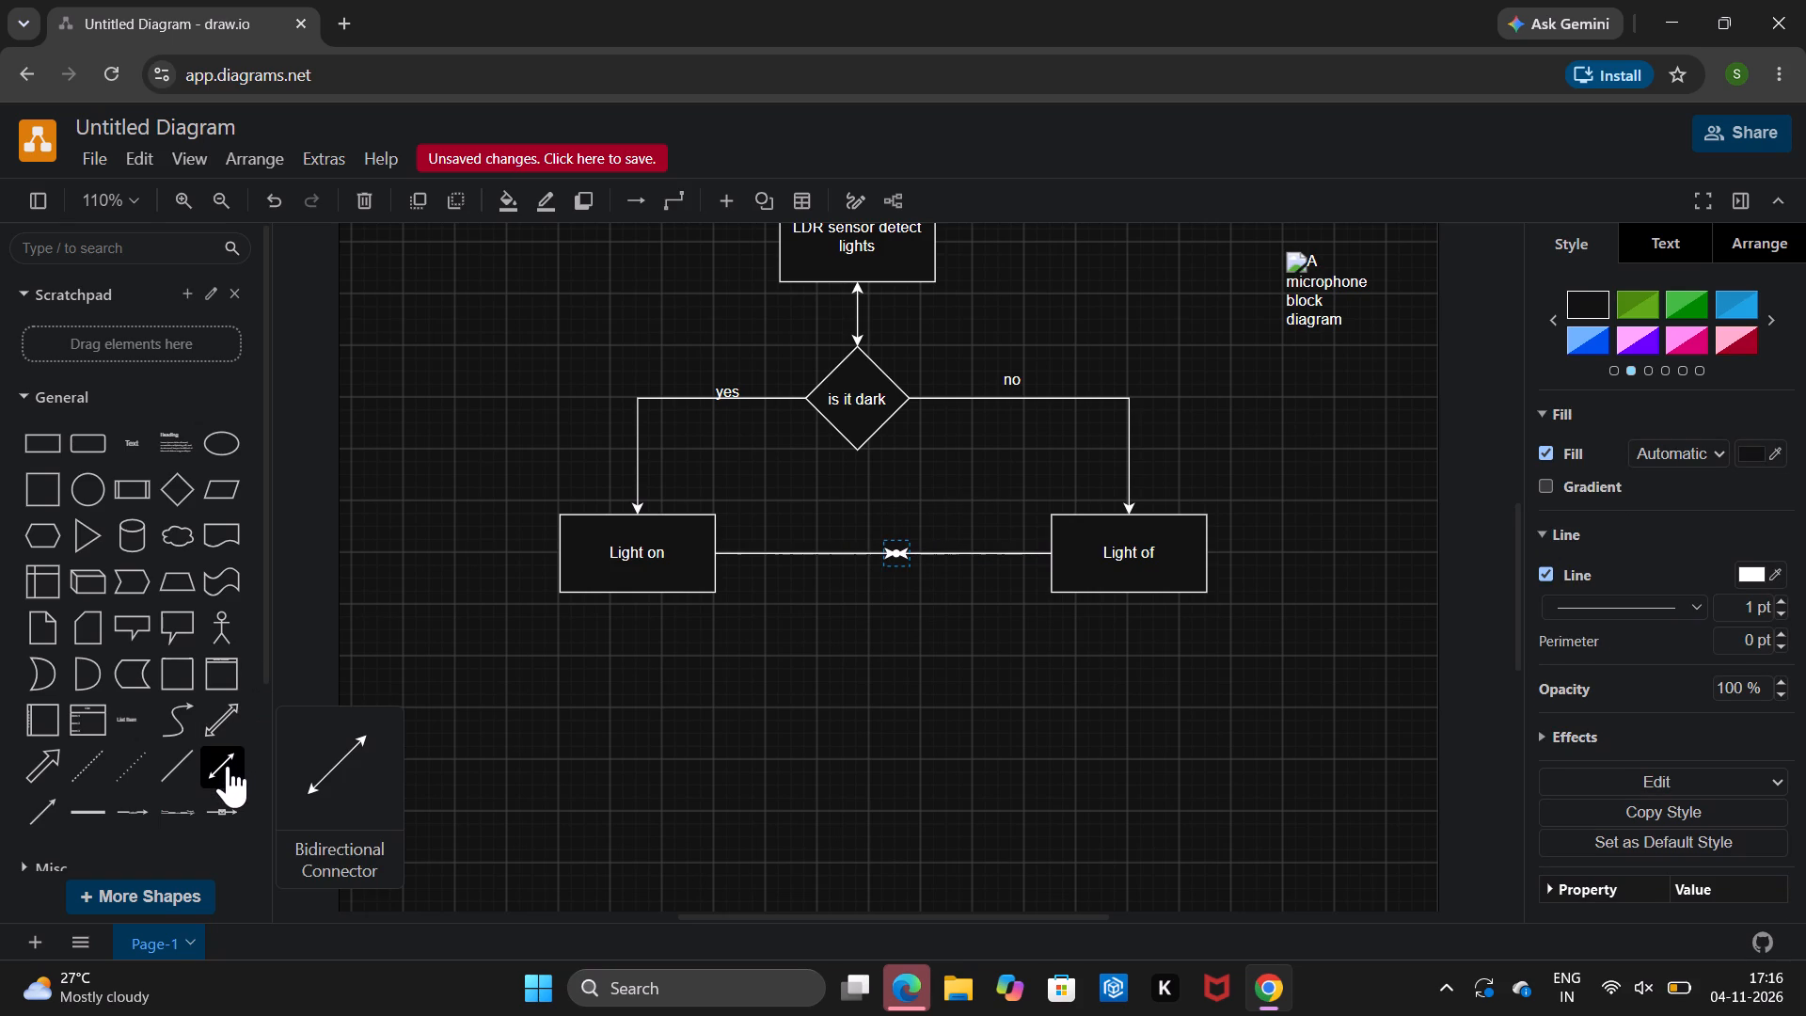
left_click(894, 556)
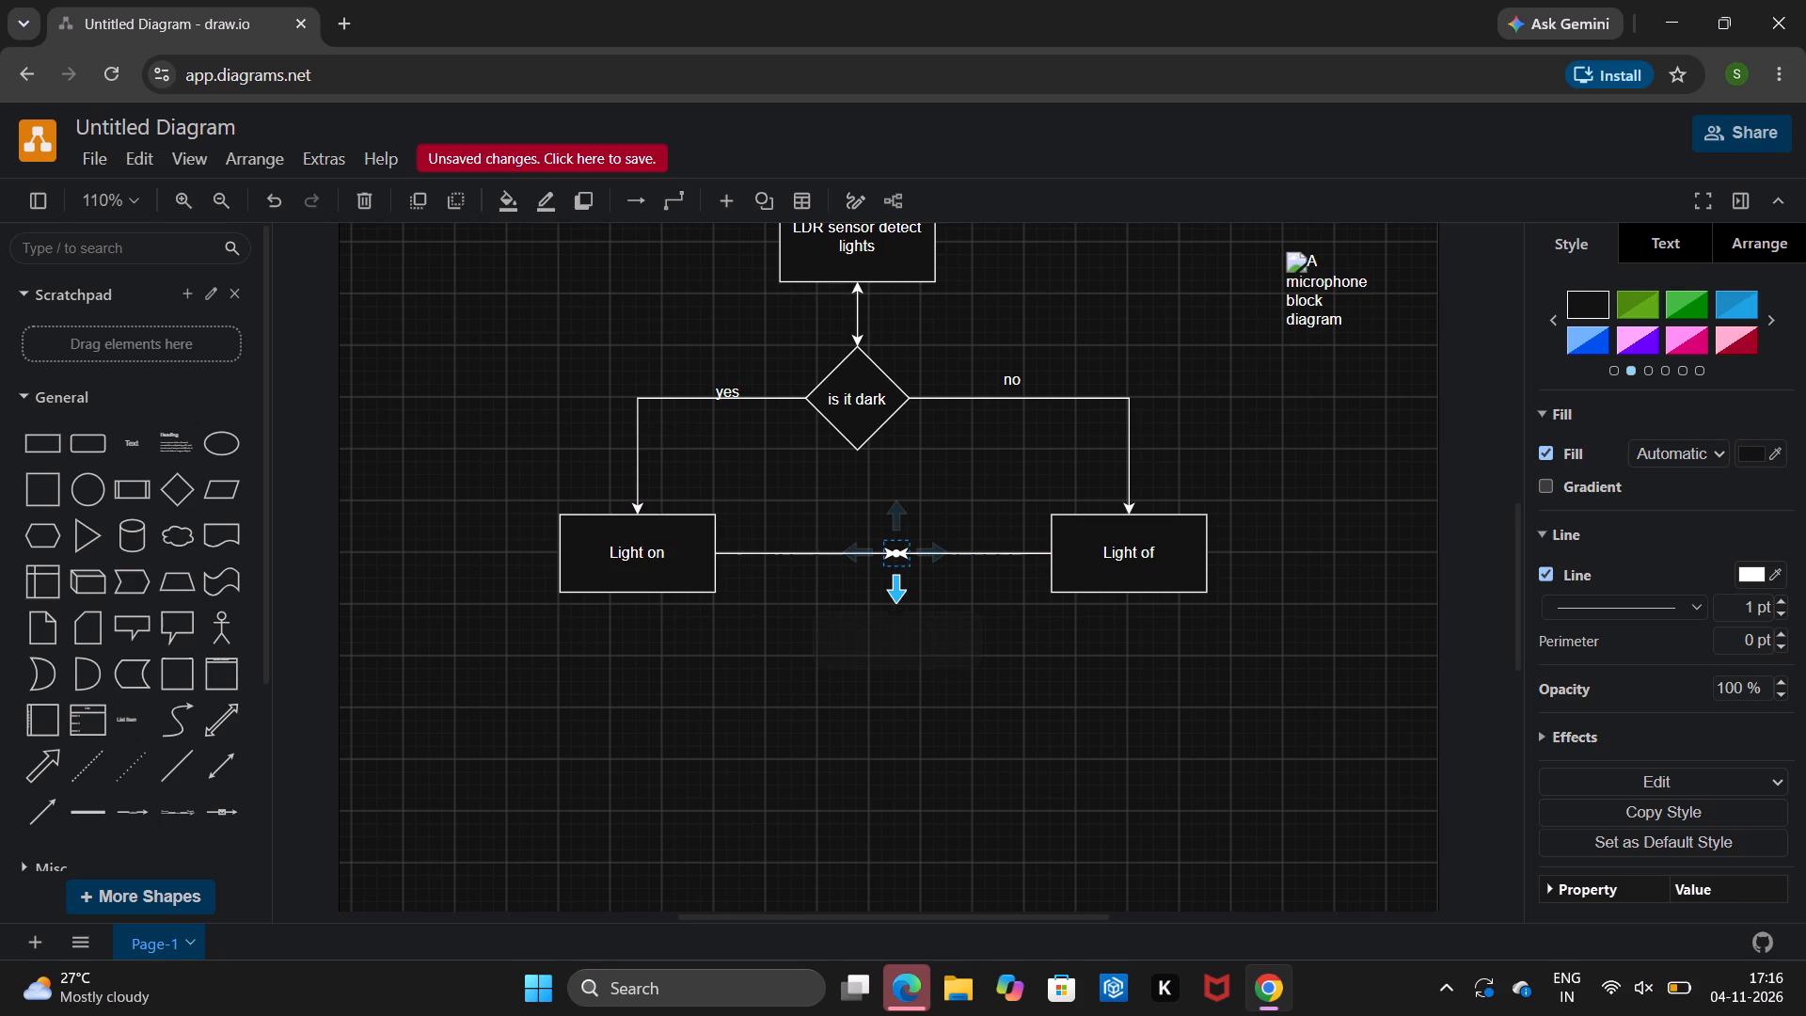
left_click(893, 589)
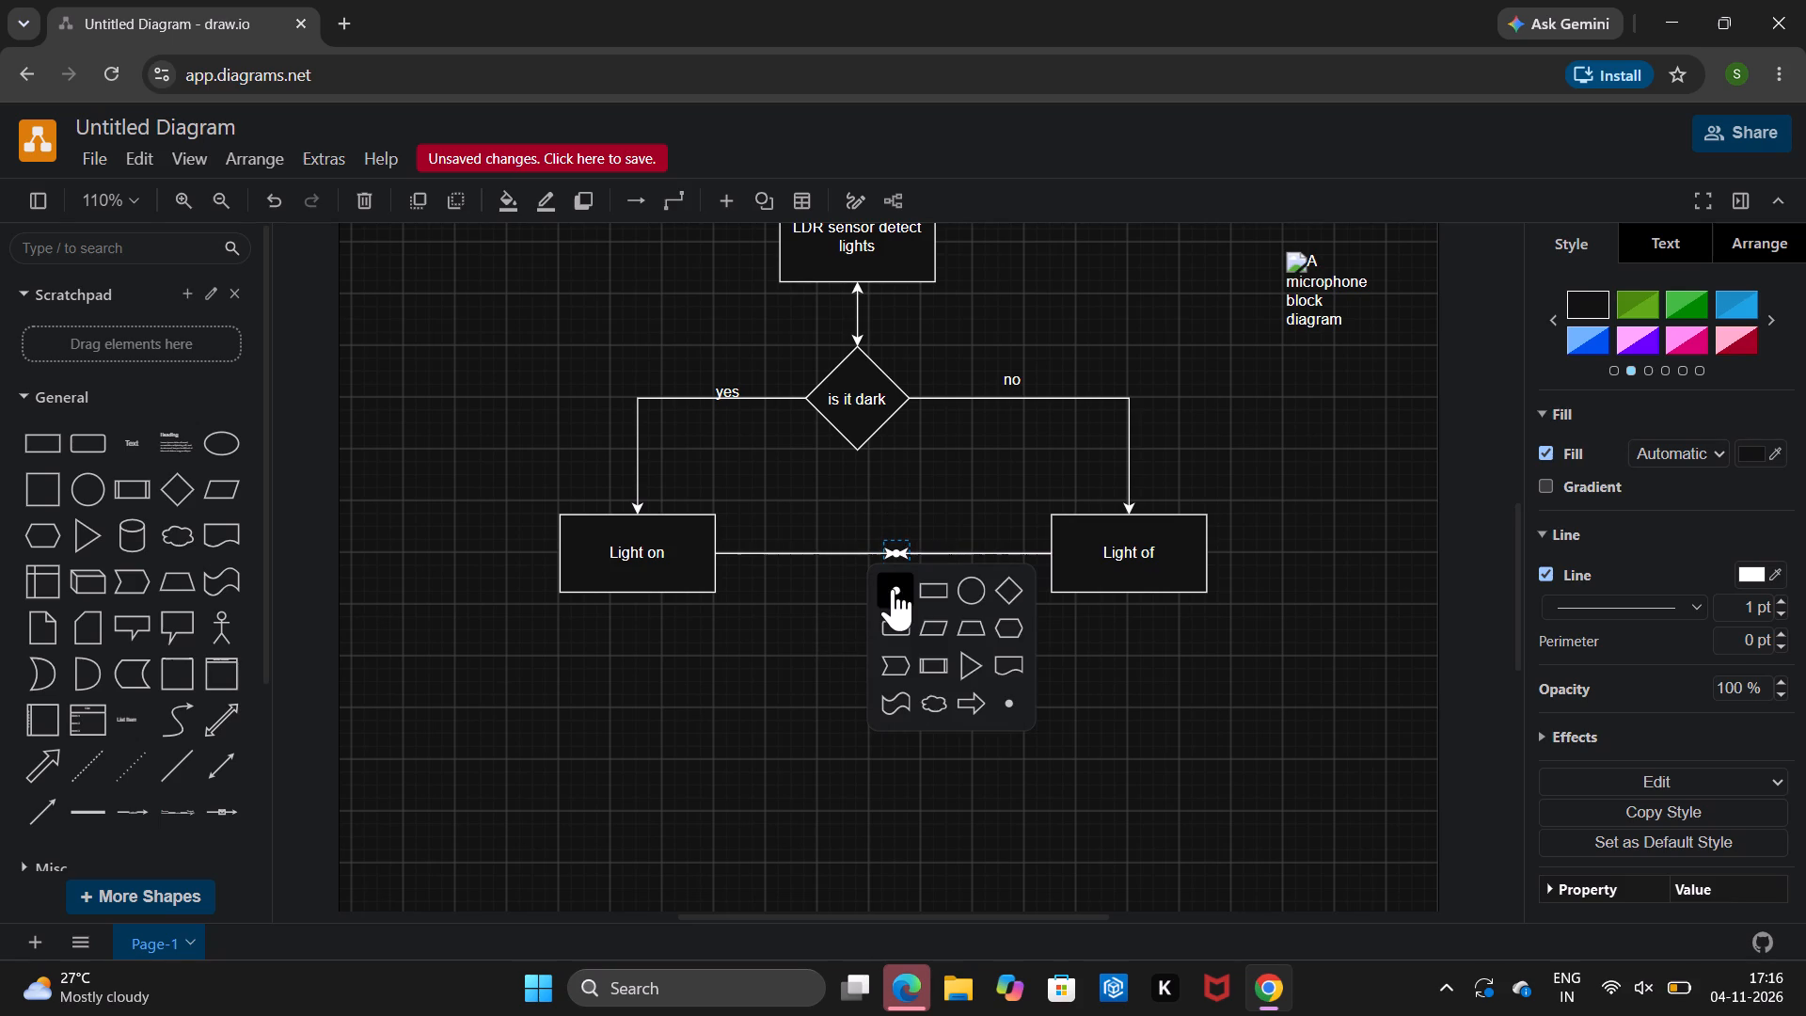
left_click(1006, 698)
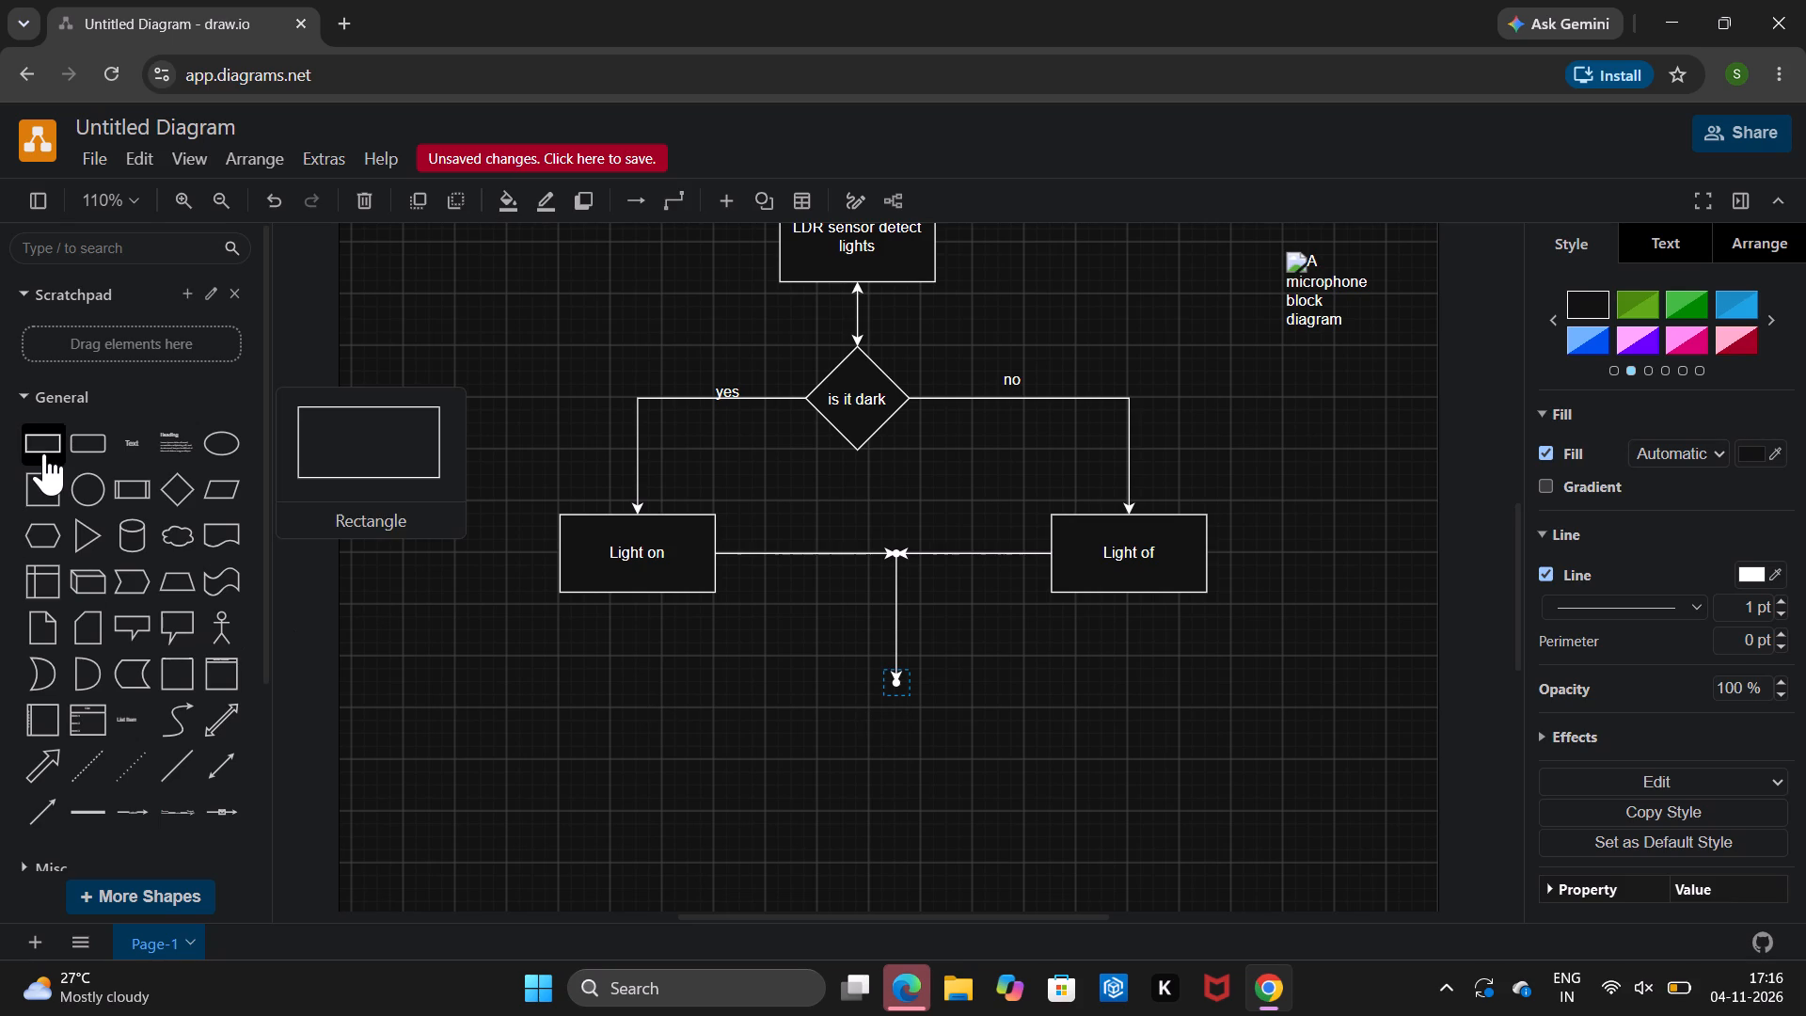
Add an ellipse beneath the merged branch arrow, centred under it with its top edge at the arrowhead.
left_click_drag(44, 453, 72, 464)
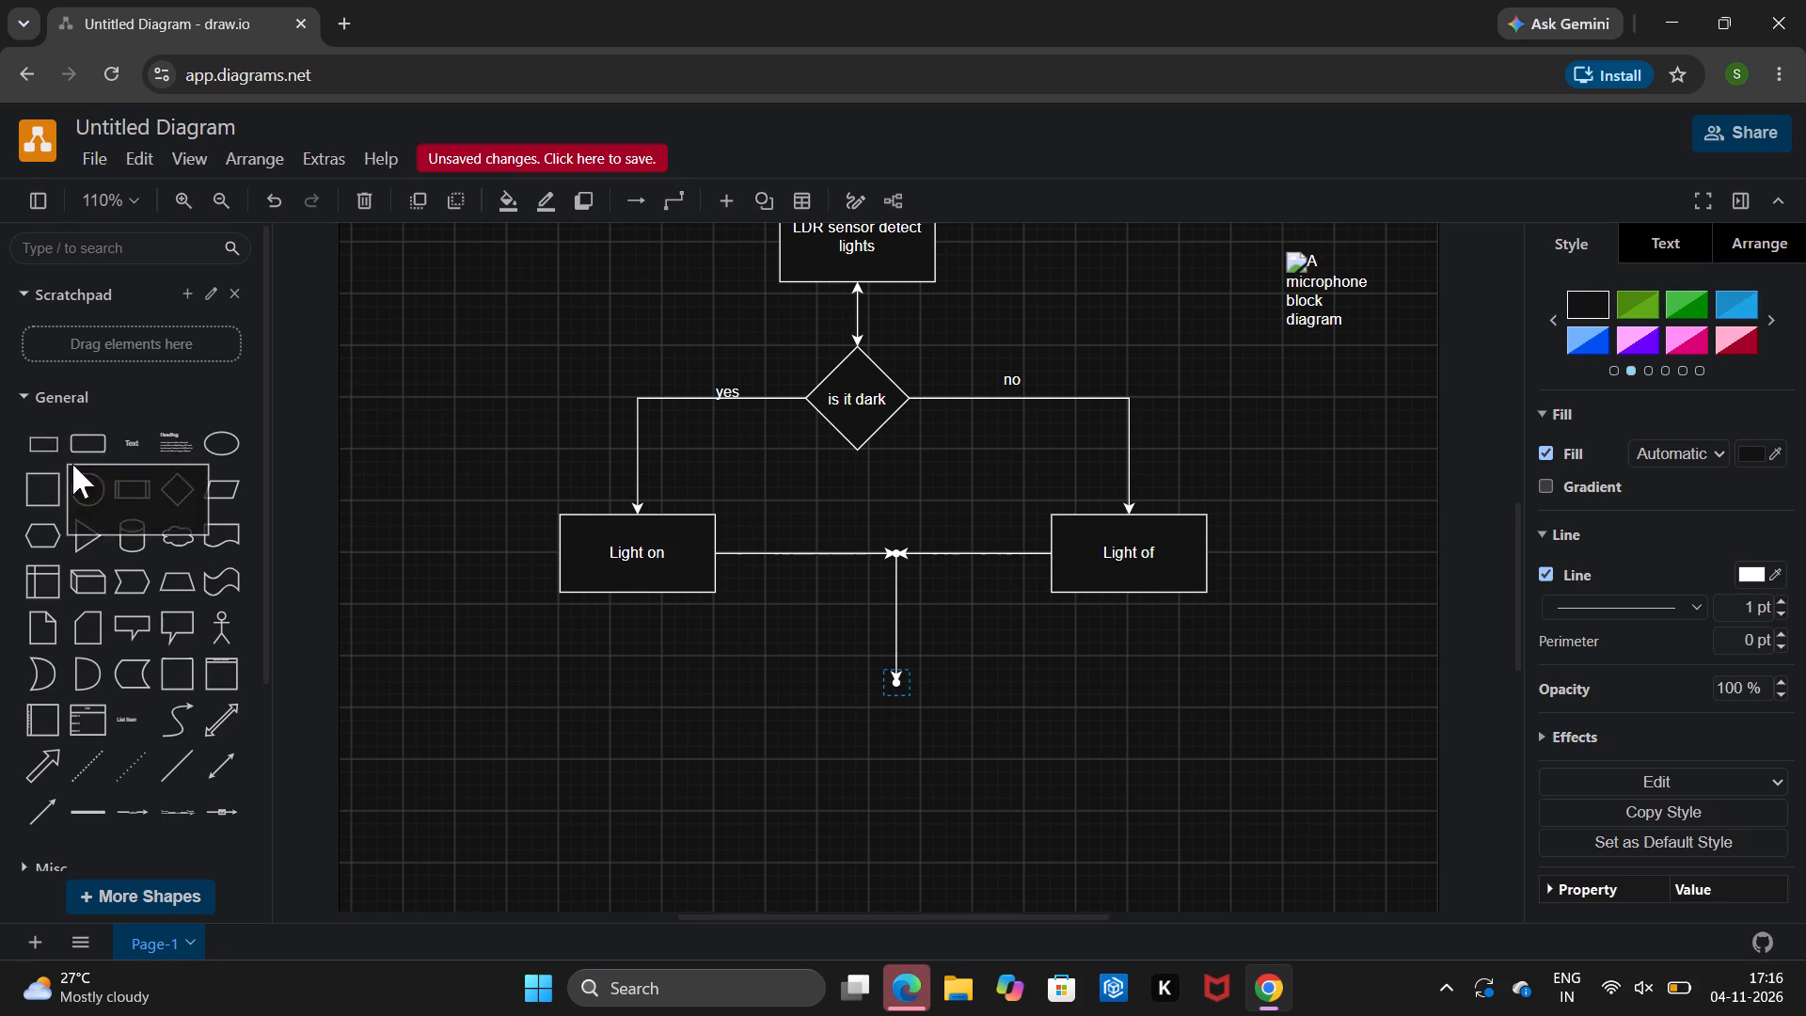
left_click_drag(72, 464, 0, 430)
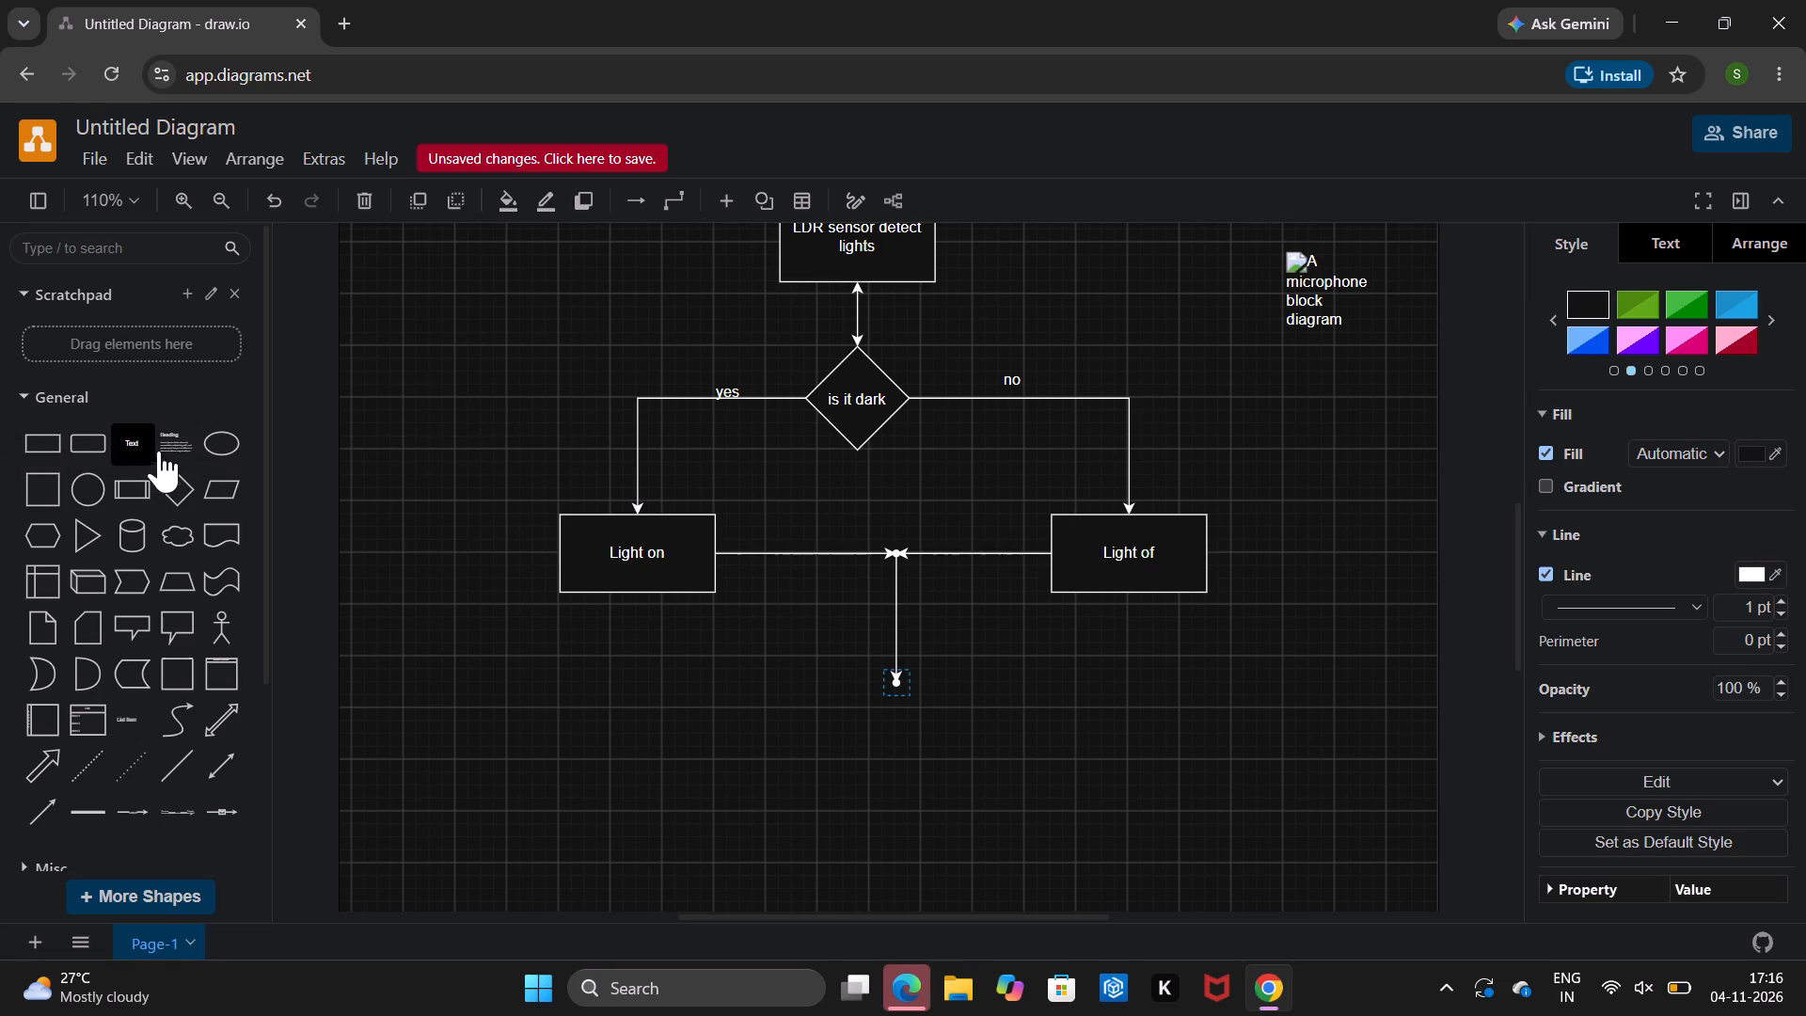
left_click_drag(233, 445, 844, 687)
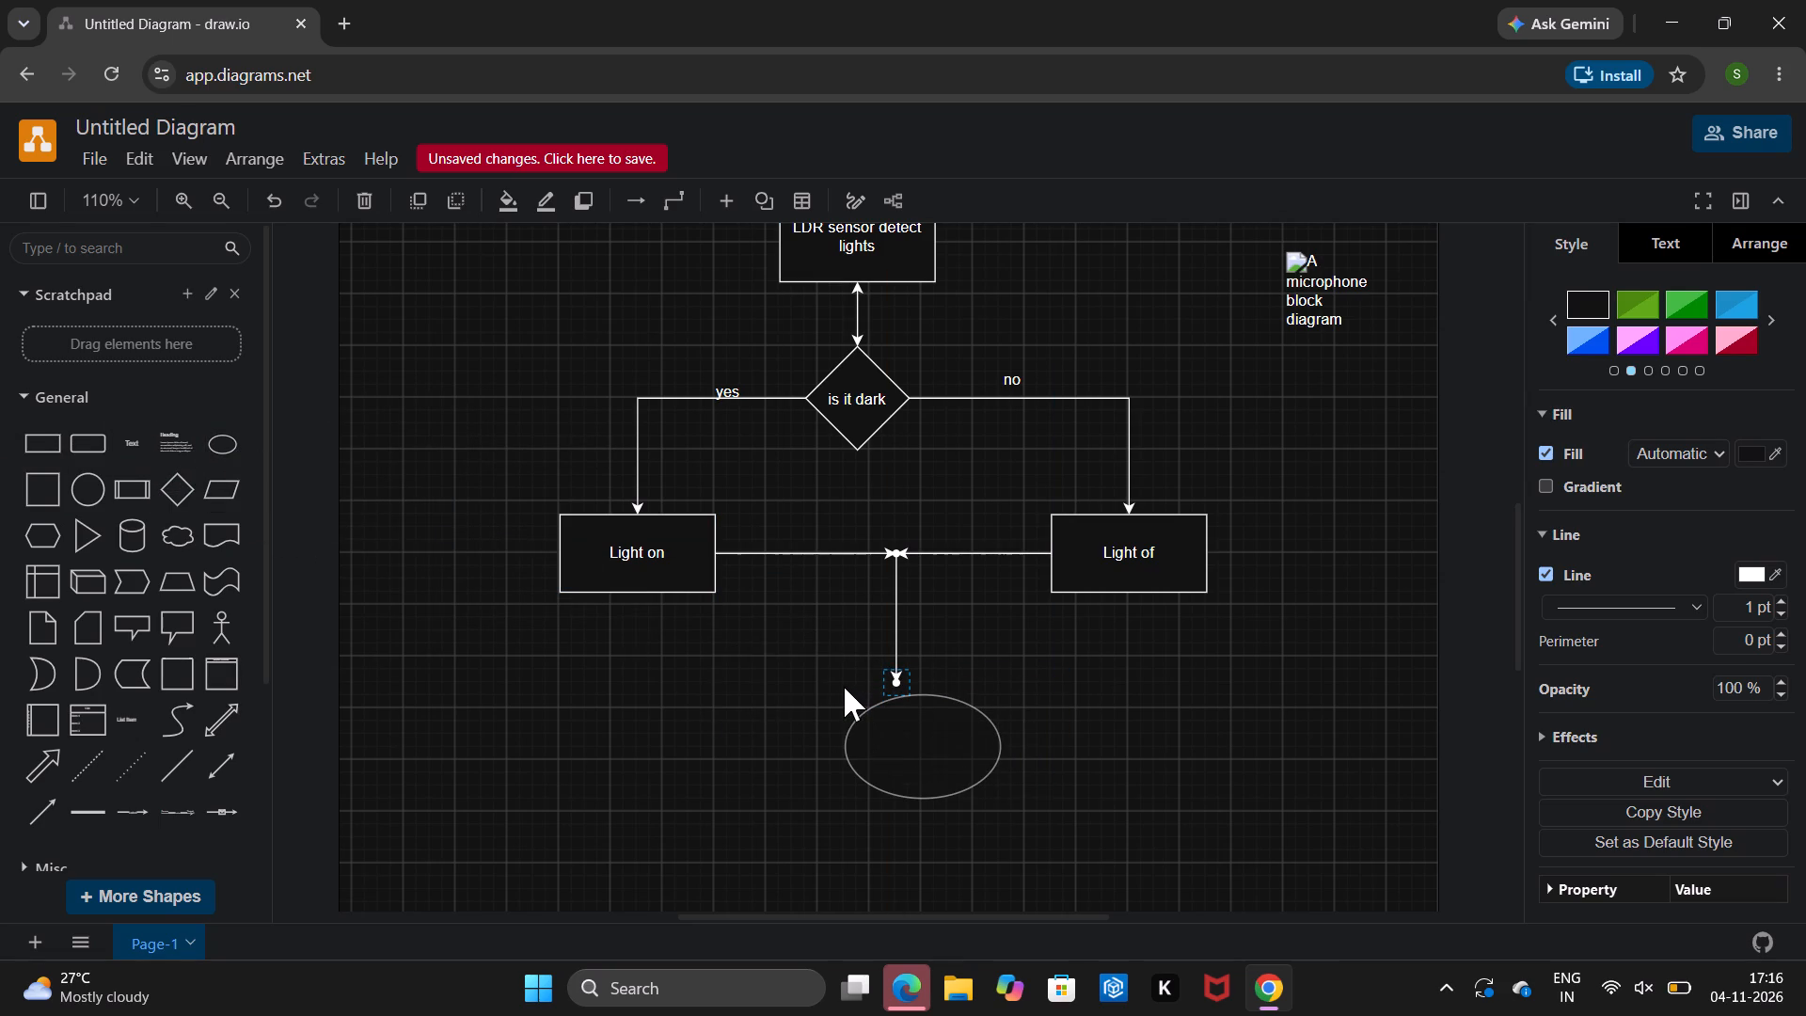
left_click_drag(844, 687, 838, 684)
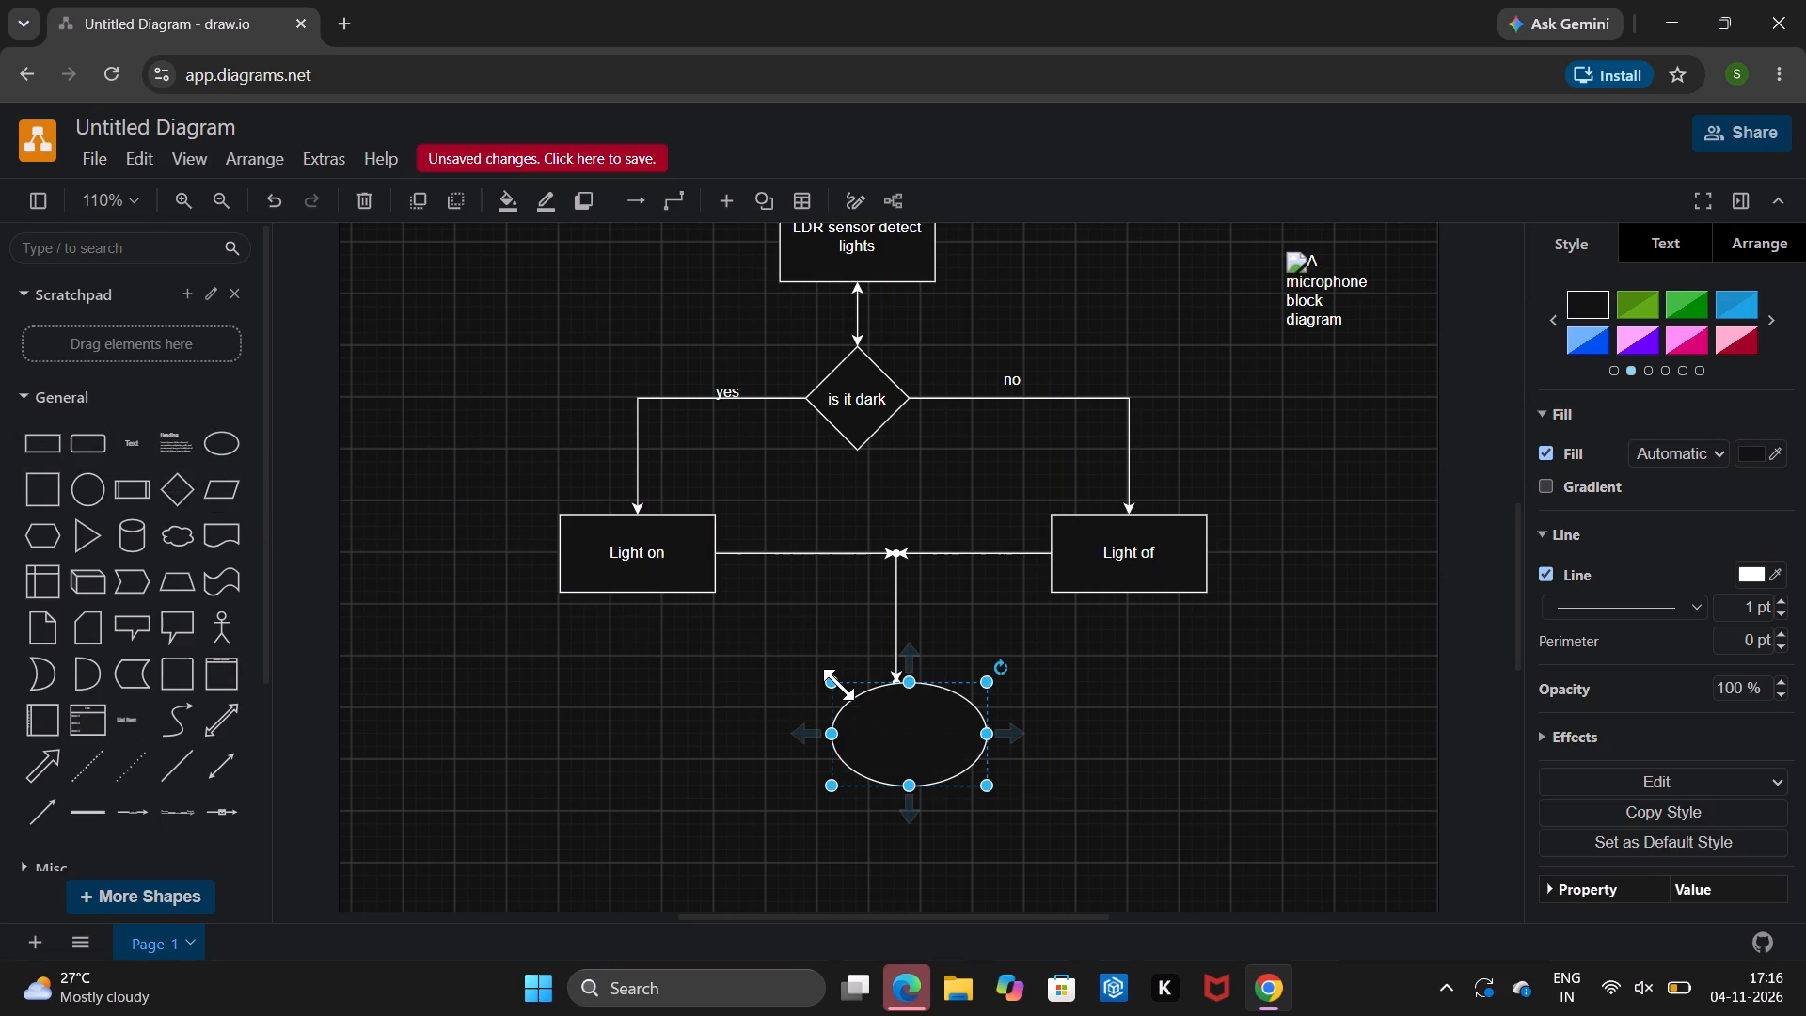
left_click_drag(904, 701, 880, 712)
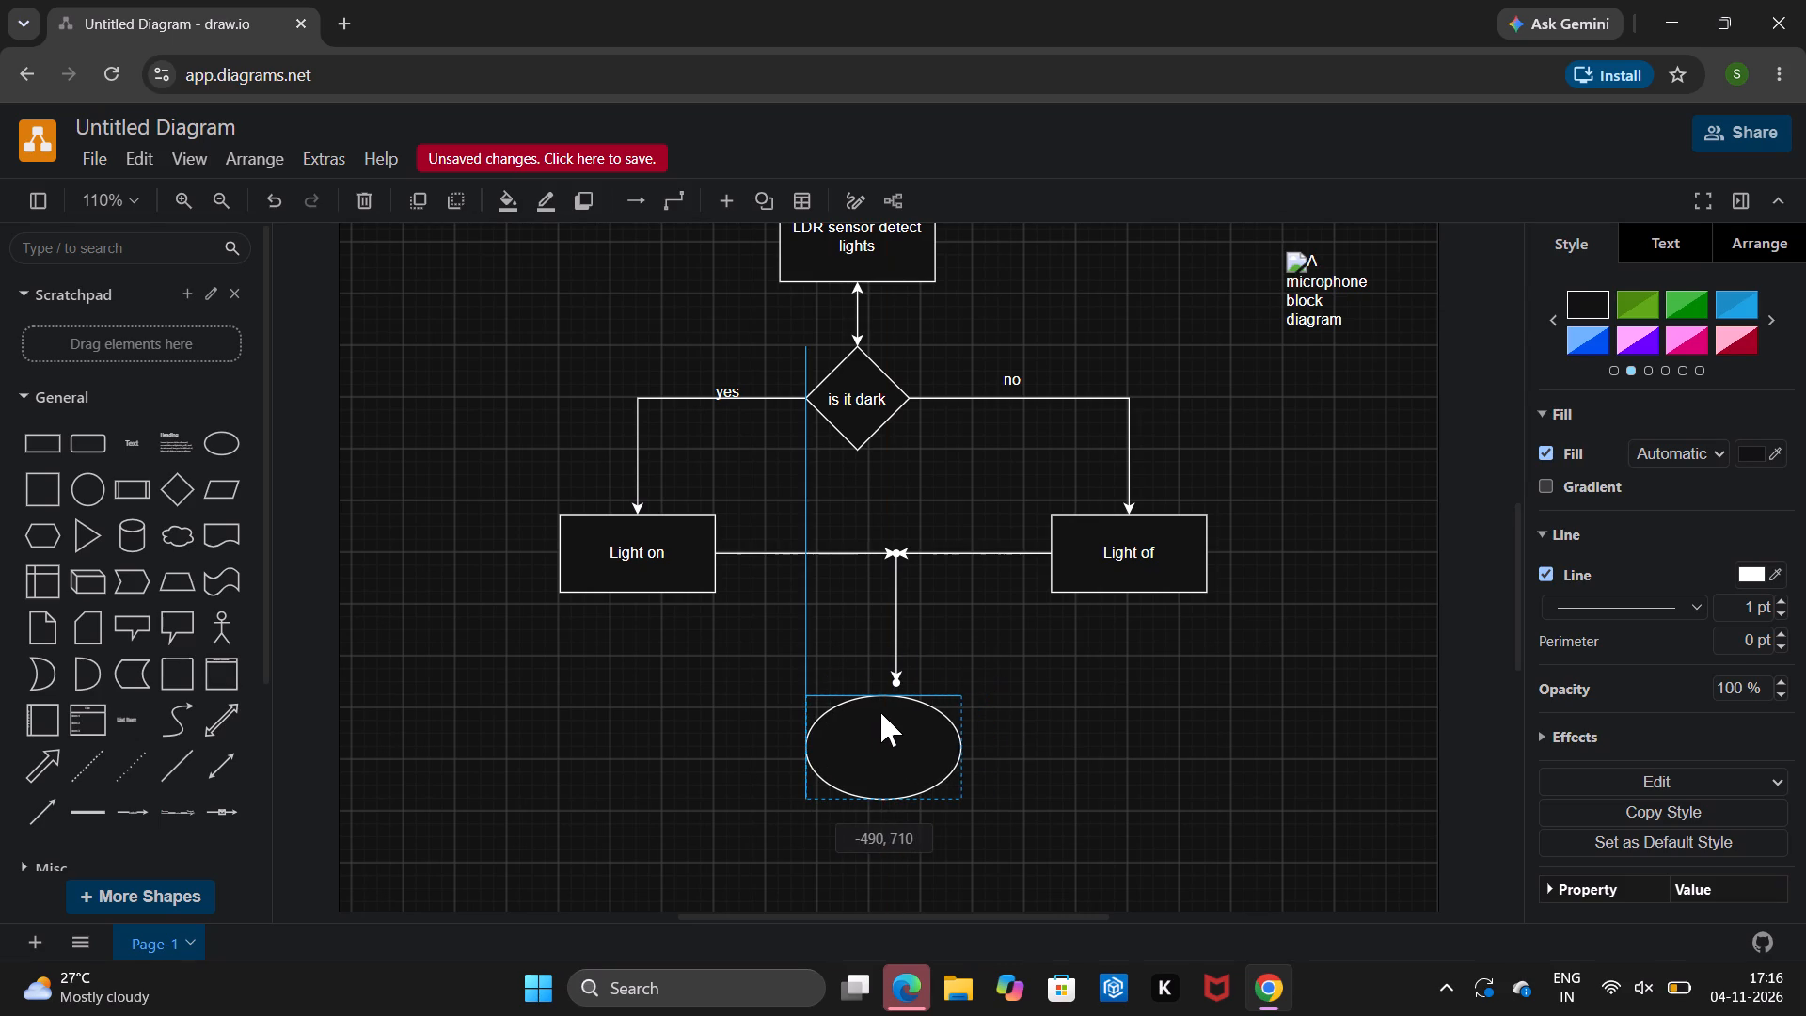
left_click_drag(880, 712, 893, 707)
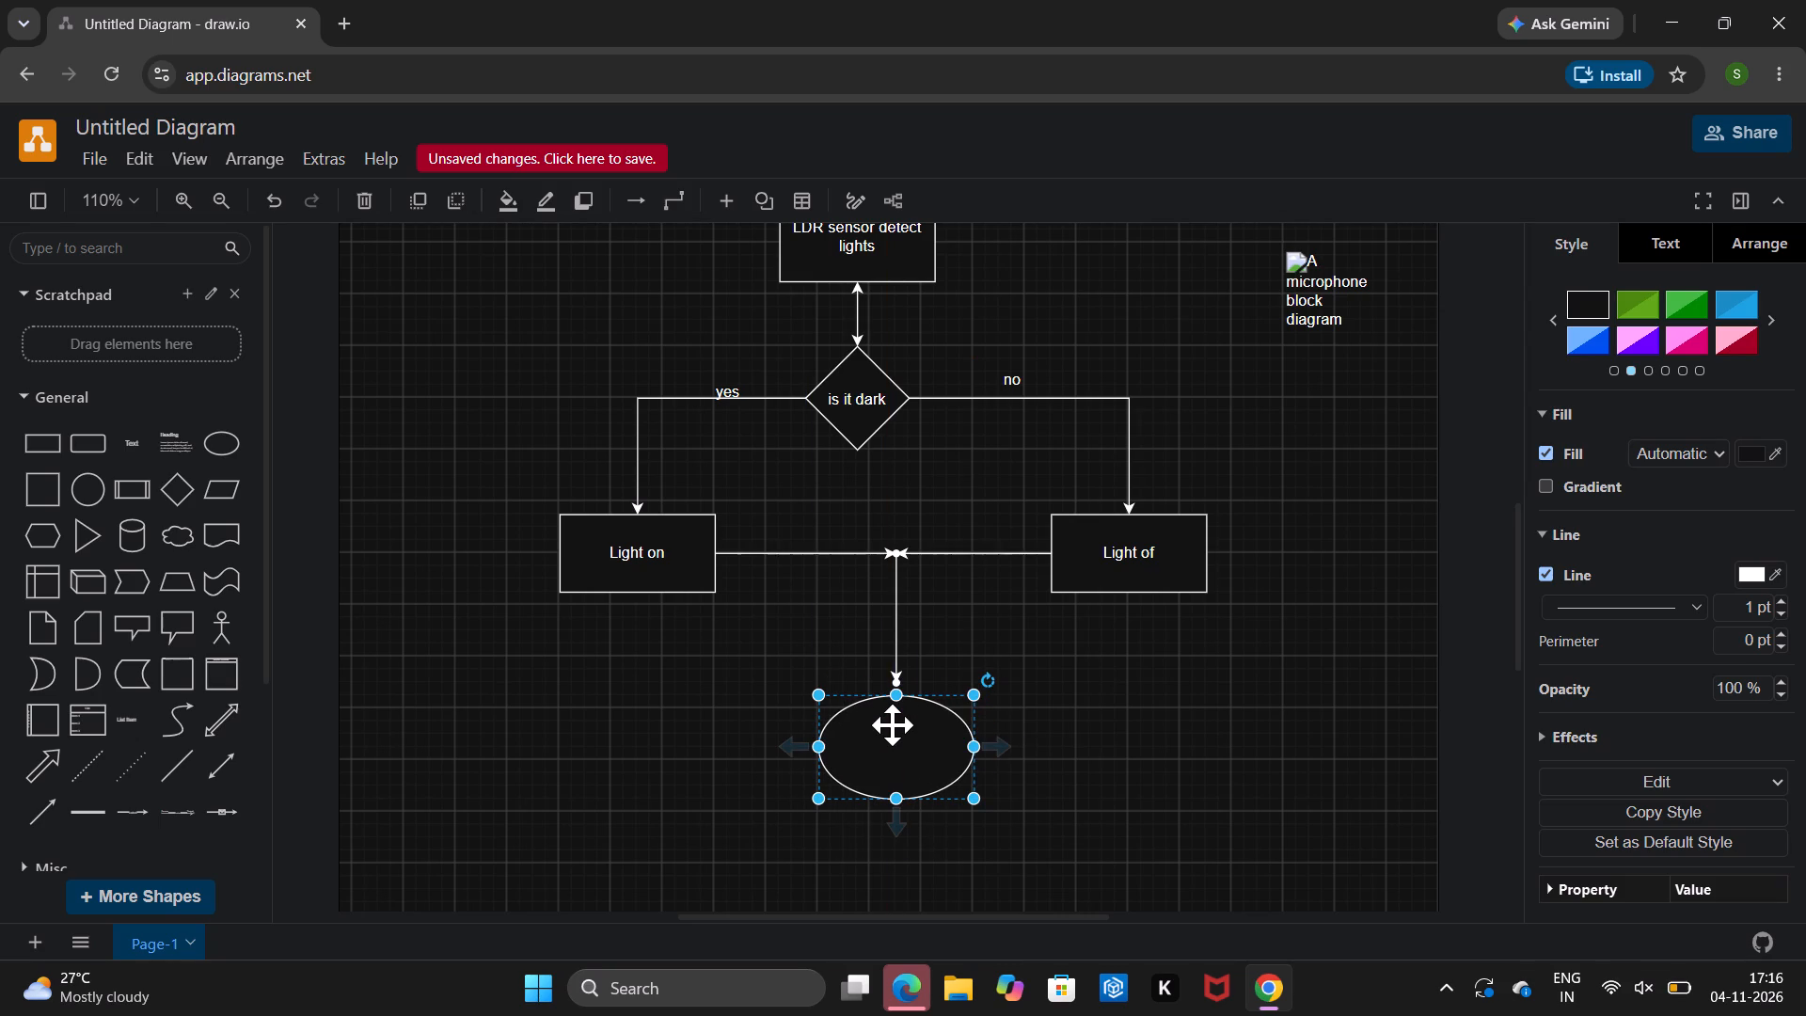
left_click(881, 738)
left_click_drag(932, 749, 937, 753)
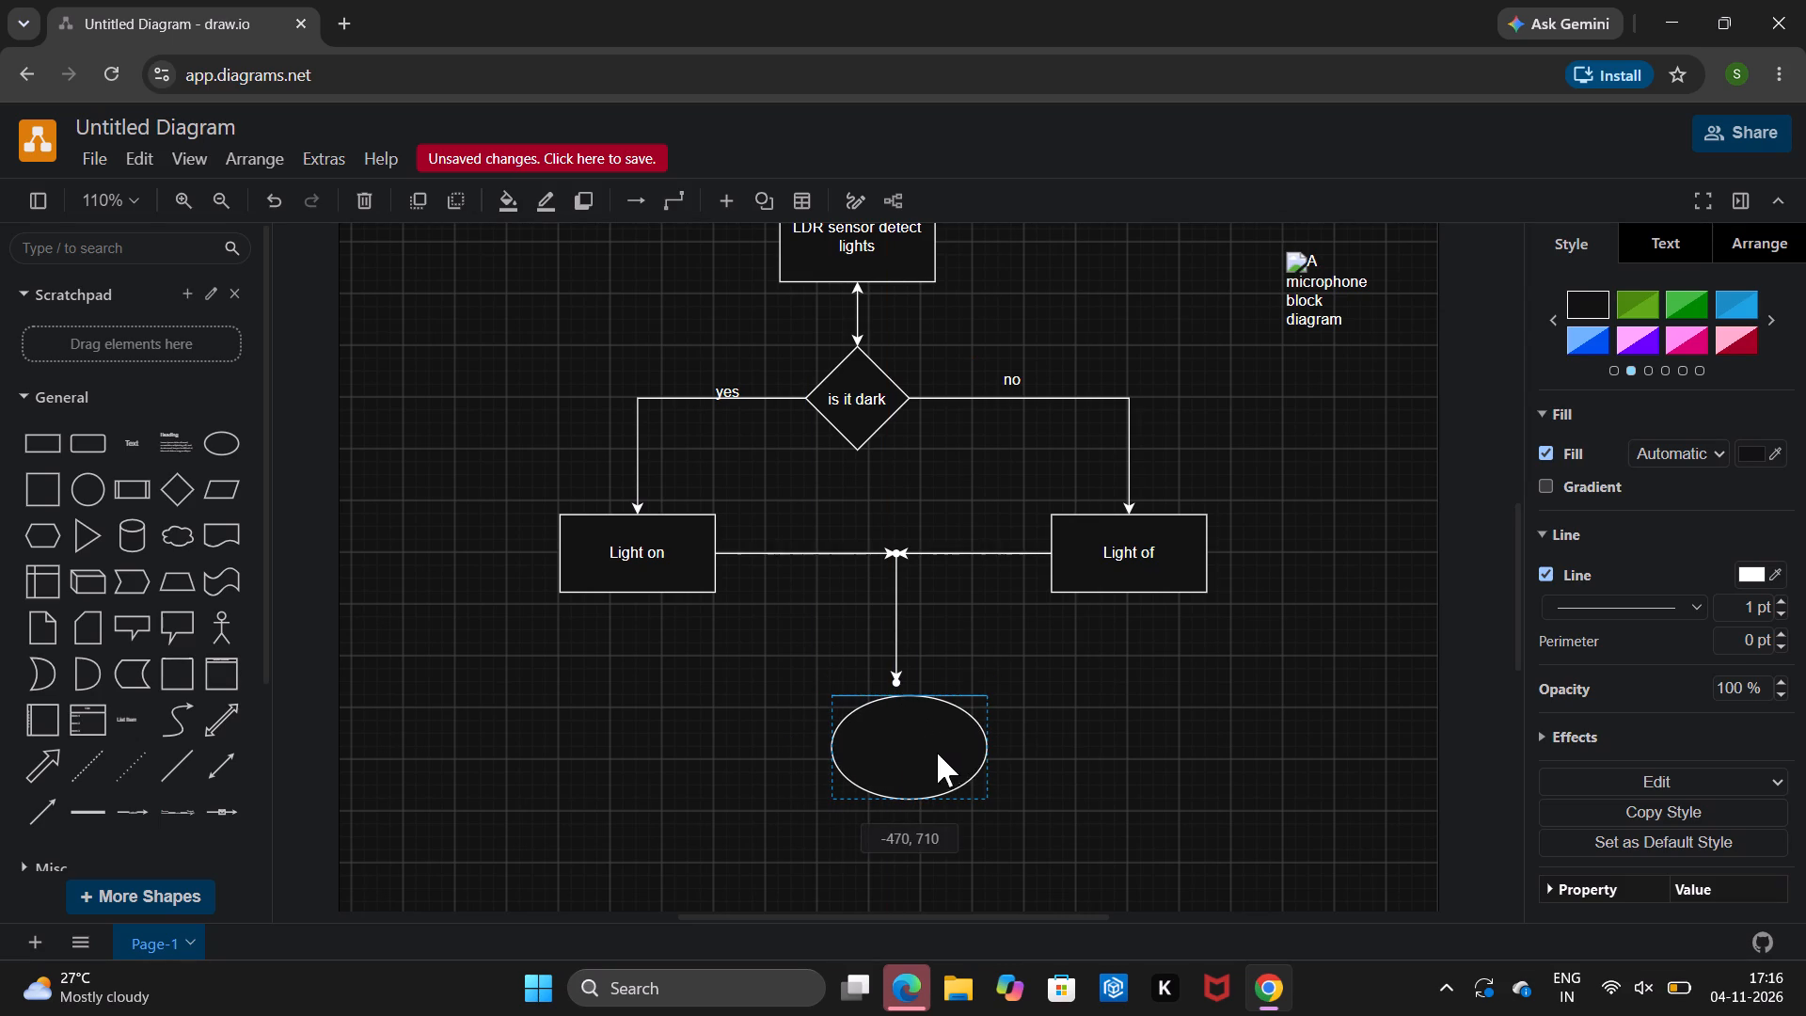
left_click_drag(937, 753, 929, 740)
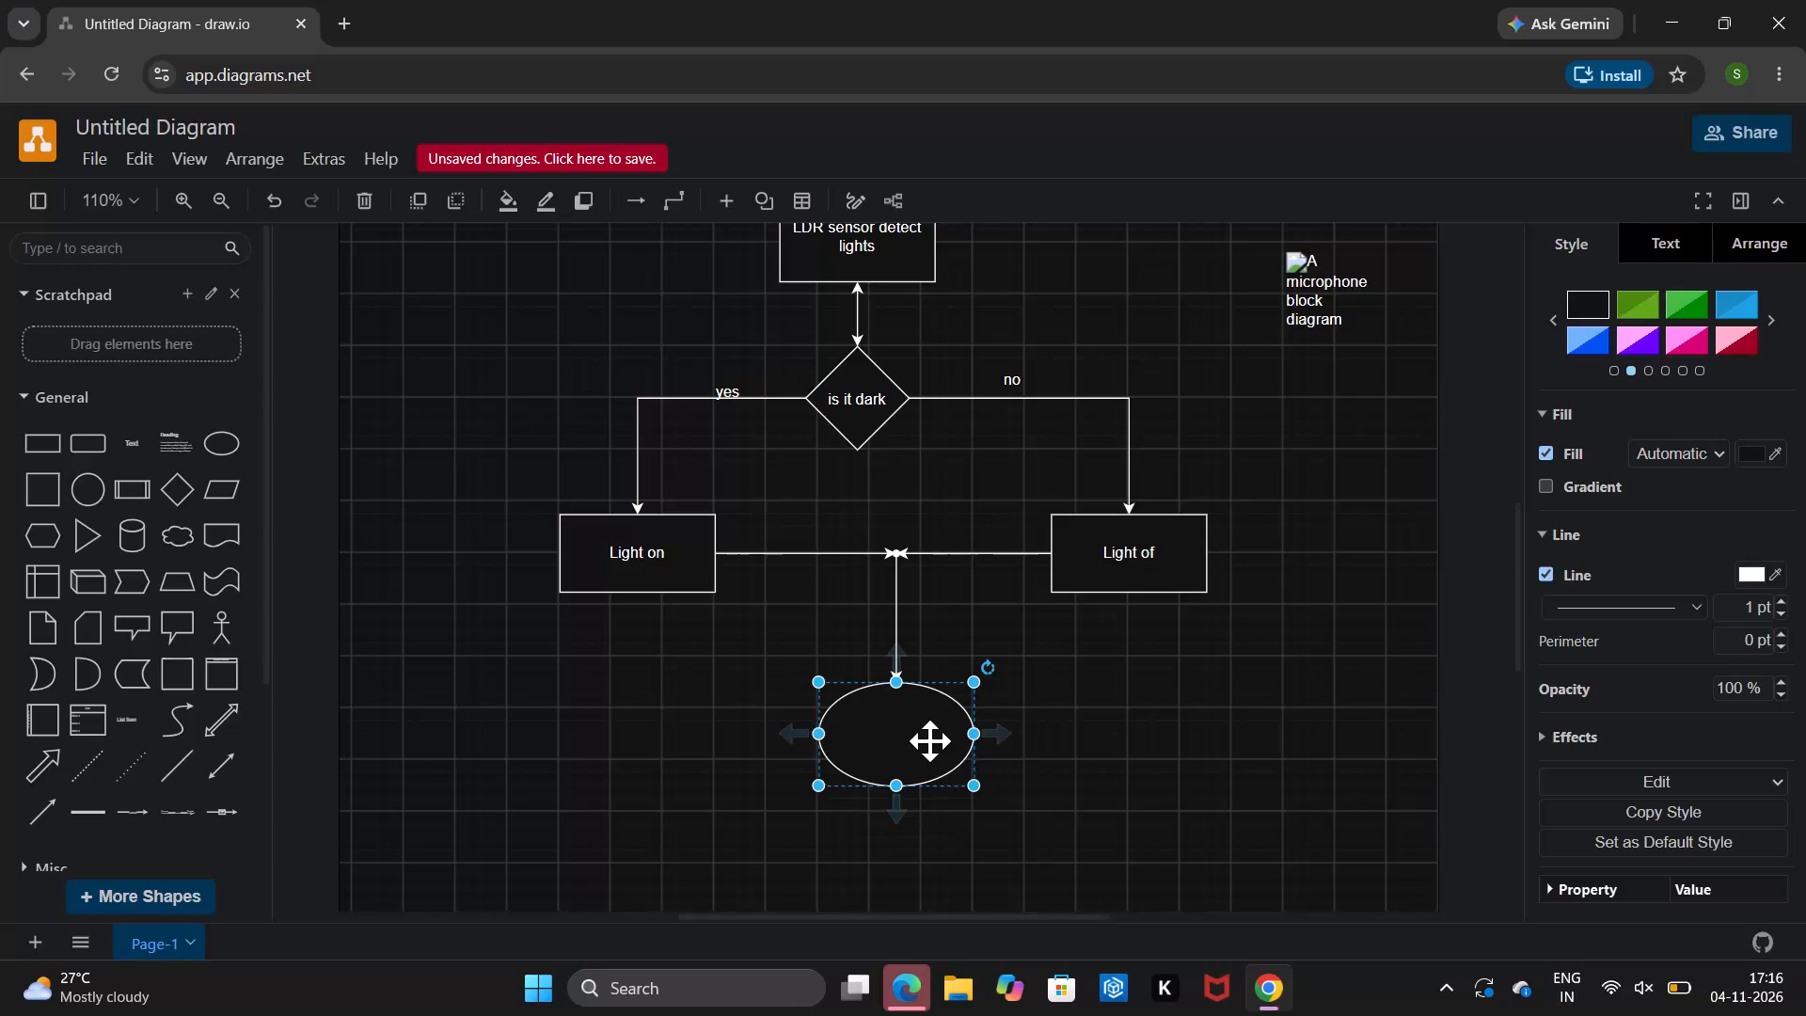
Label the new bottom ellipse "Repeat monitoring".
left_click(865, 739)
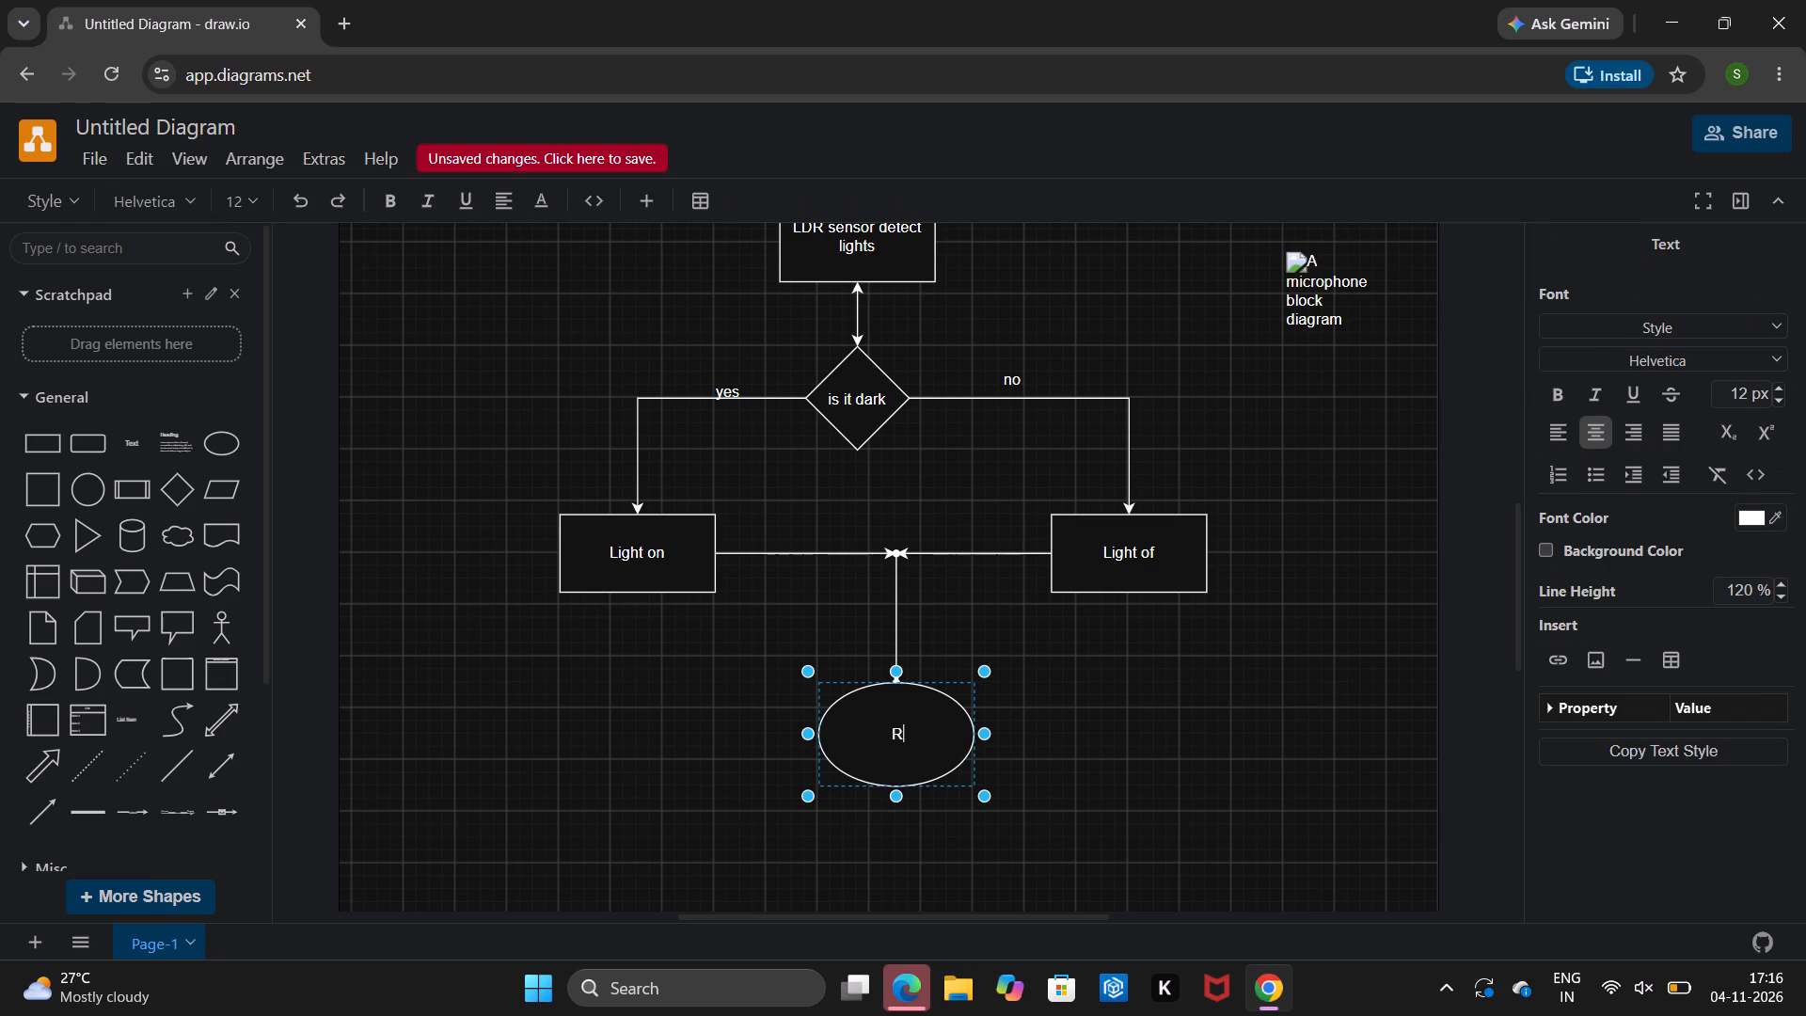
type("epeat")
key("space")
type("moni")
key("t")
type("oring")
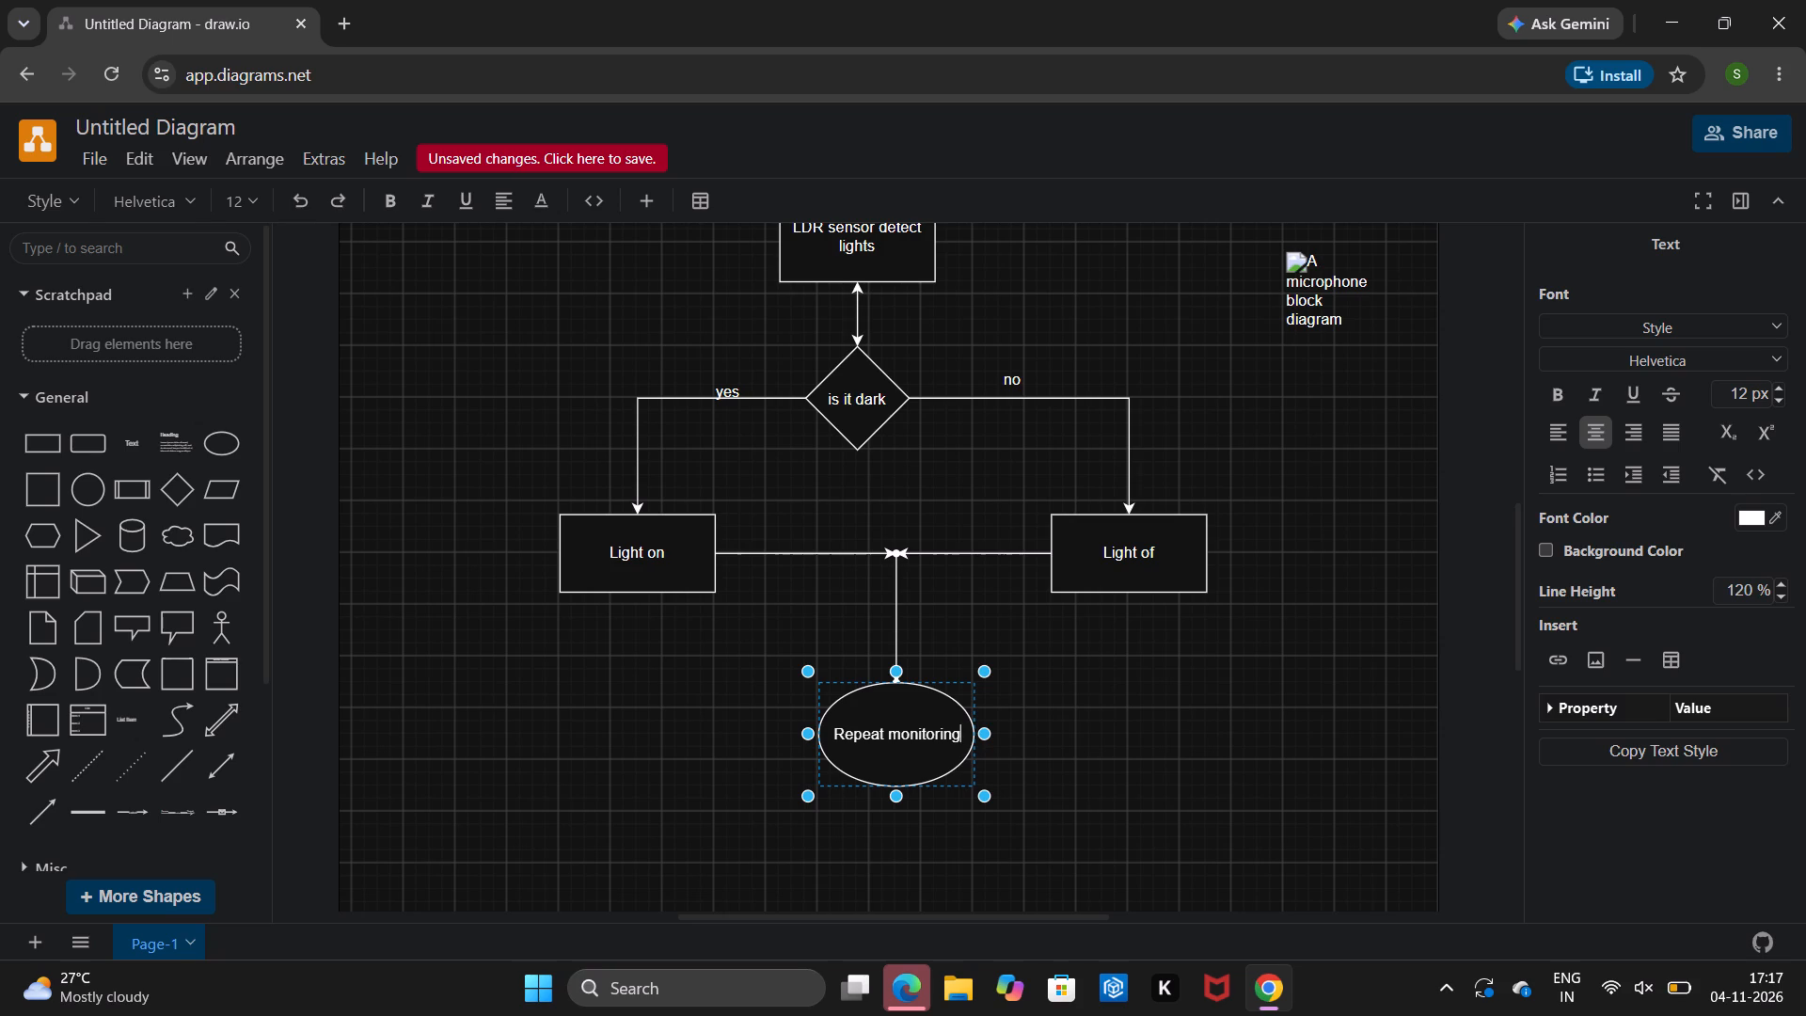
scroll(865, 739, "up", 1)
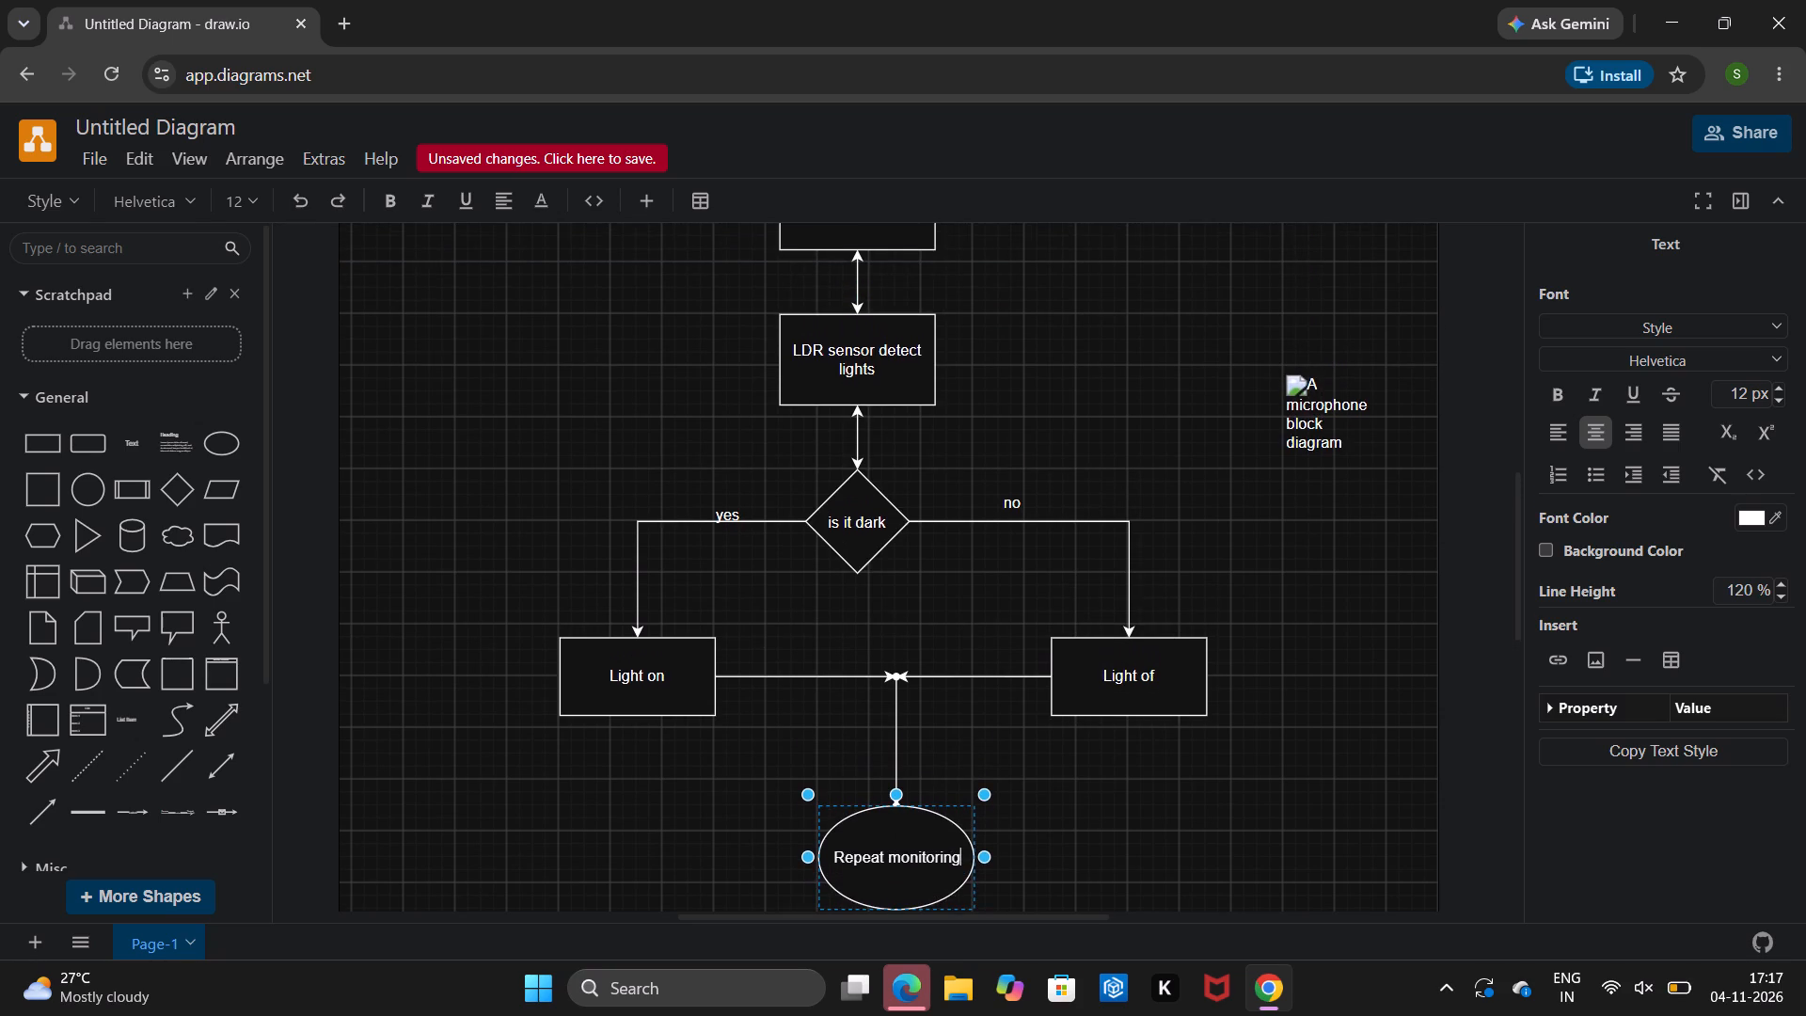
scroll(865, 739, "up", 3)
scroll(865, 739, "down", 1)
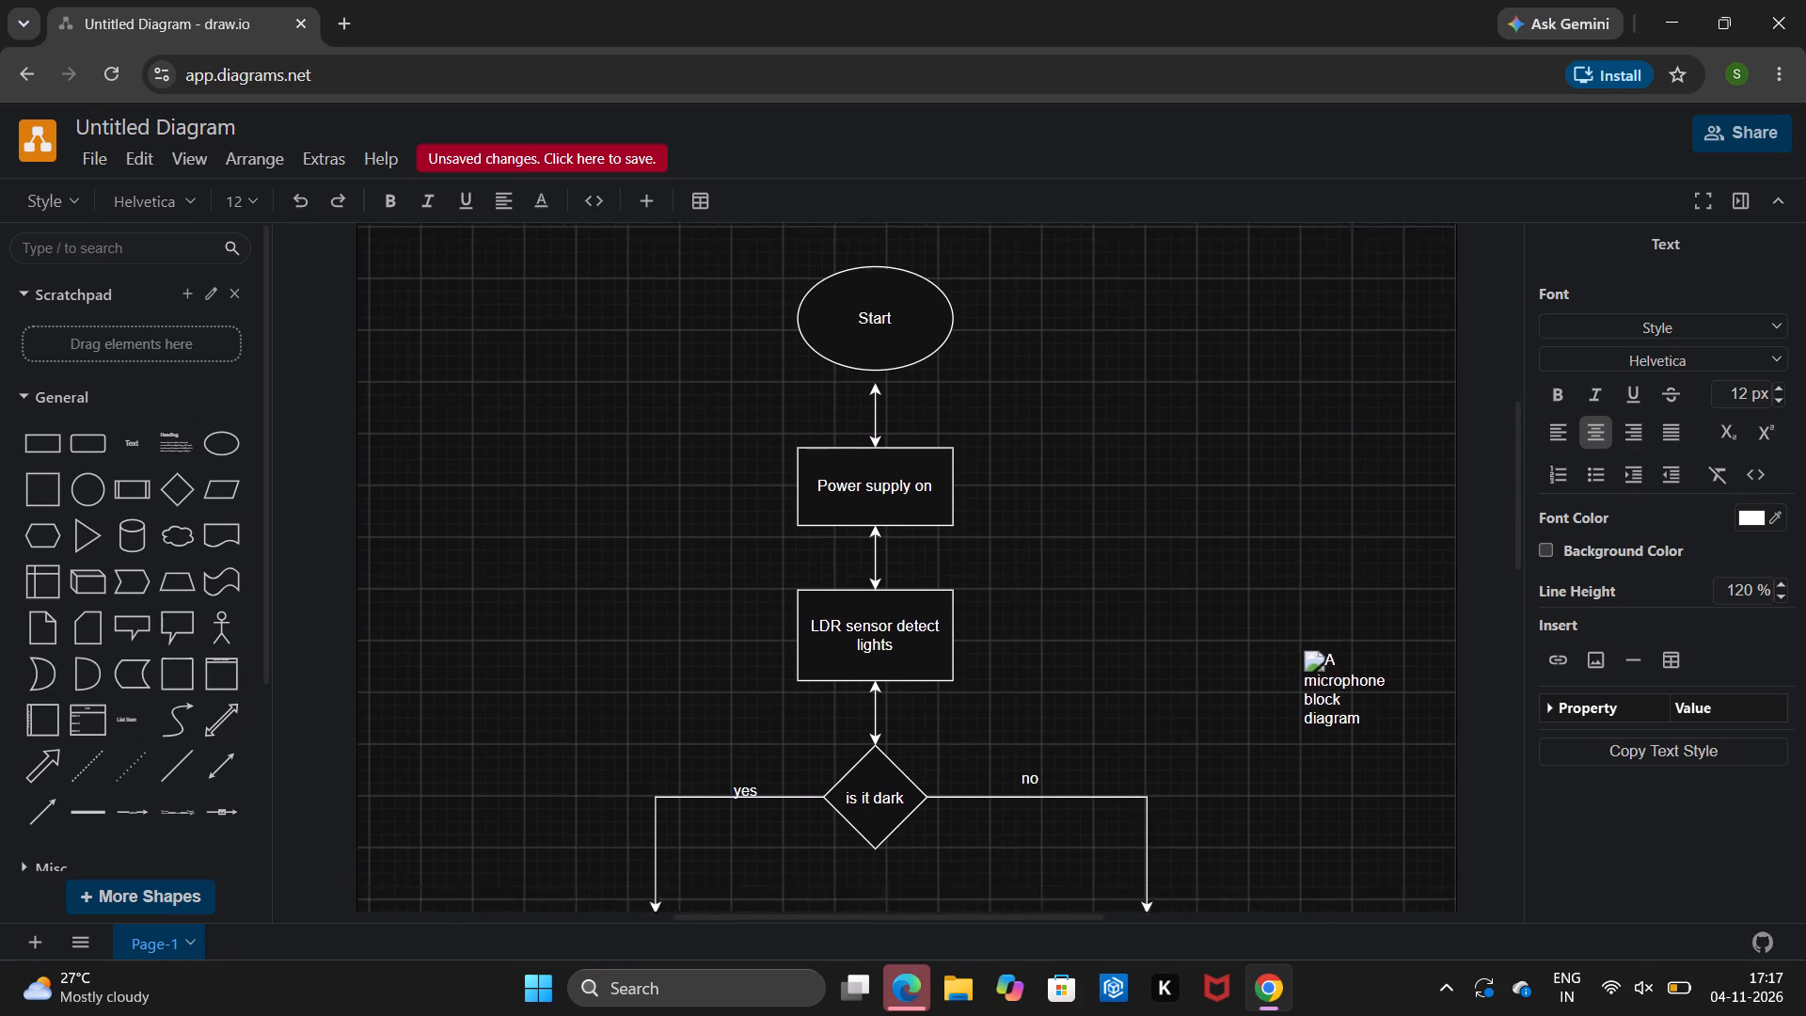
scroll(865, 739, "down", 2)
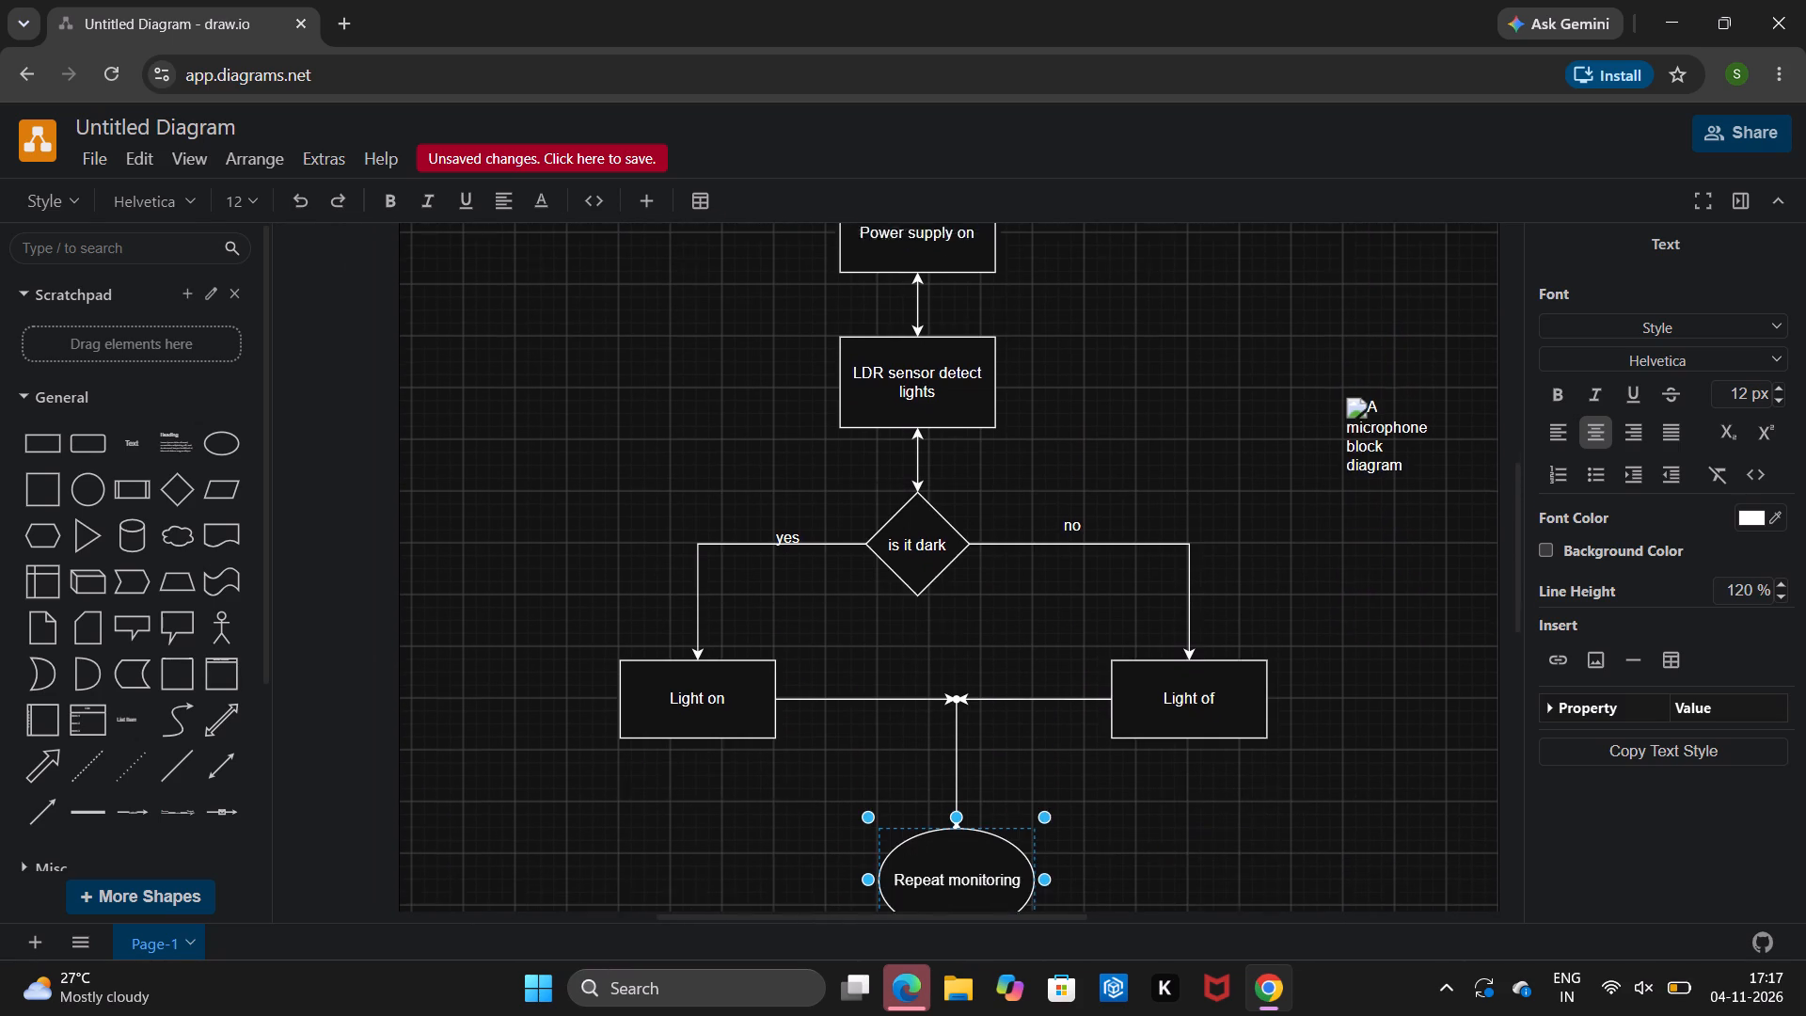
scroll(865, 739, "down", 2)
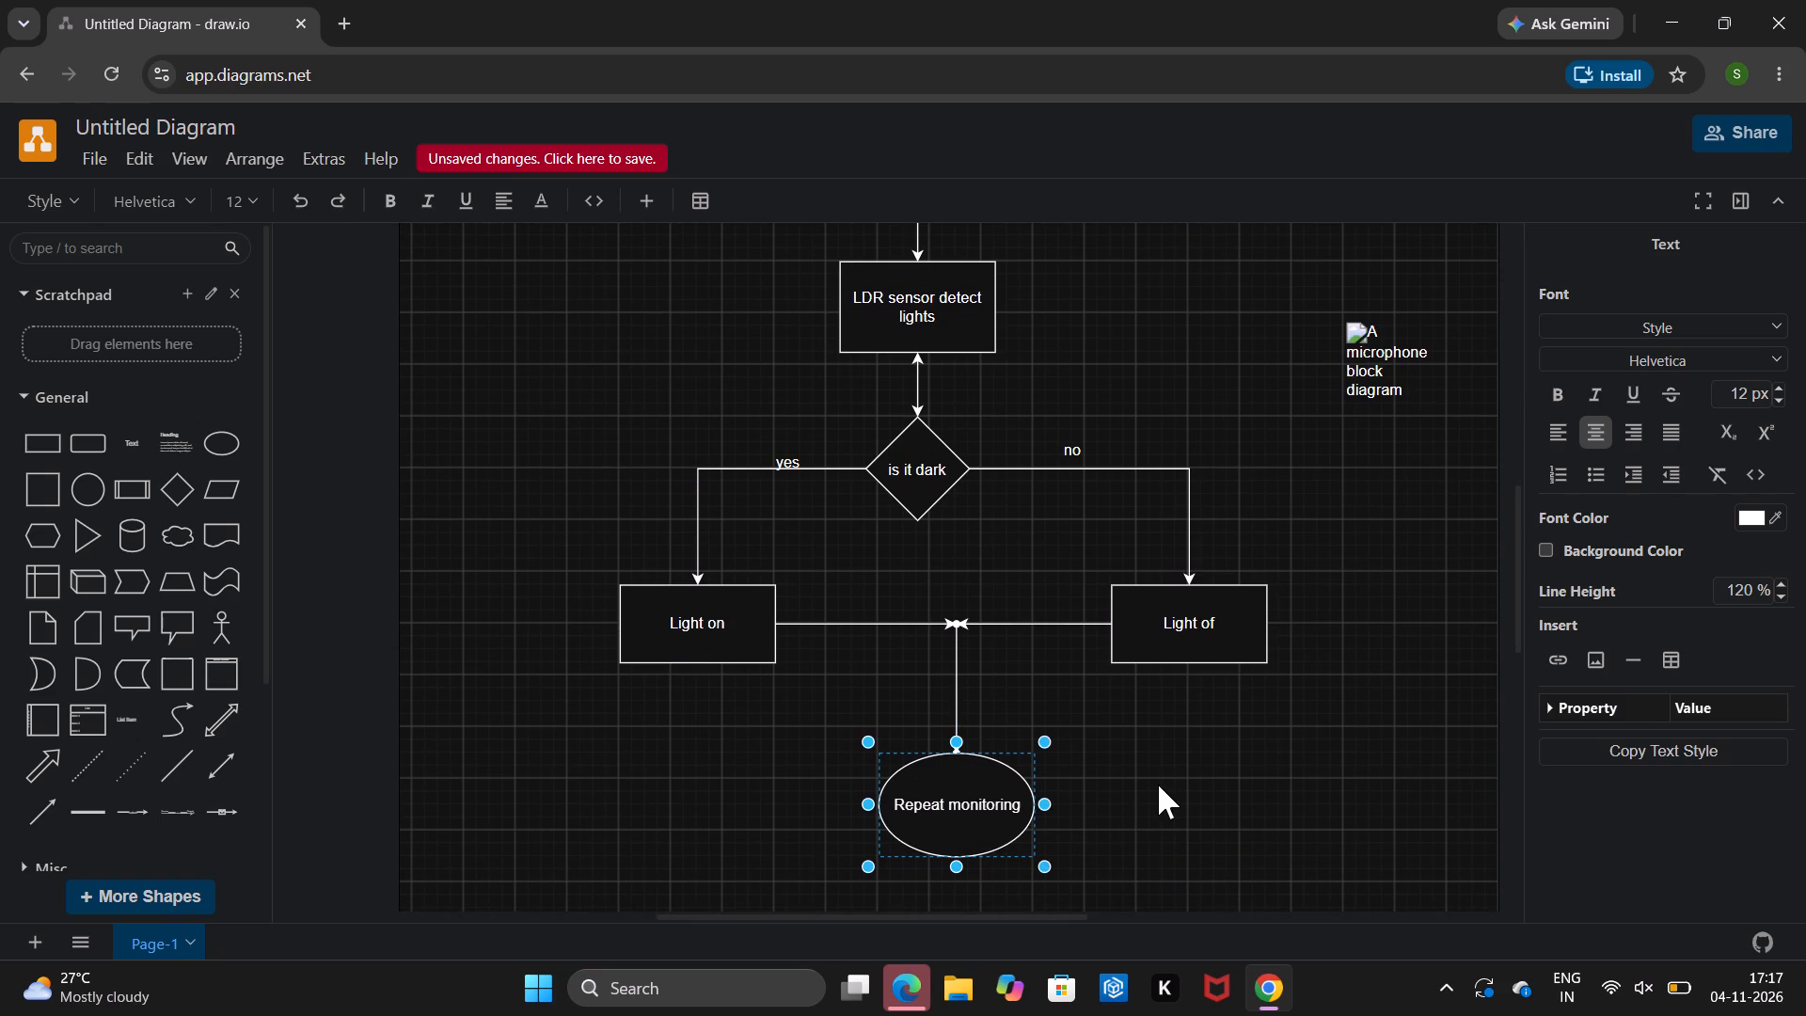
left_click(1161, 783)
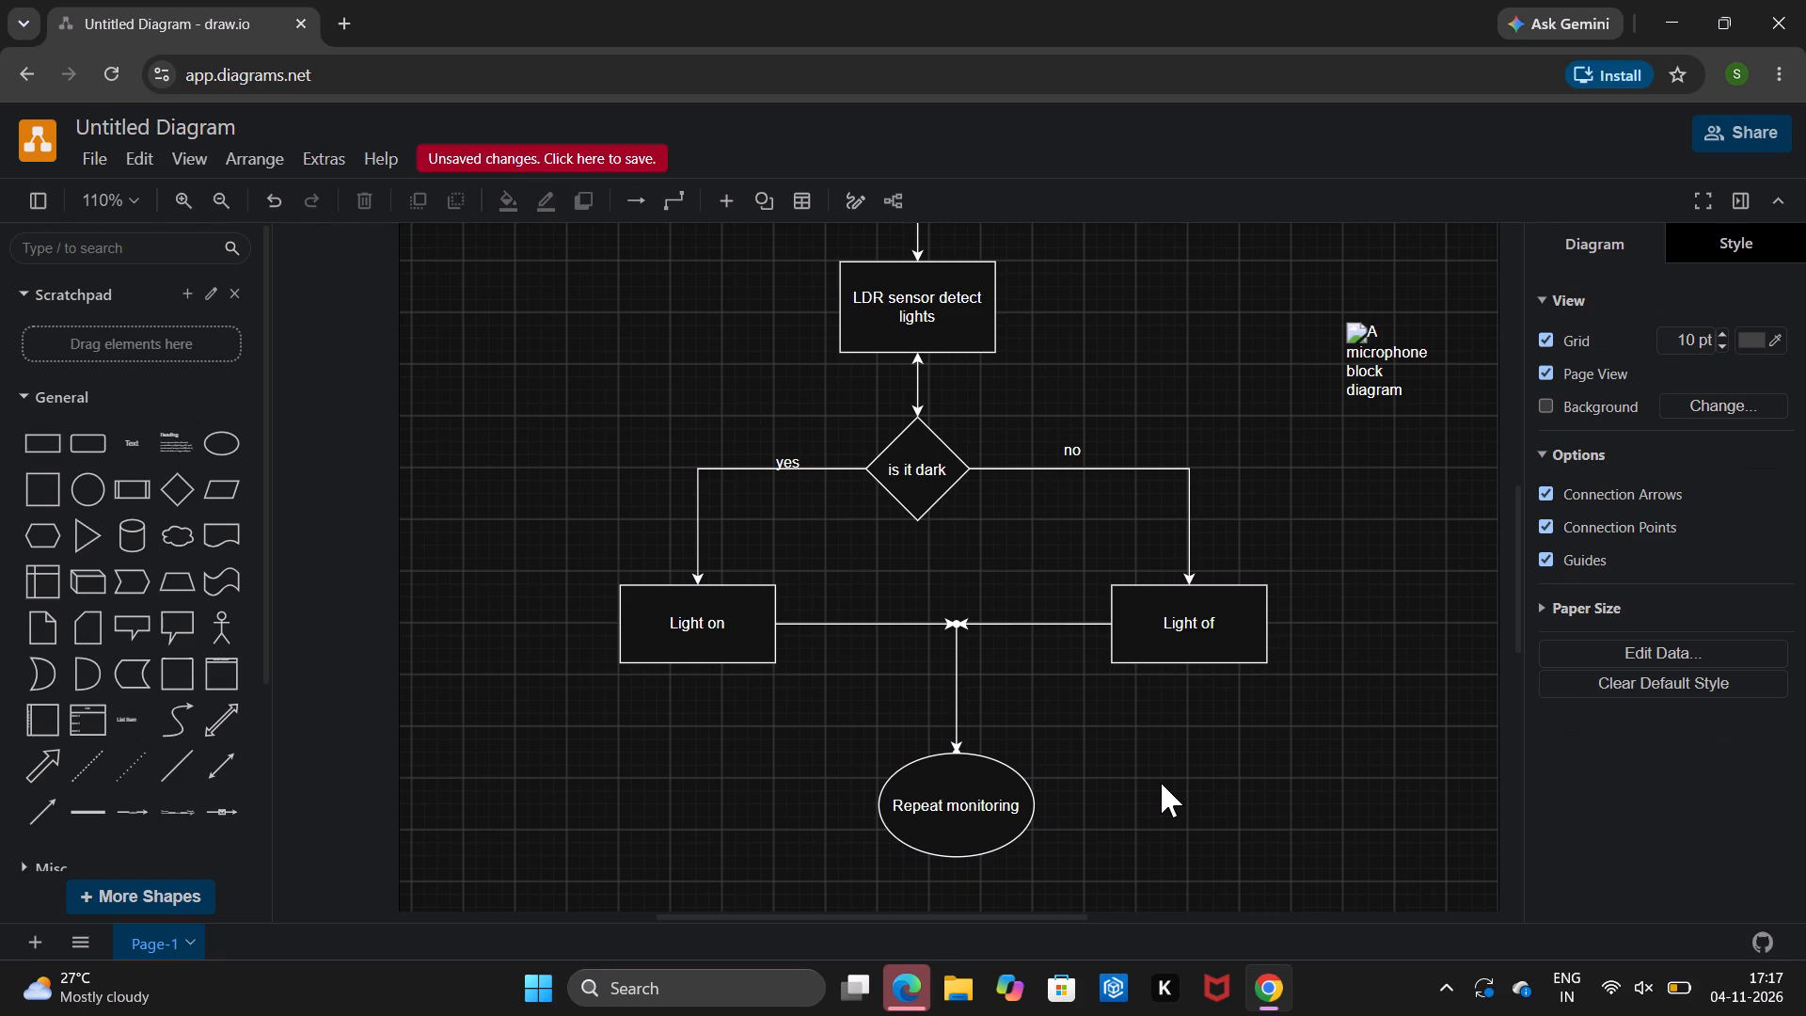
Look over the flowchart from the Start ellipse down through the decision to the "Light on" and "Light of" branches.
scroll(1161, 783, "up", 2)
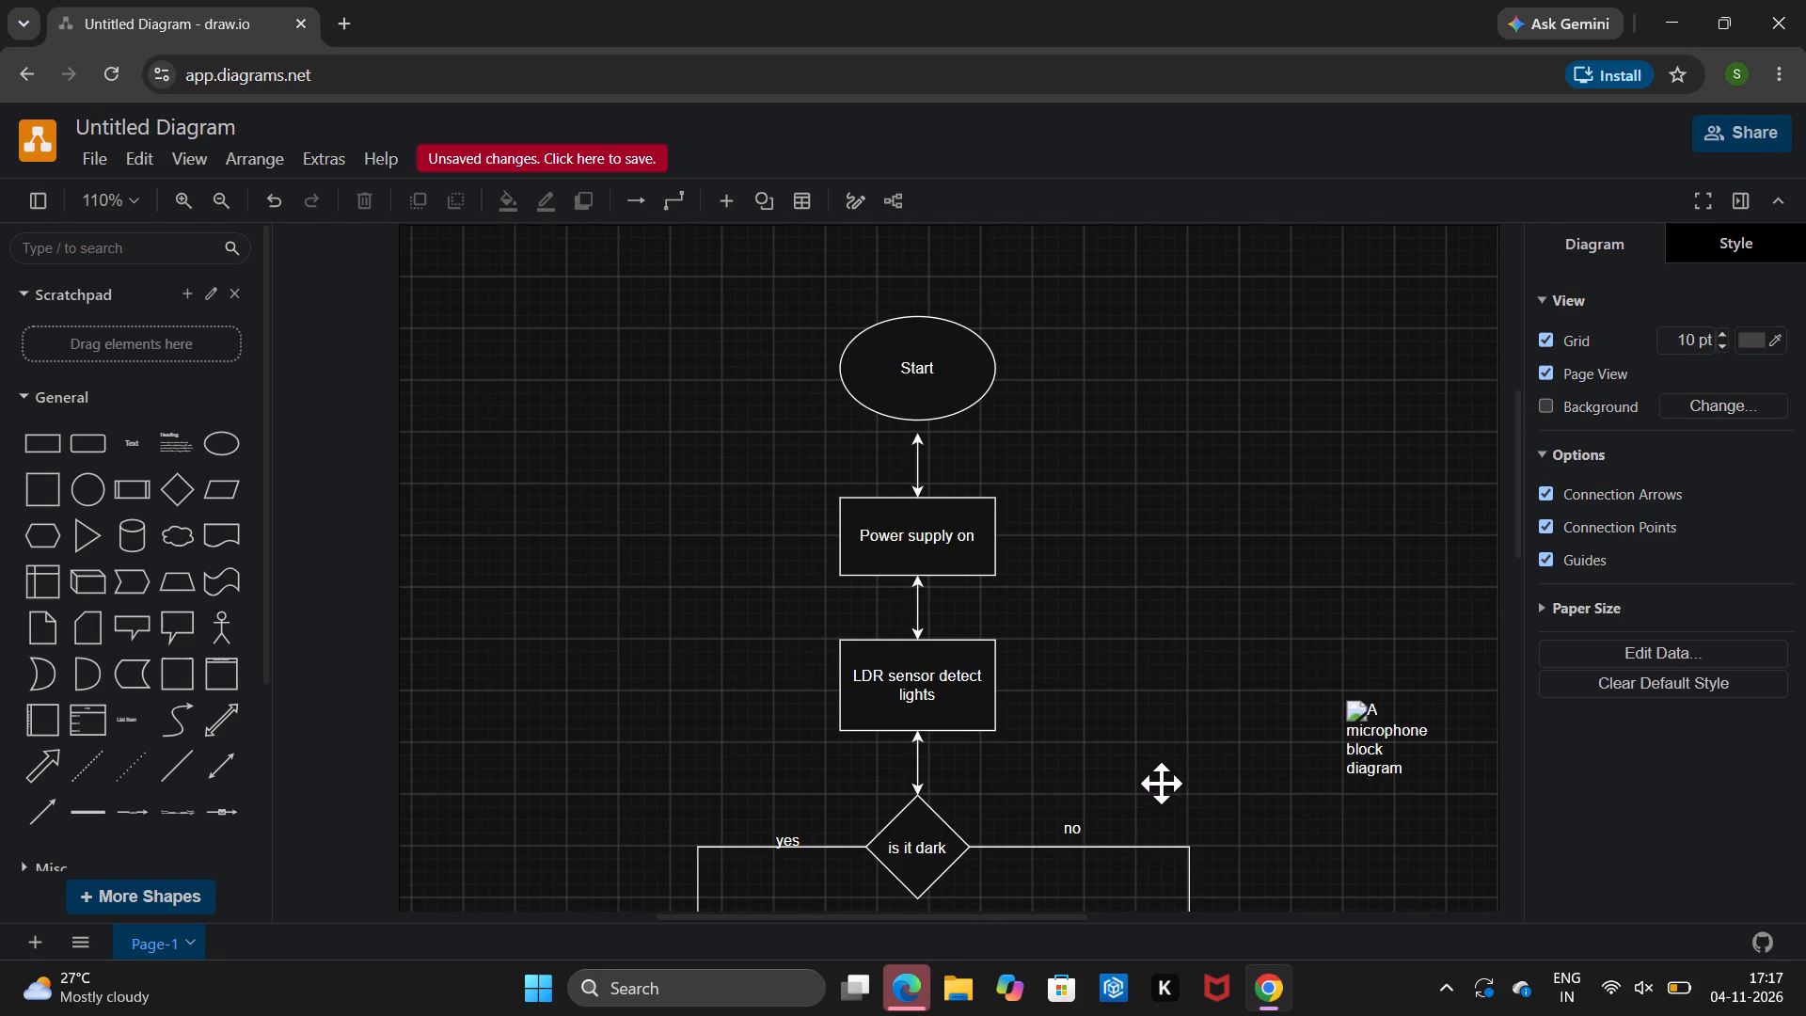
scroll(1161, 783, "up", 1)
scroll(1161, 783, "down", 2)
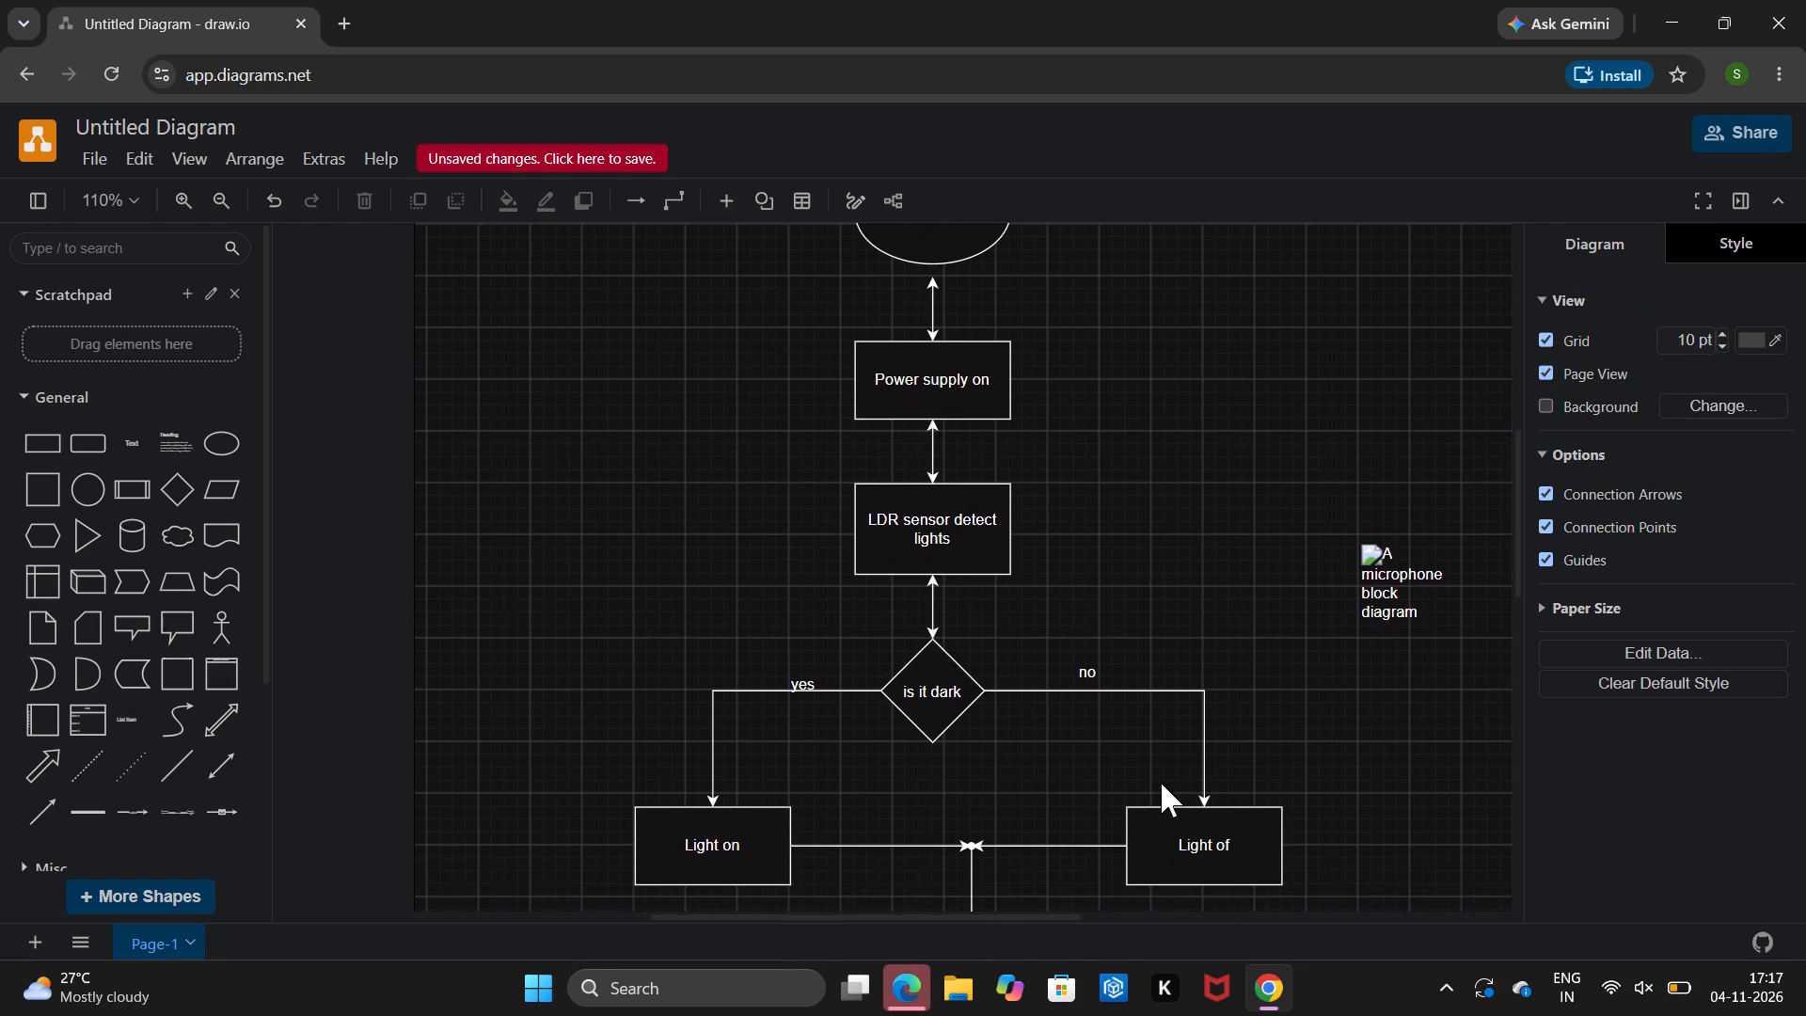
scroll(1161, 783, "down", 1)
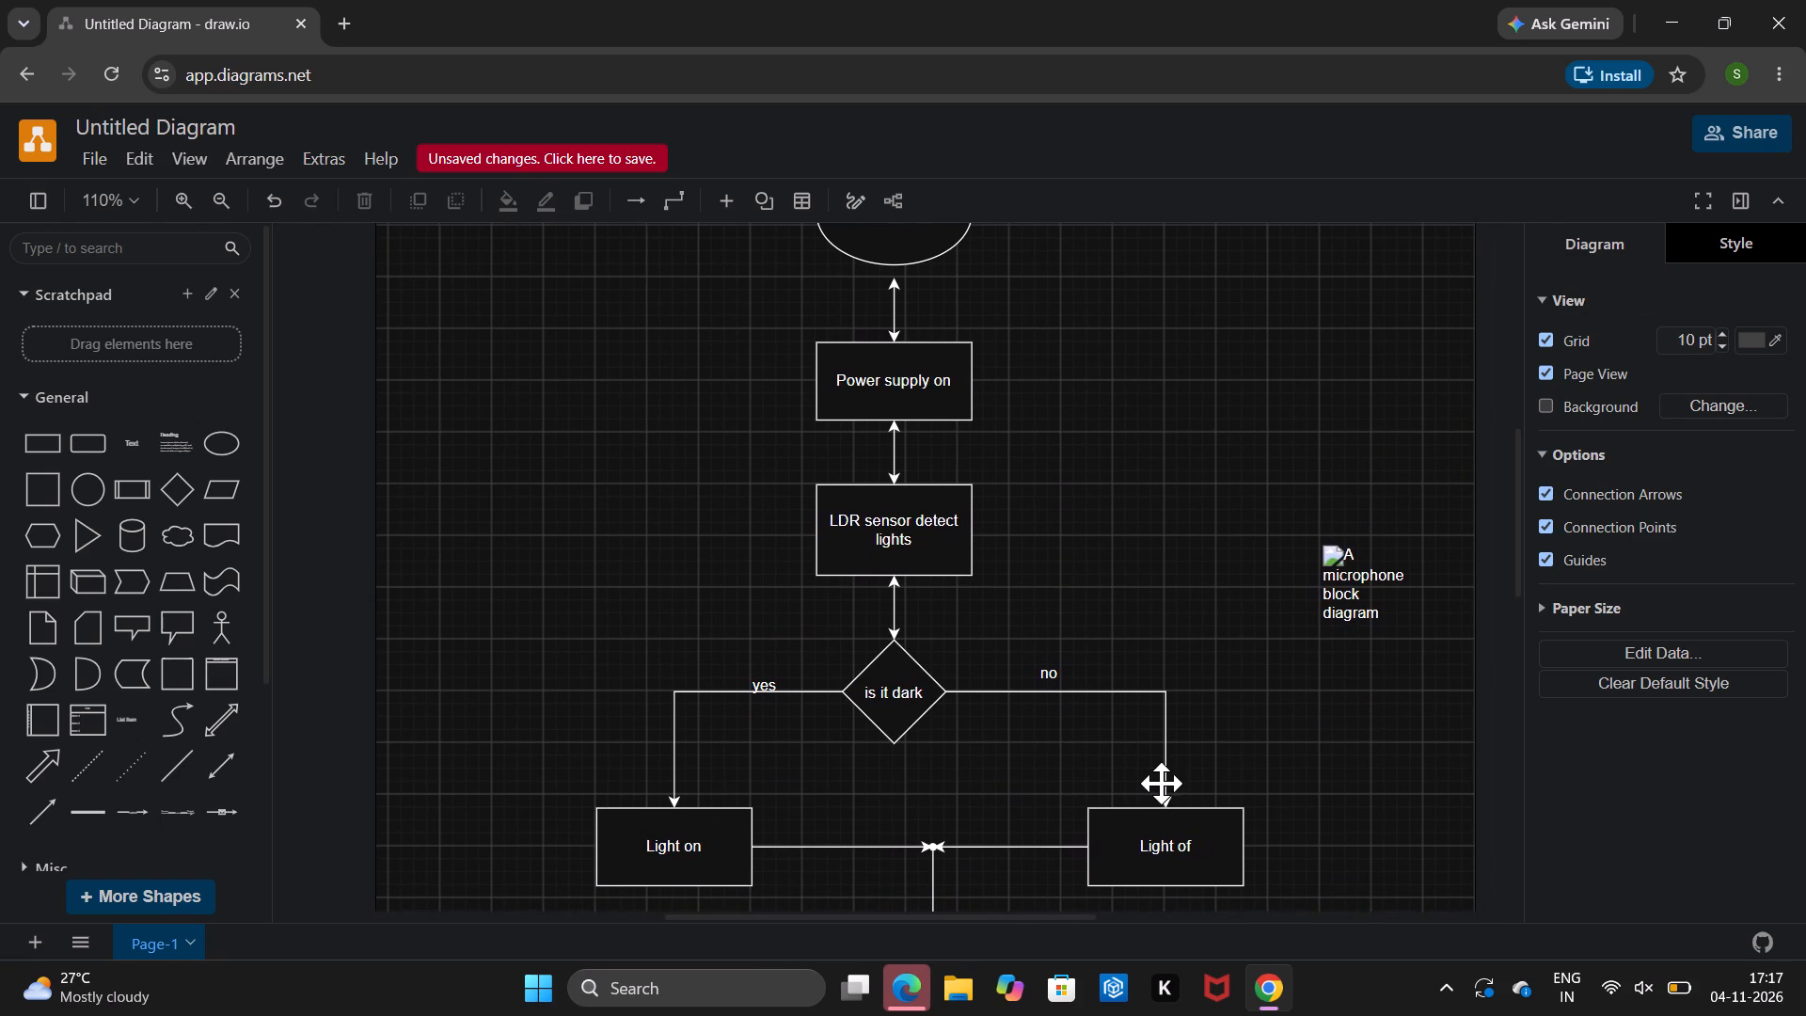
scroll(1161, 783, "down", 1)
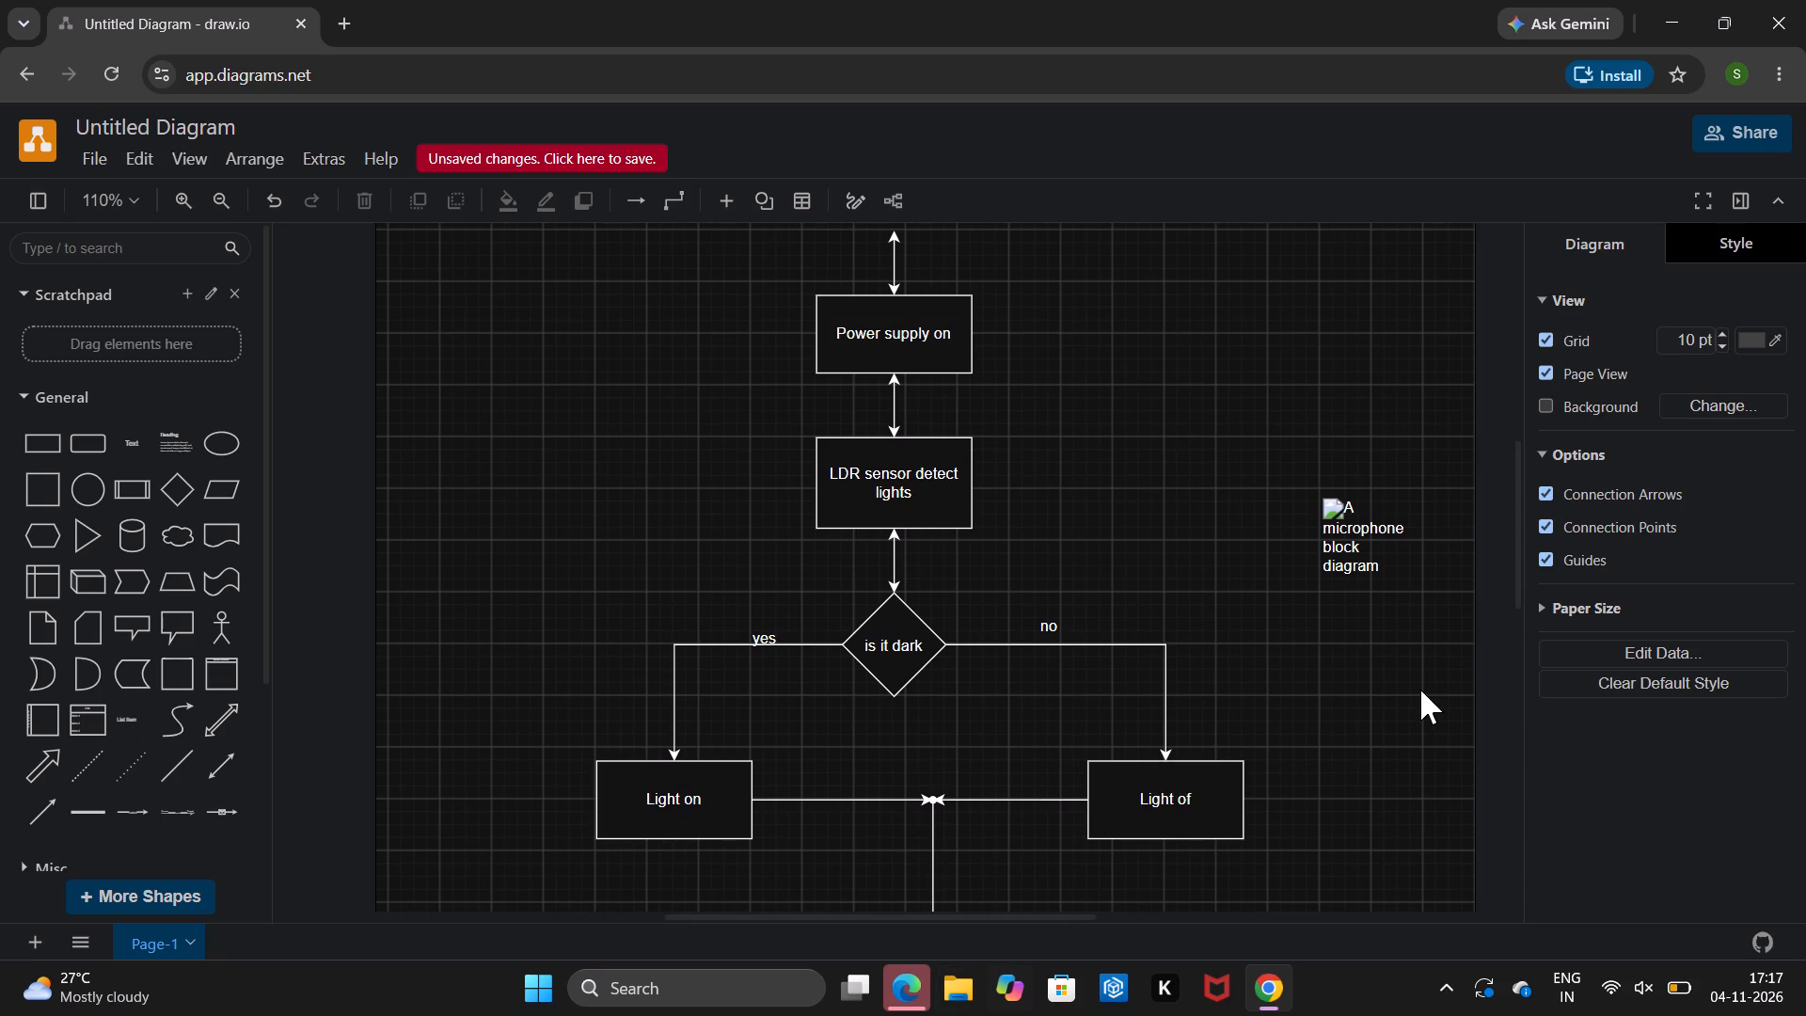
scroll(1420, 690, "up", 1)
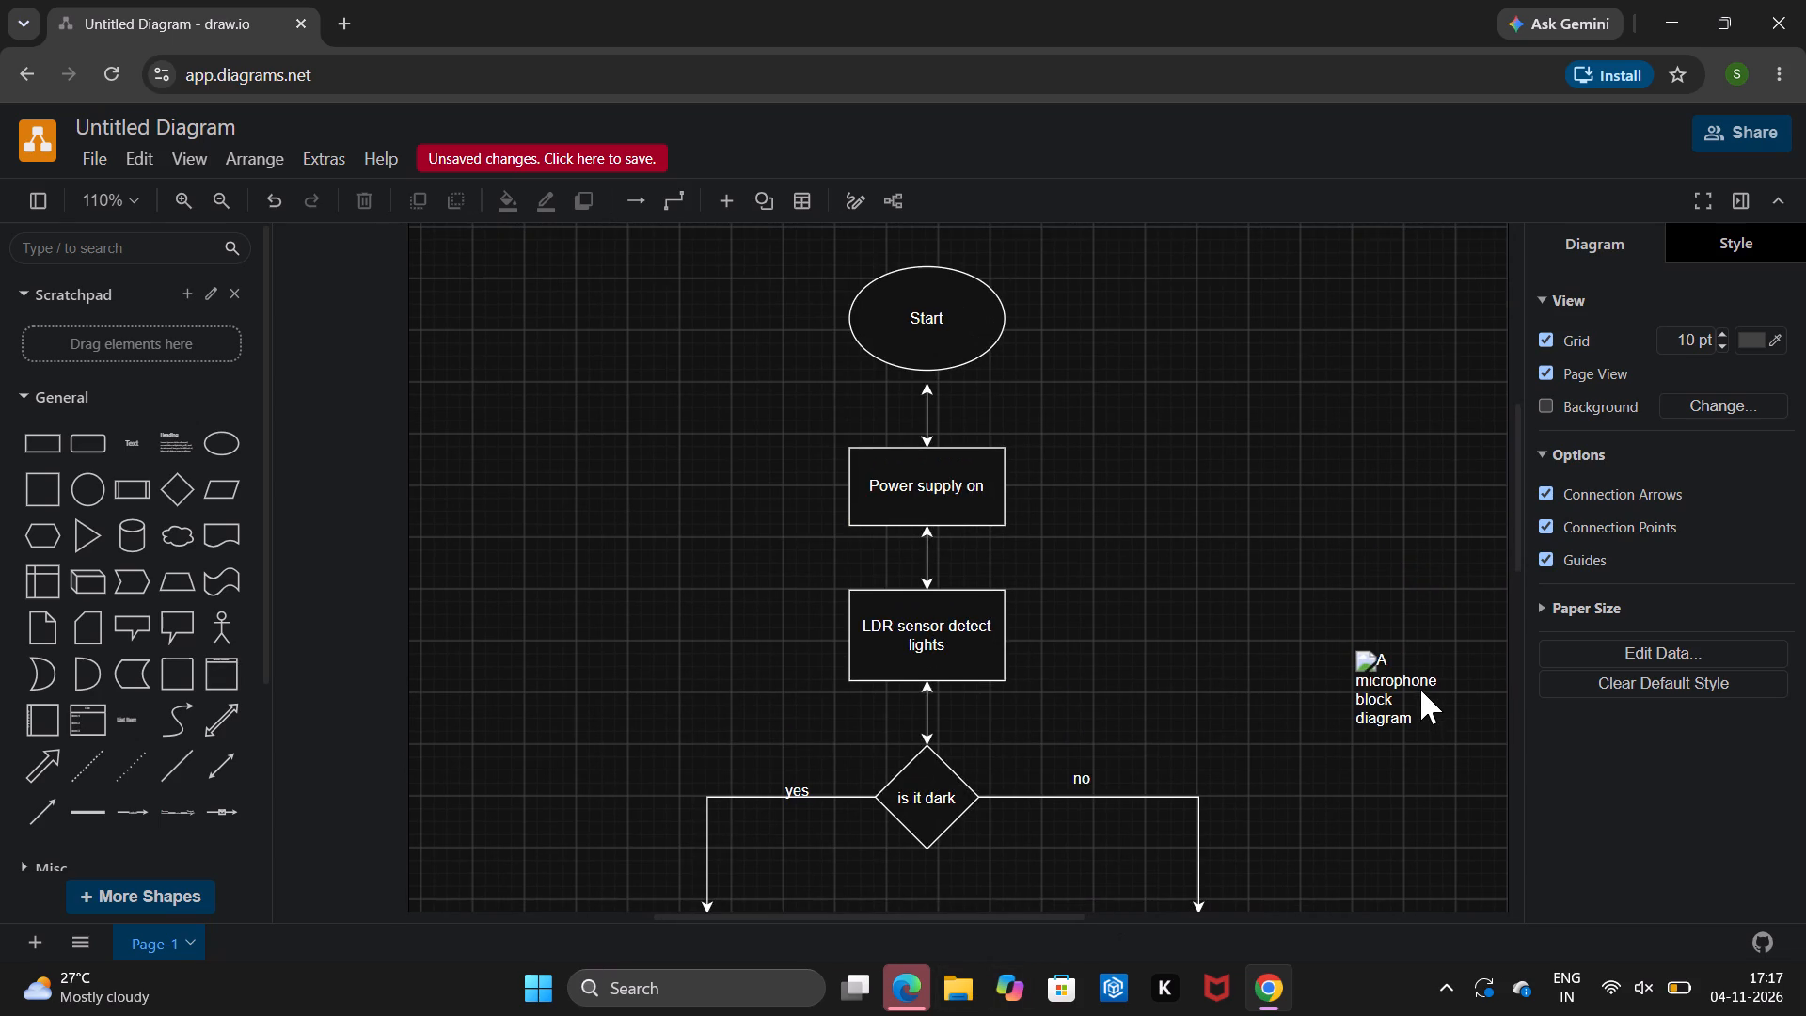
scroll(1420, 690, "up", 1)
scroll(1420, 690, "down", 2)
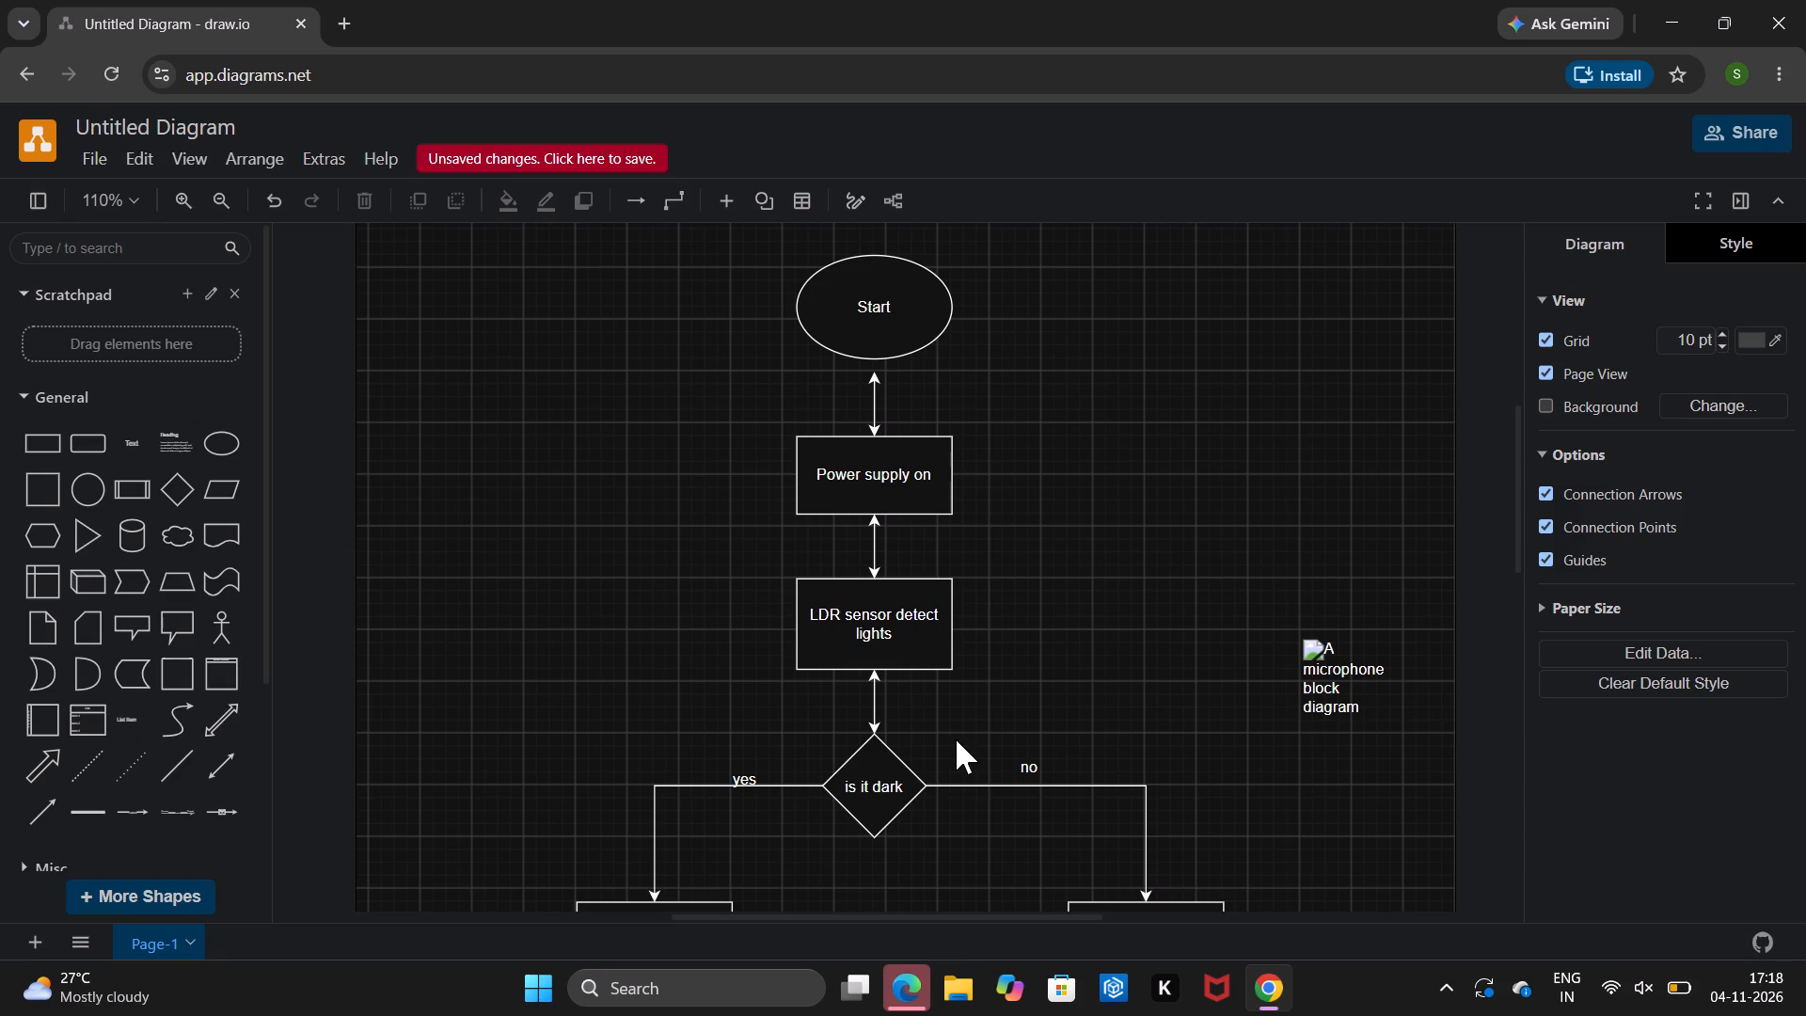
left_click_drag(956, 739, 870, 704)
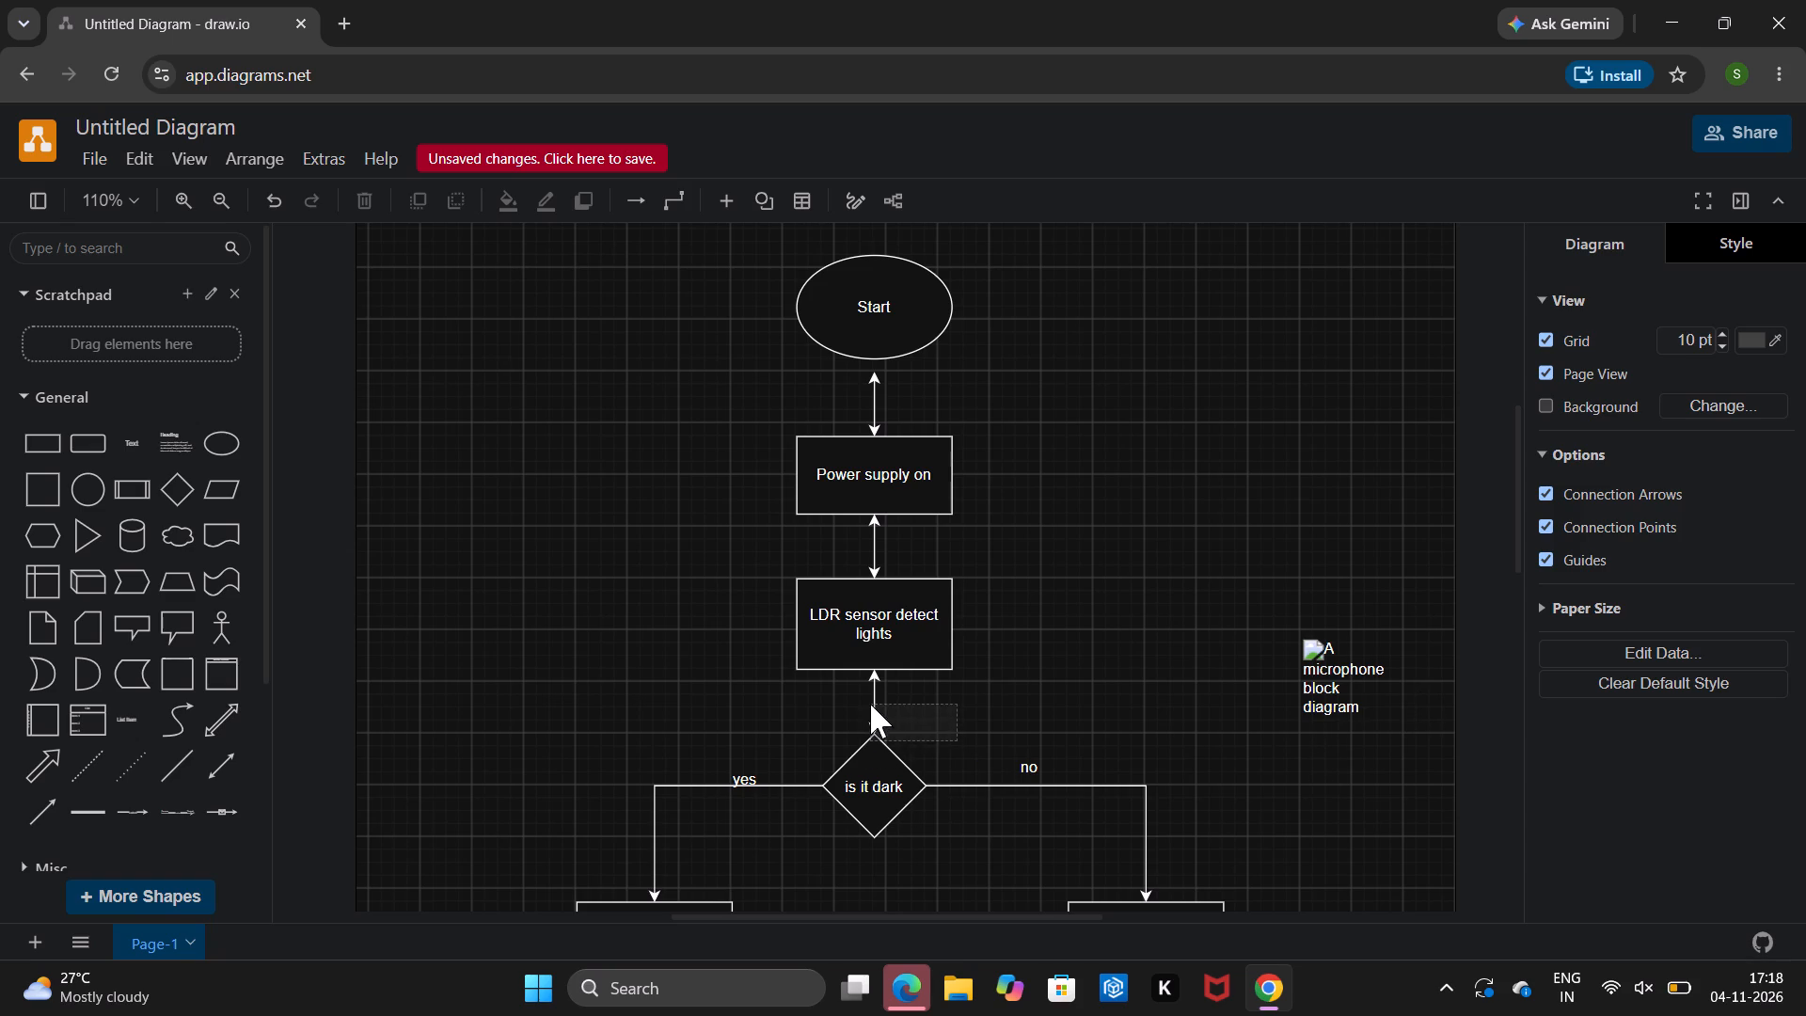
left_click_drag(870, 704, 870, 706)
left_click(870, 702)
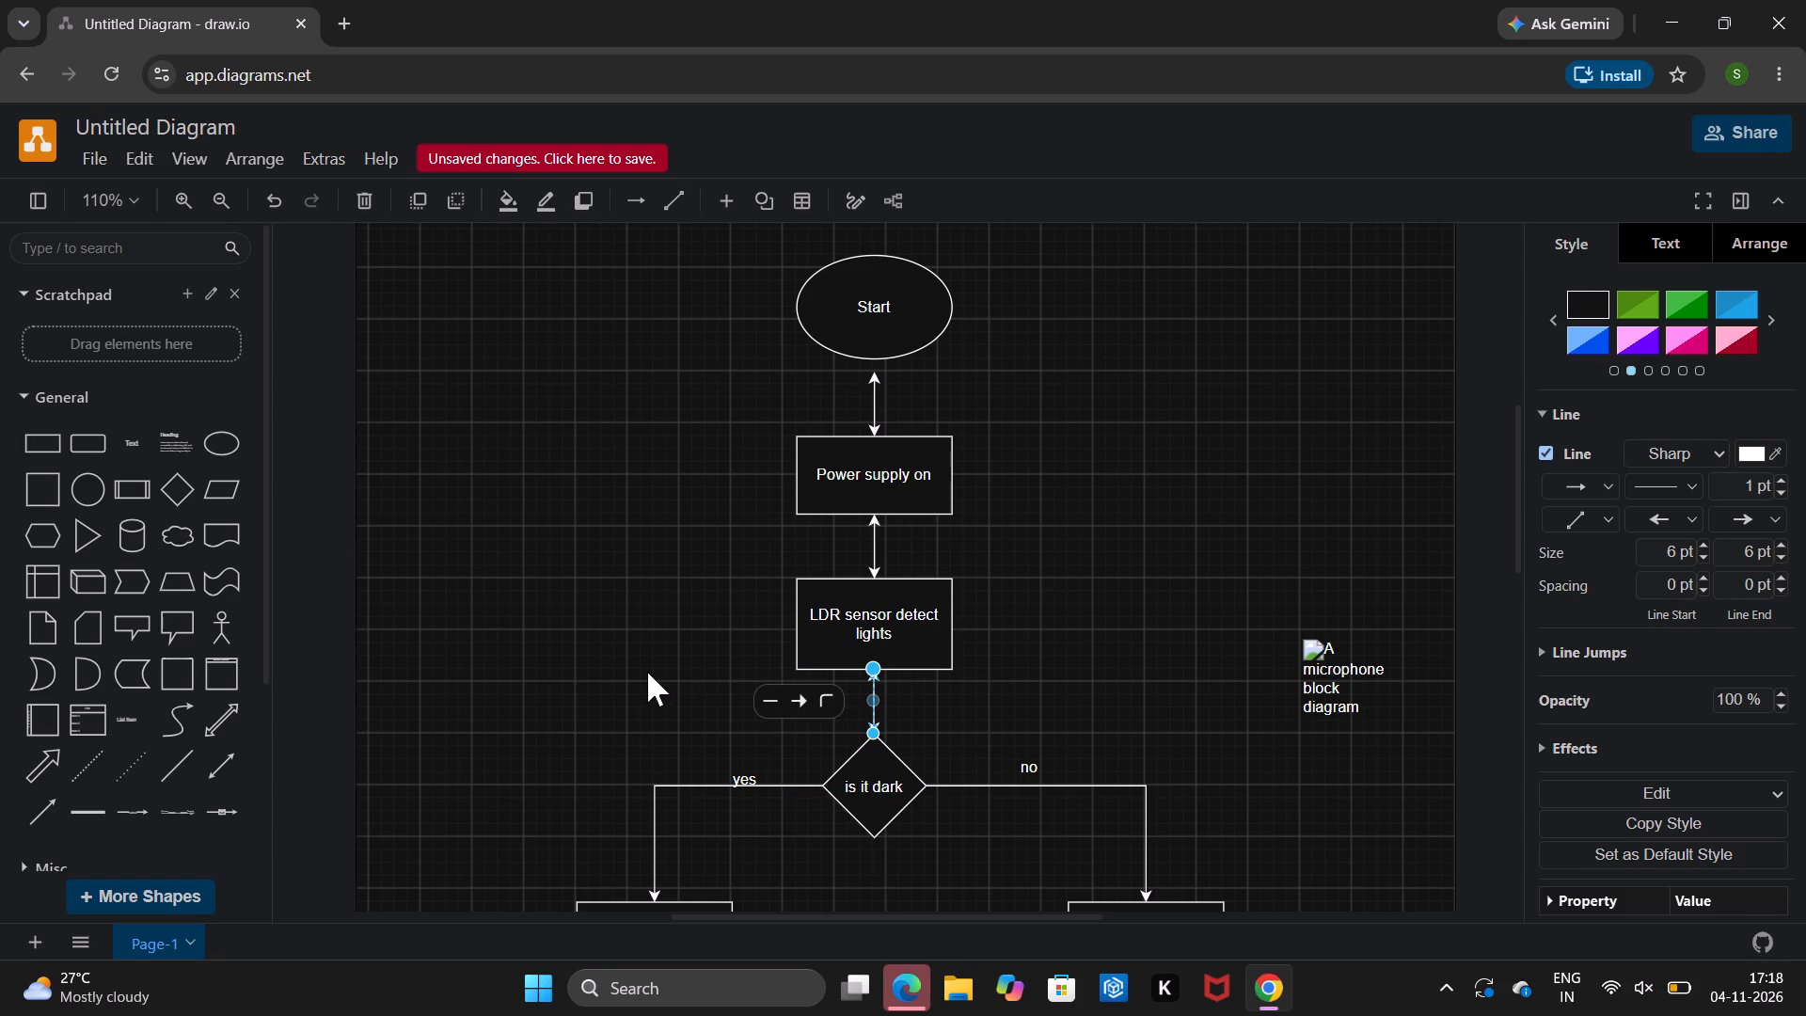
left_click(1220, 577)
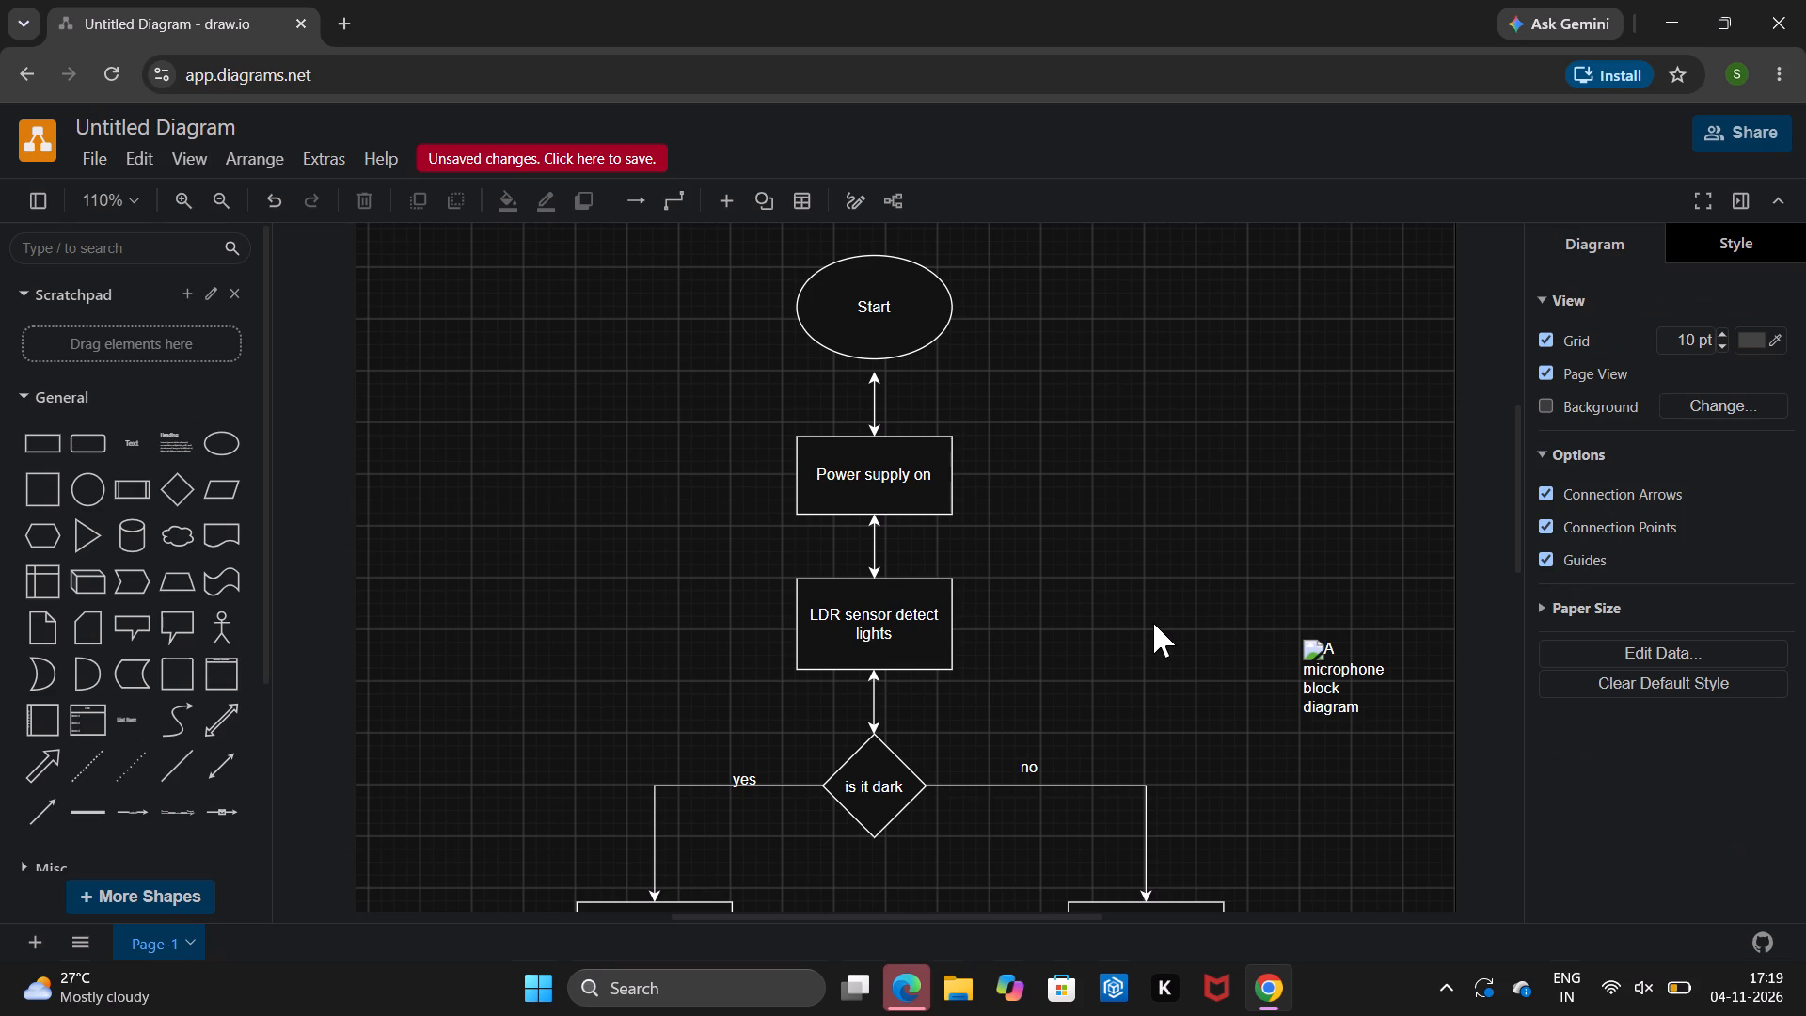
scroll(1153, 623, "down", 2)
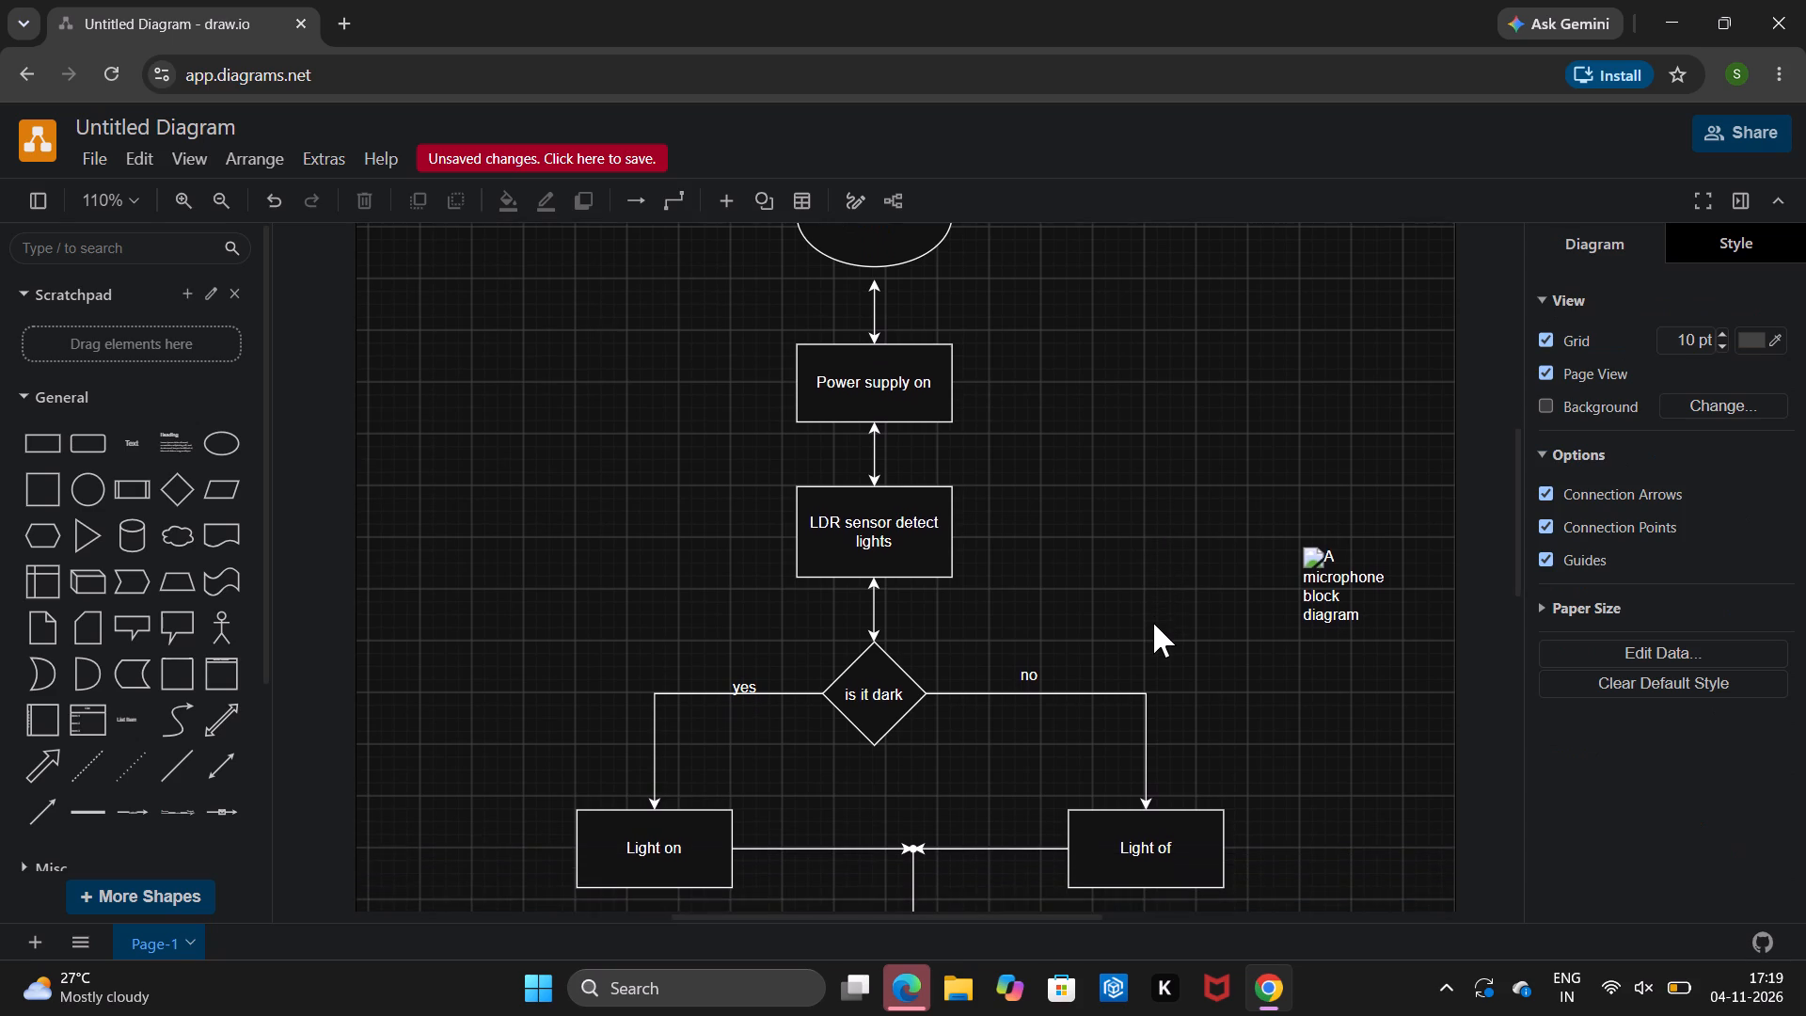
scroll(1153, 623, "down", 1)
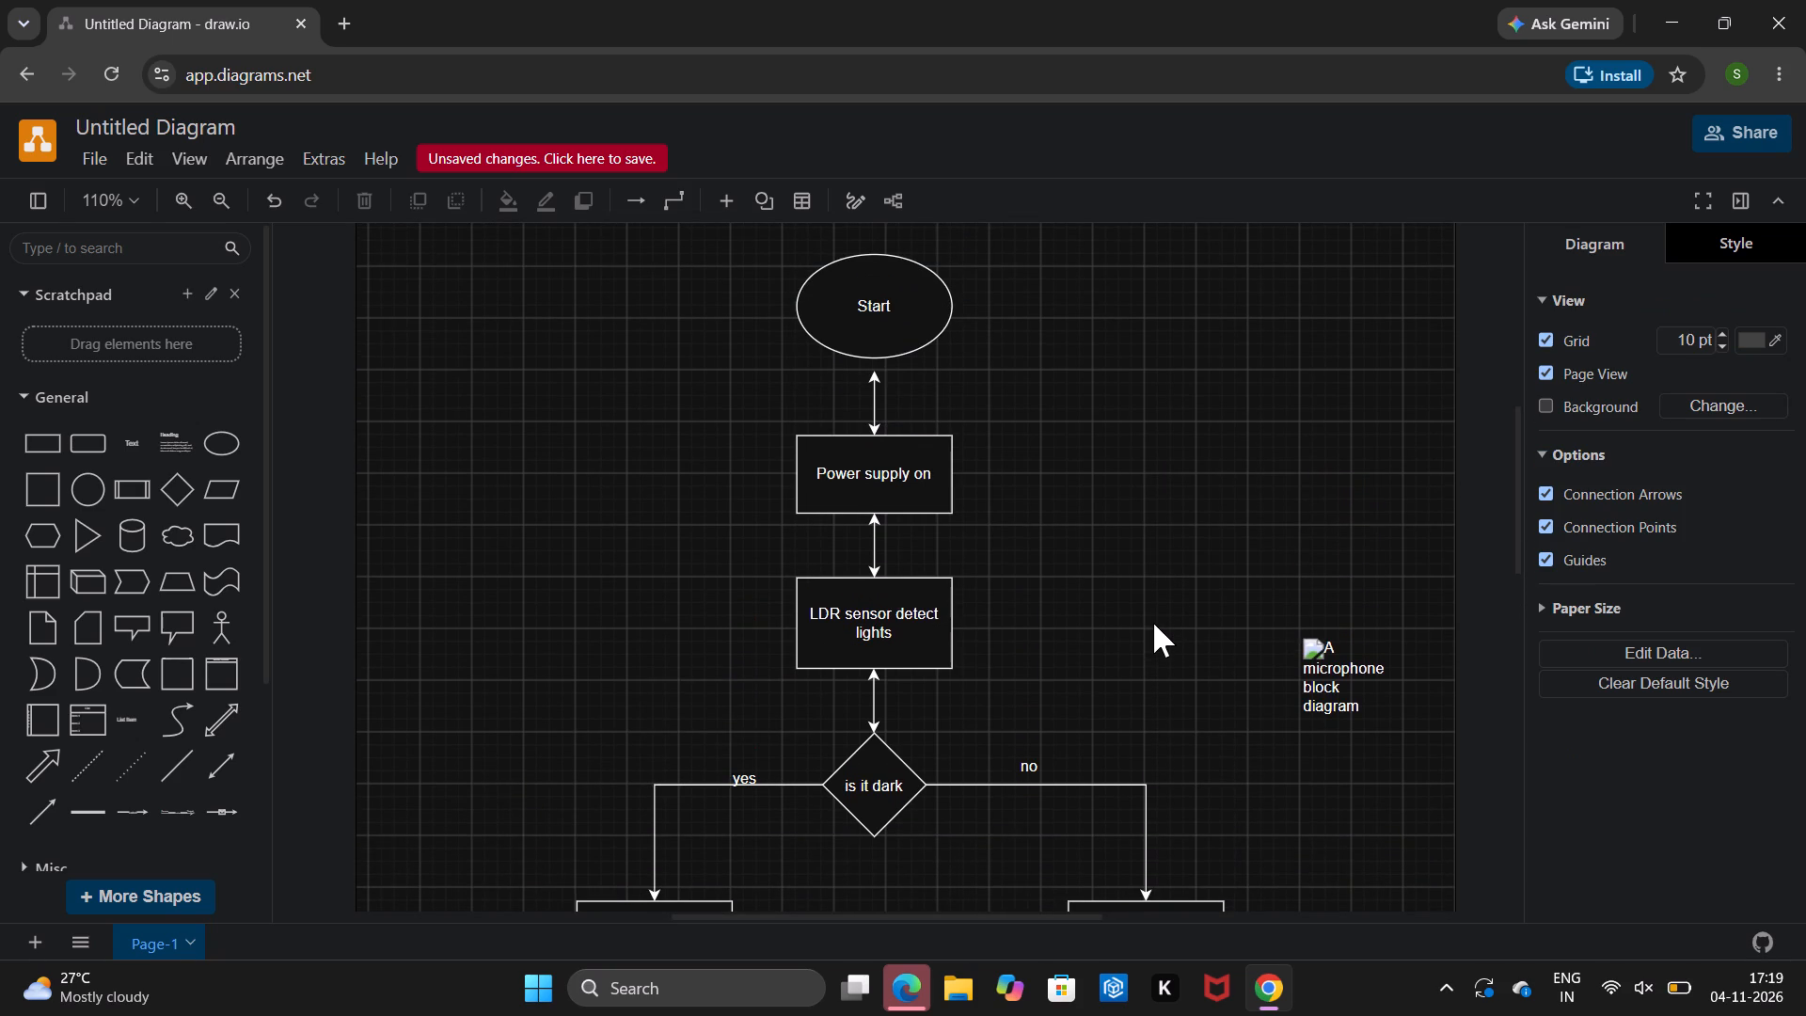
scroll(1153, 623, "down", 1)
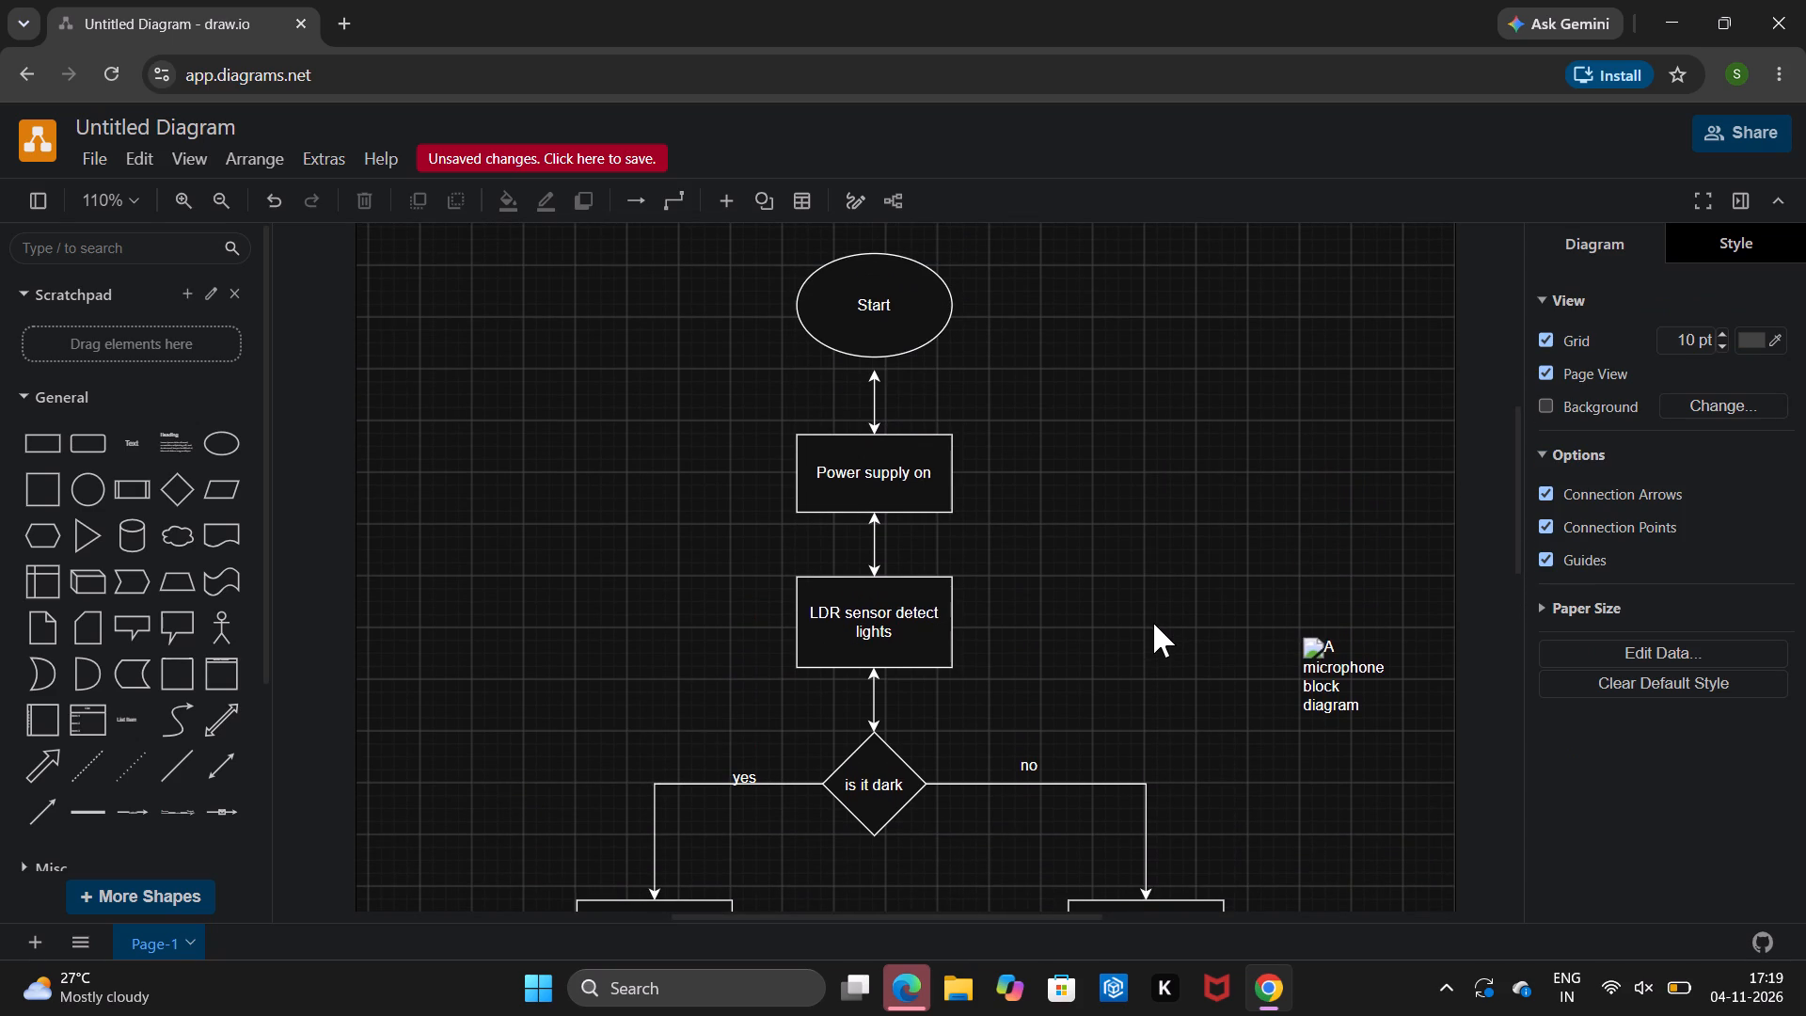
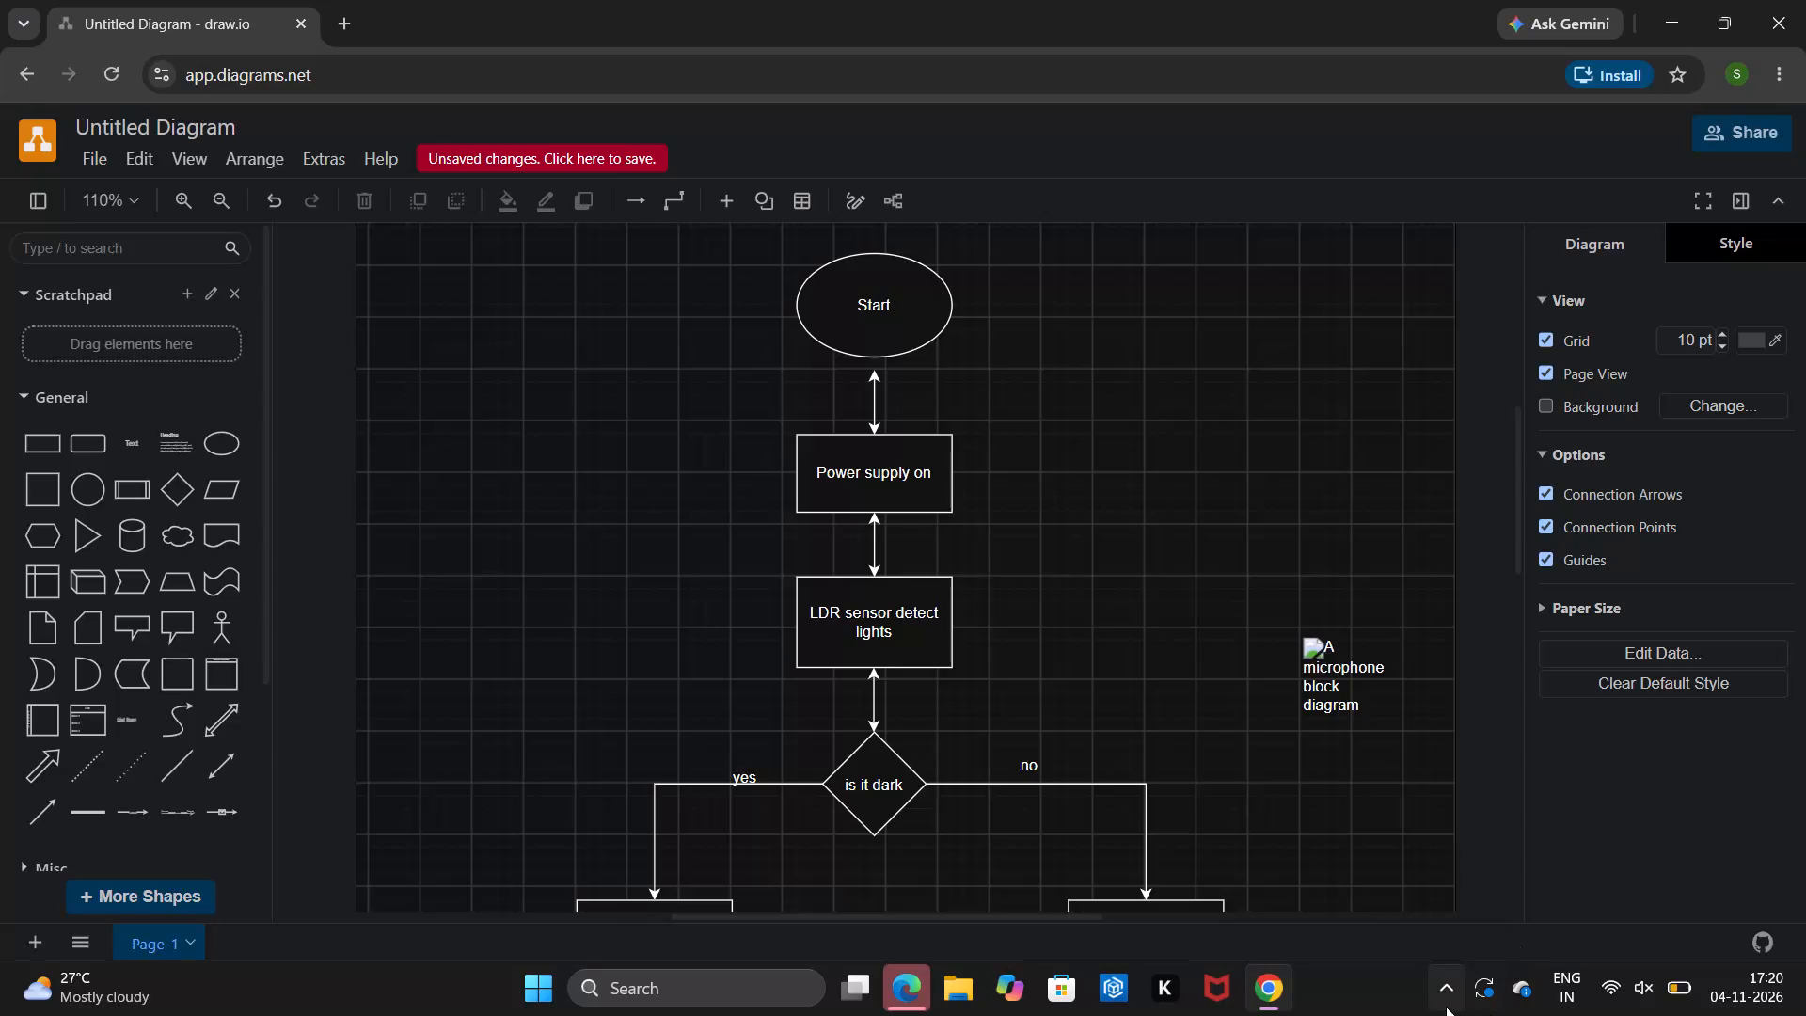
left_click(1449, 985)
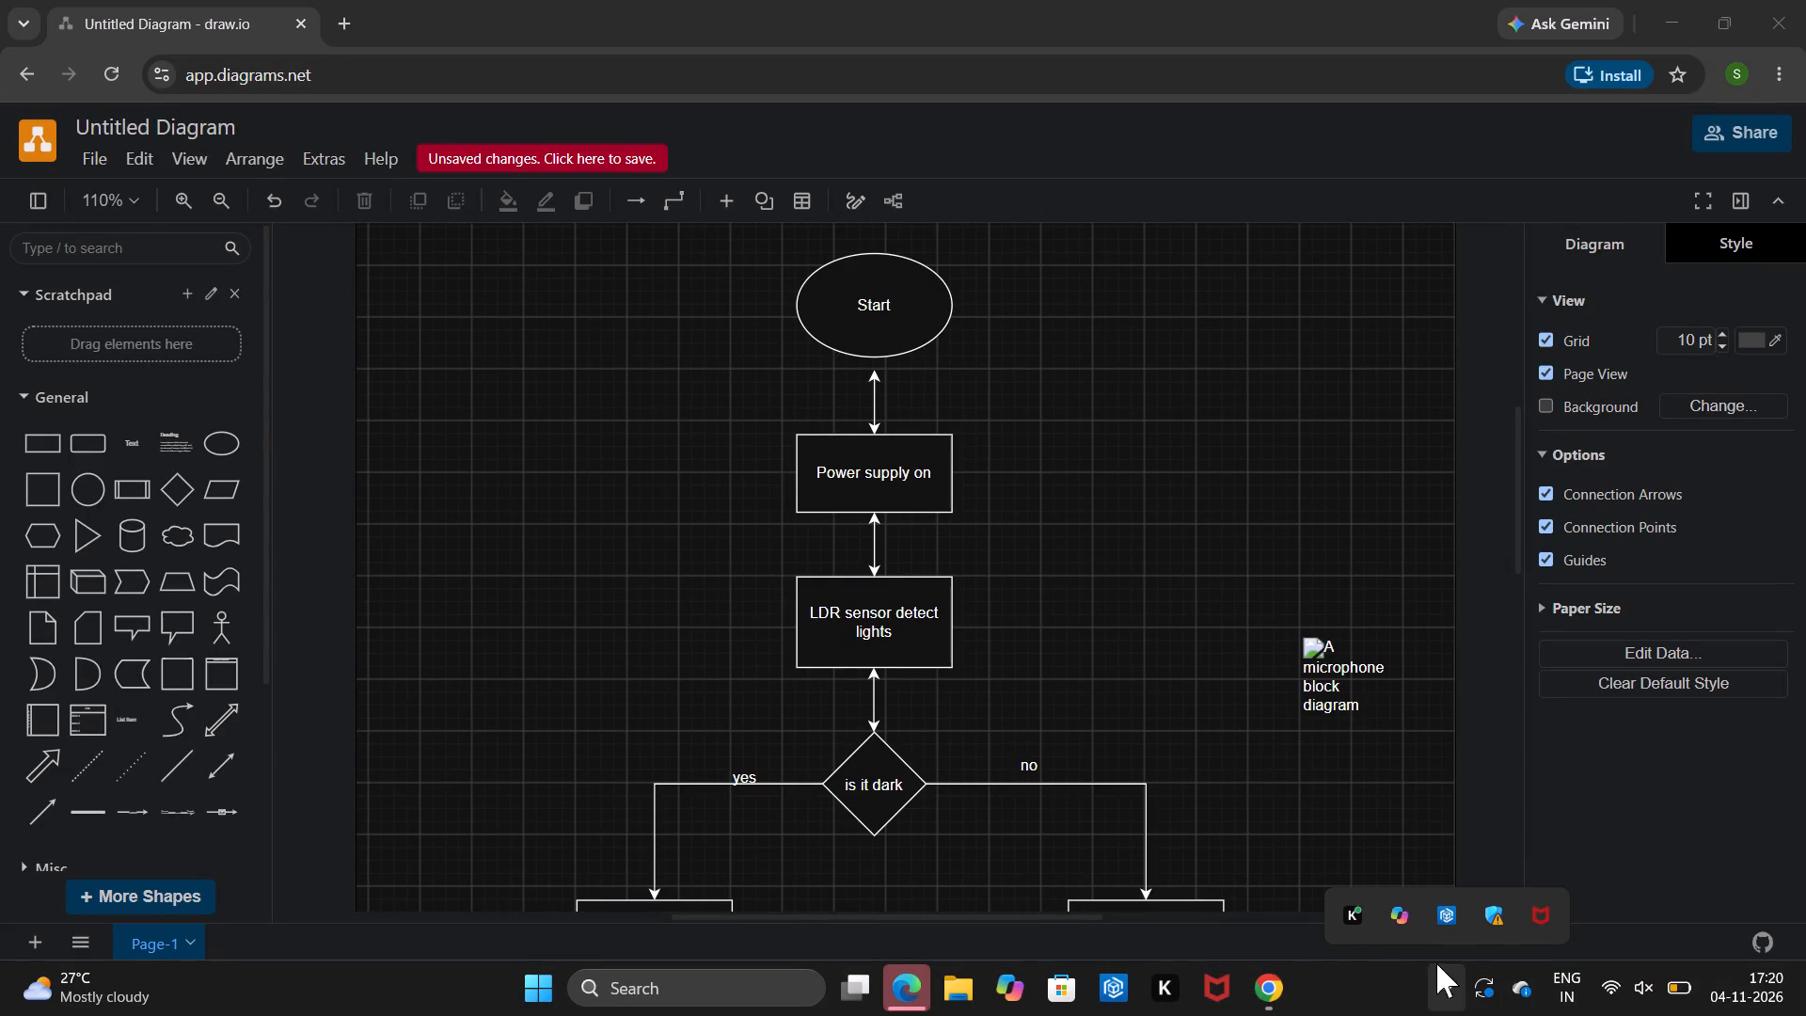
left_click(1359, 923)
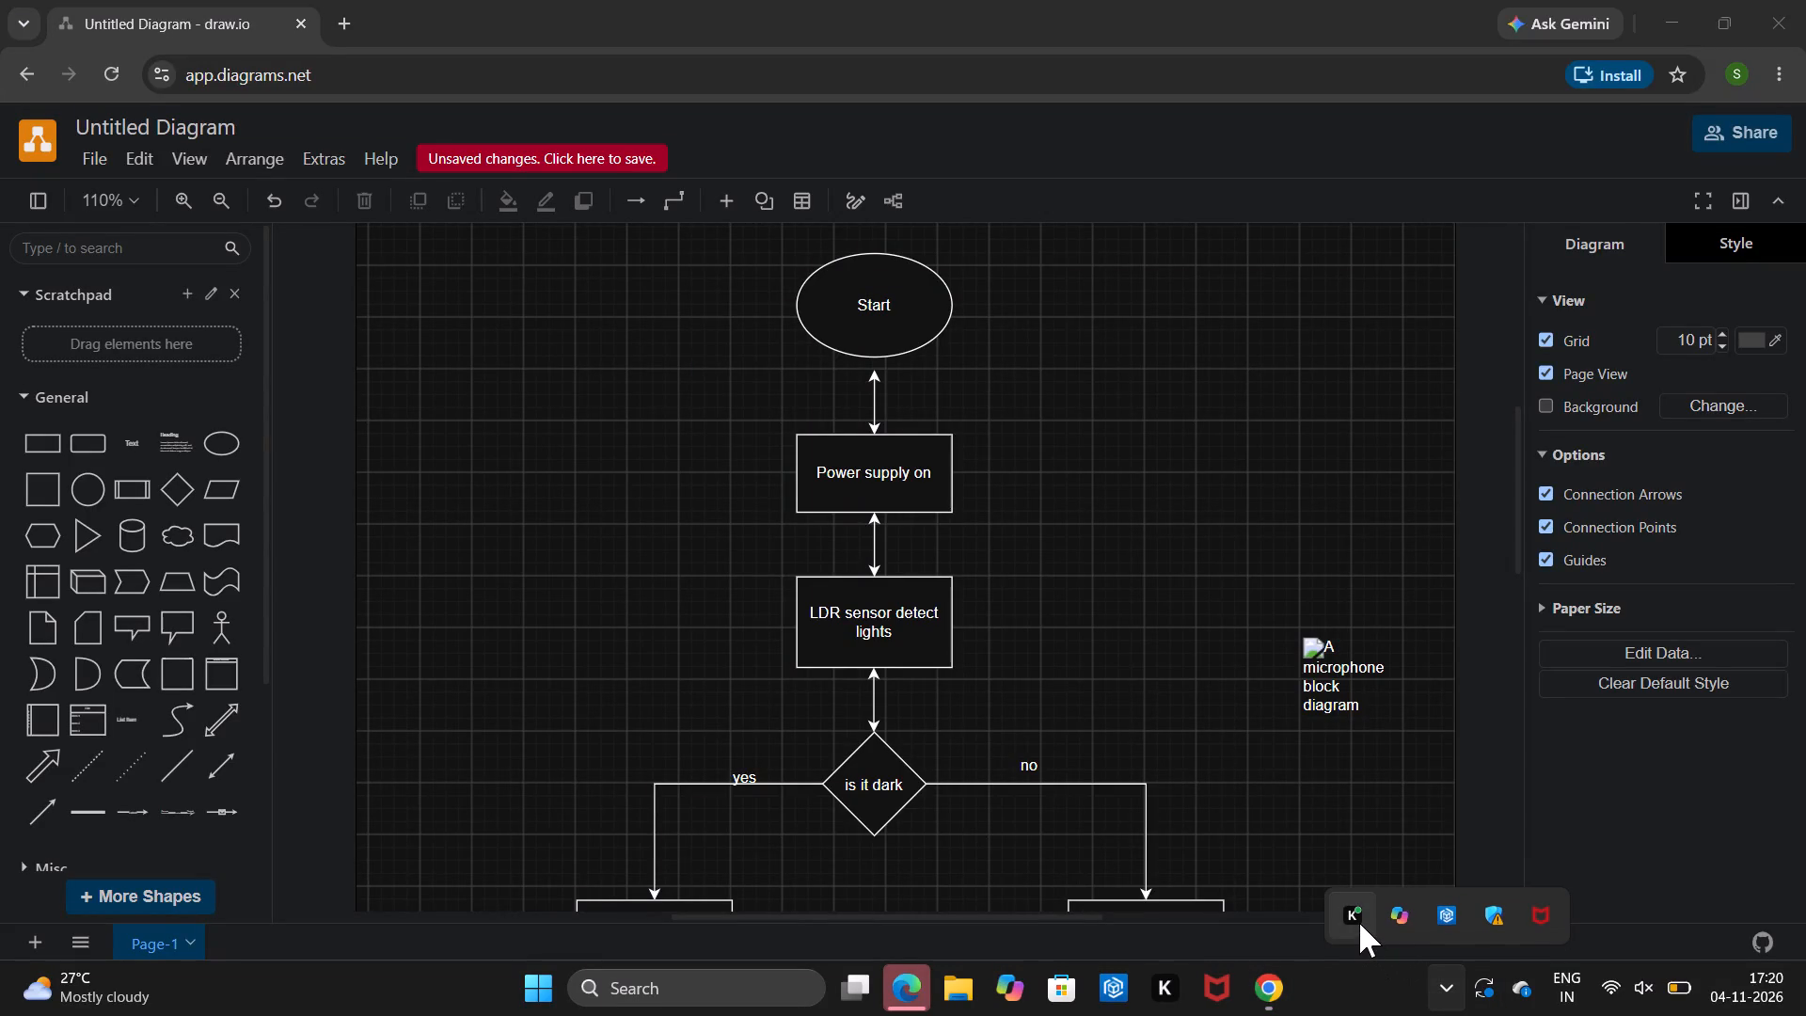
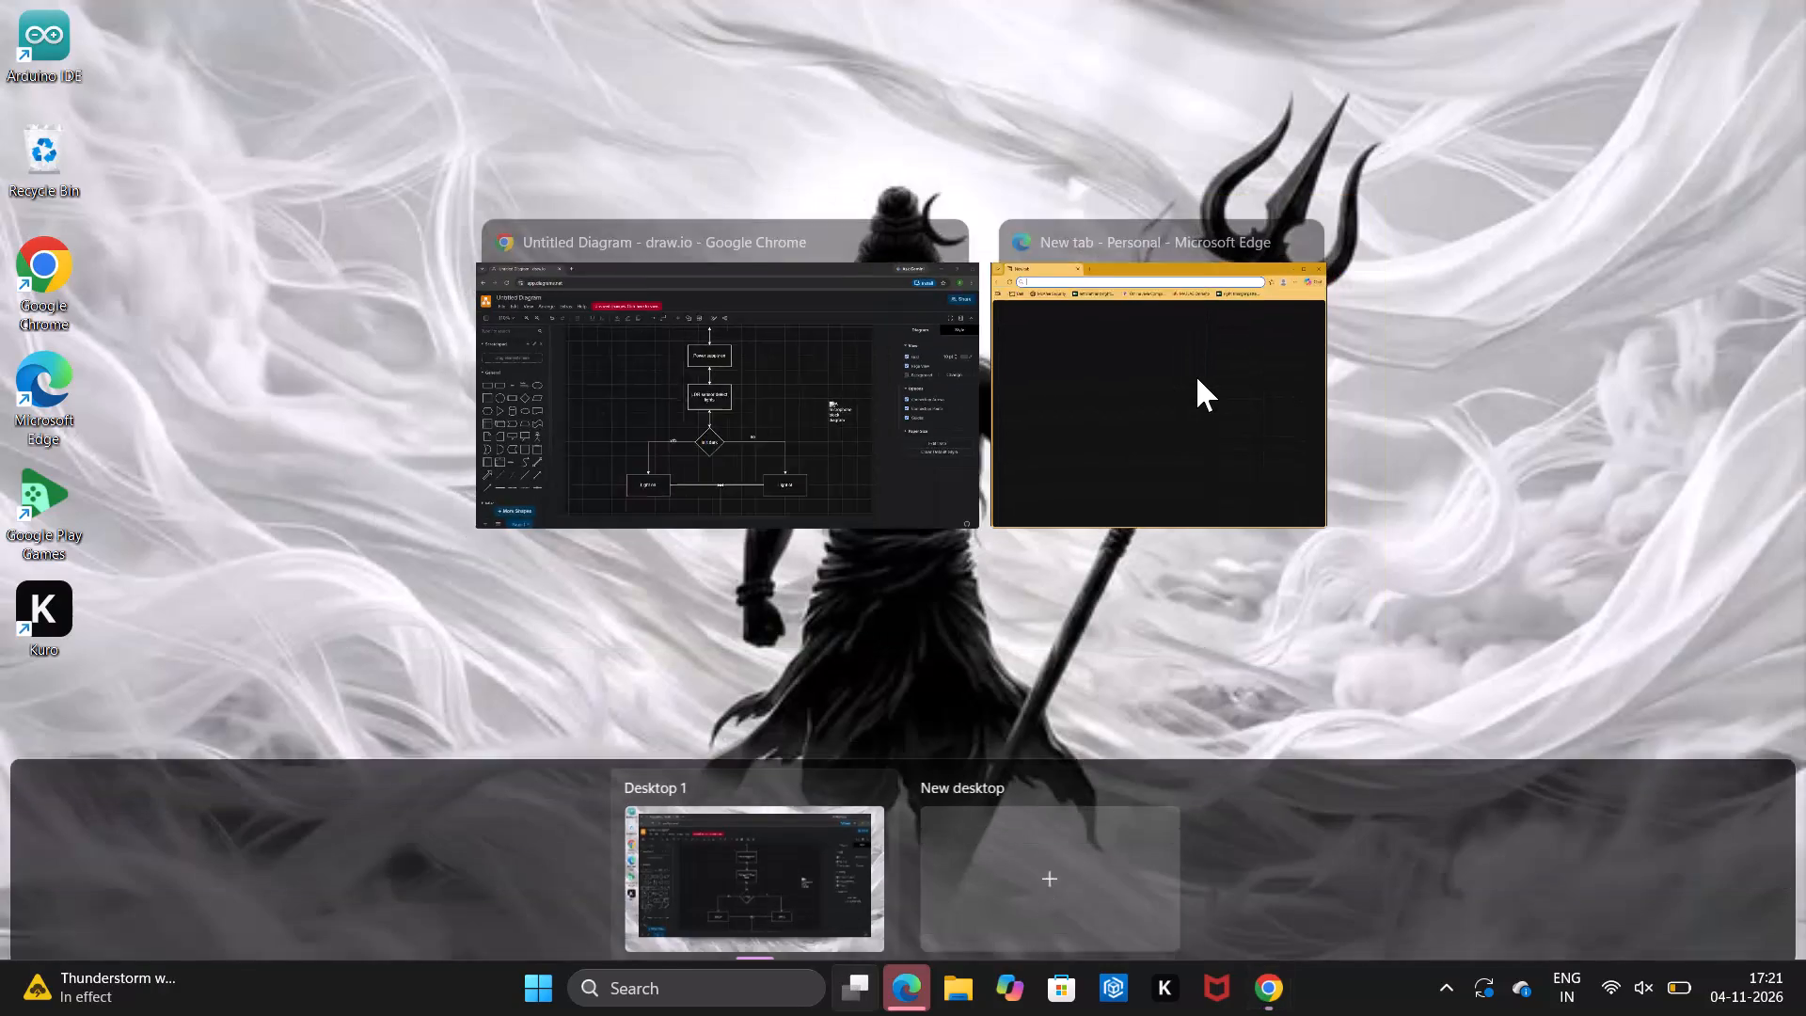
Switch to the draw.io diagram in Chrome and review the whole flowchart from Start through the yes/no branches to Repeat monitoring.
left_click(863, 357)
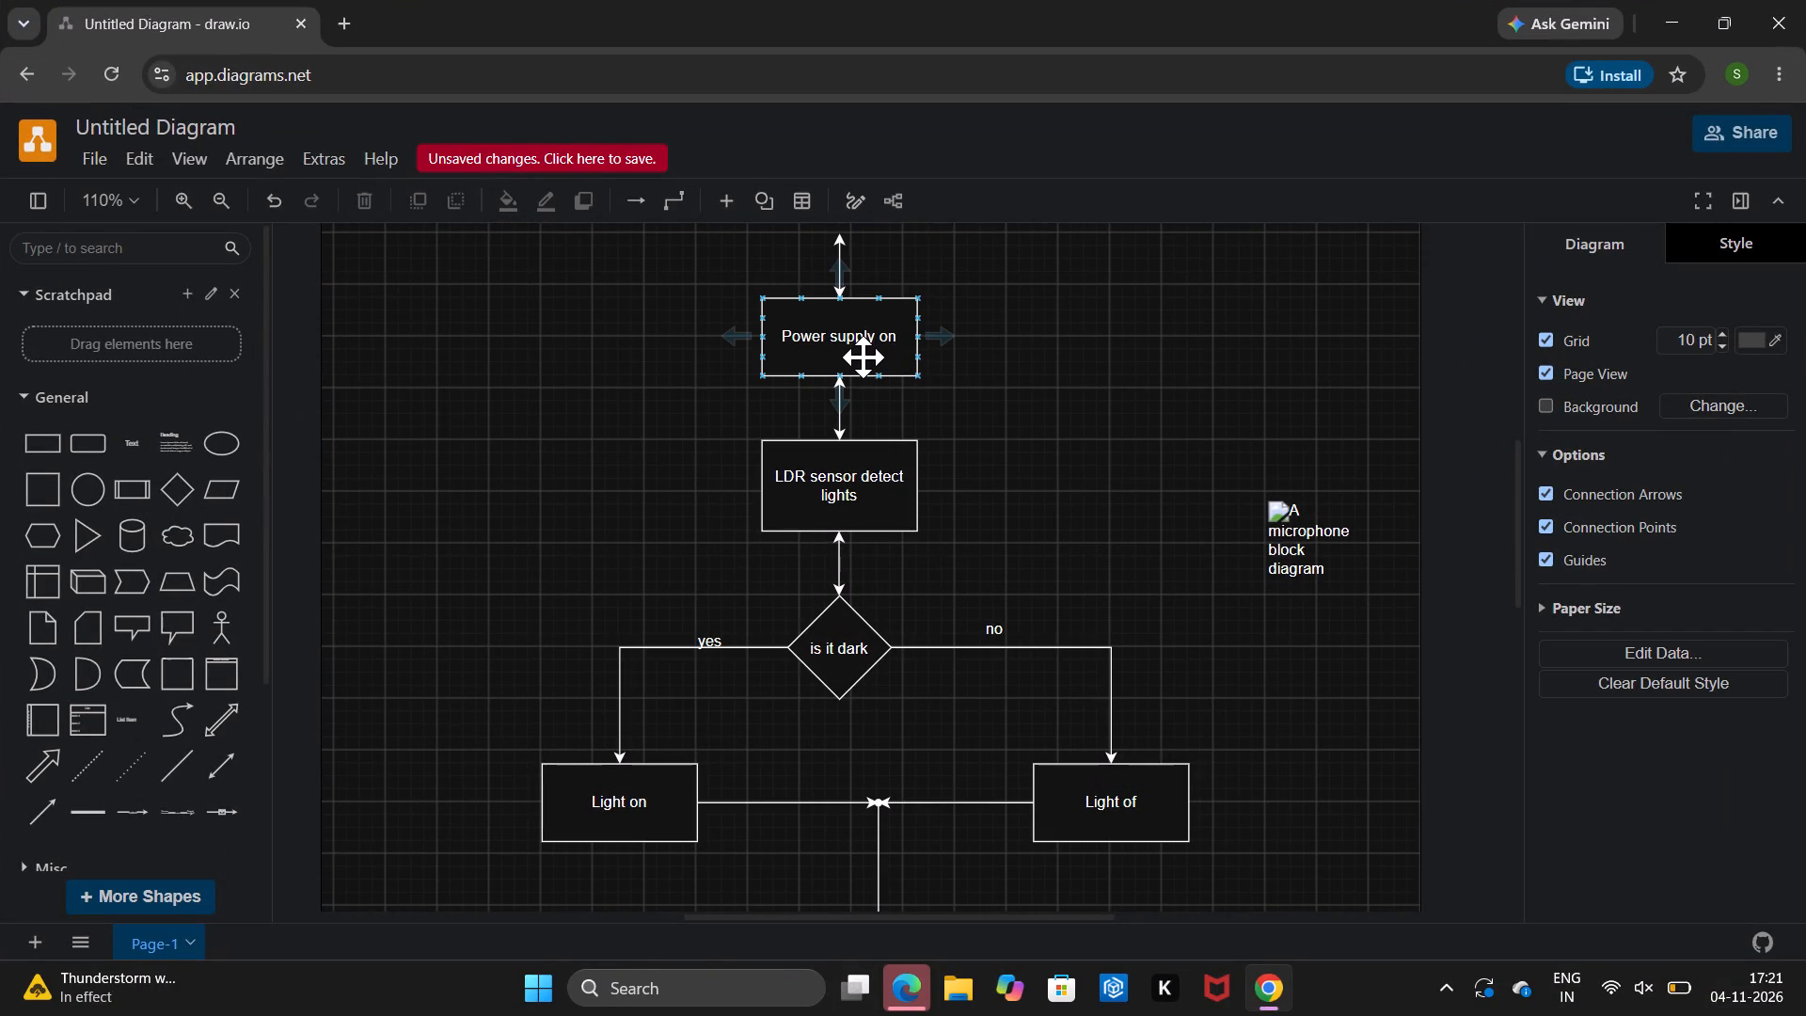
scroll(863, 357, "up", 1)
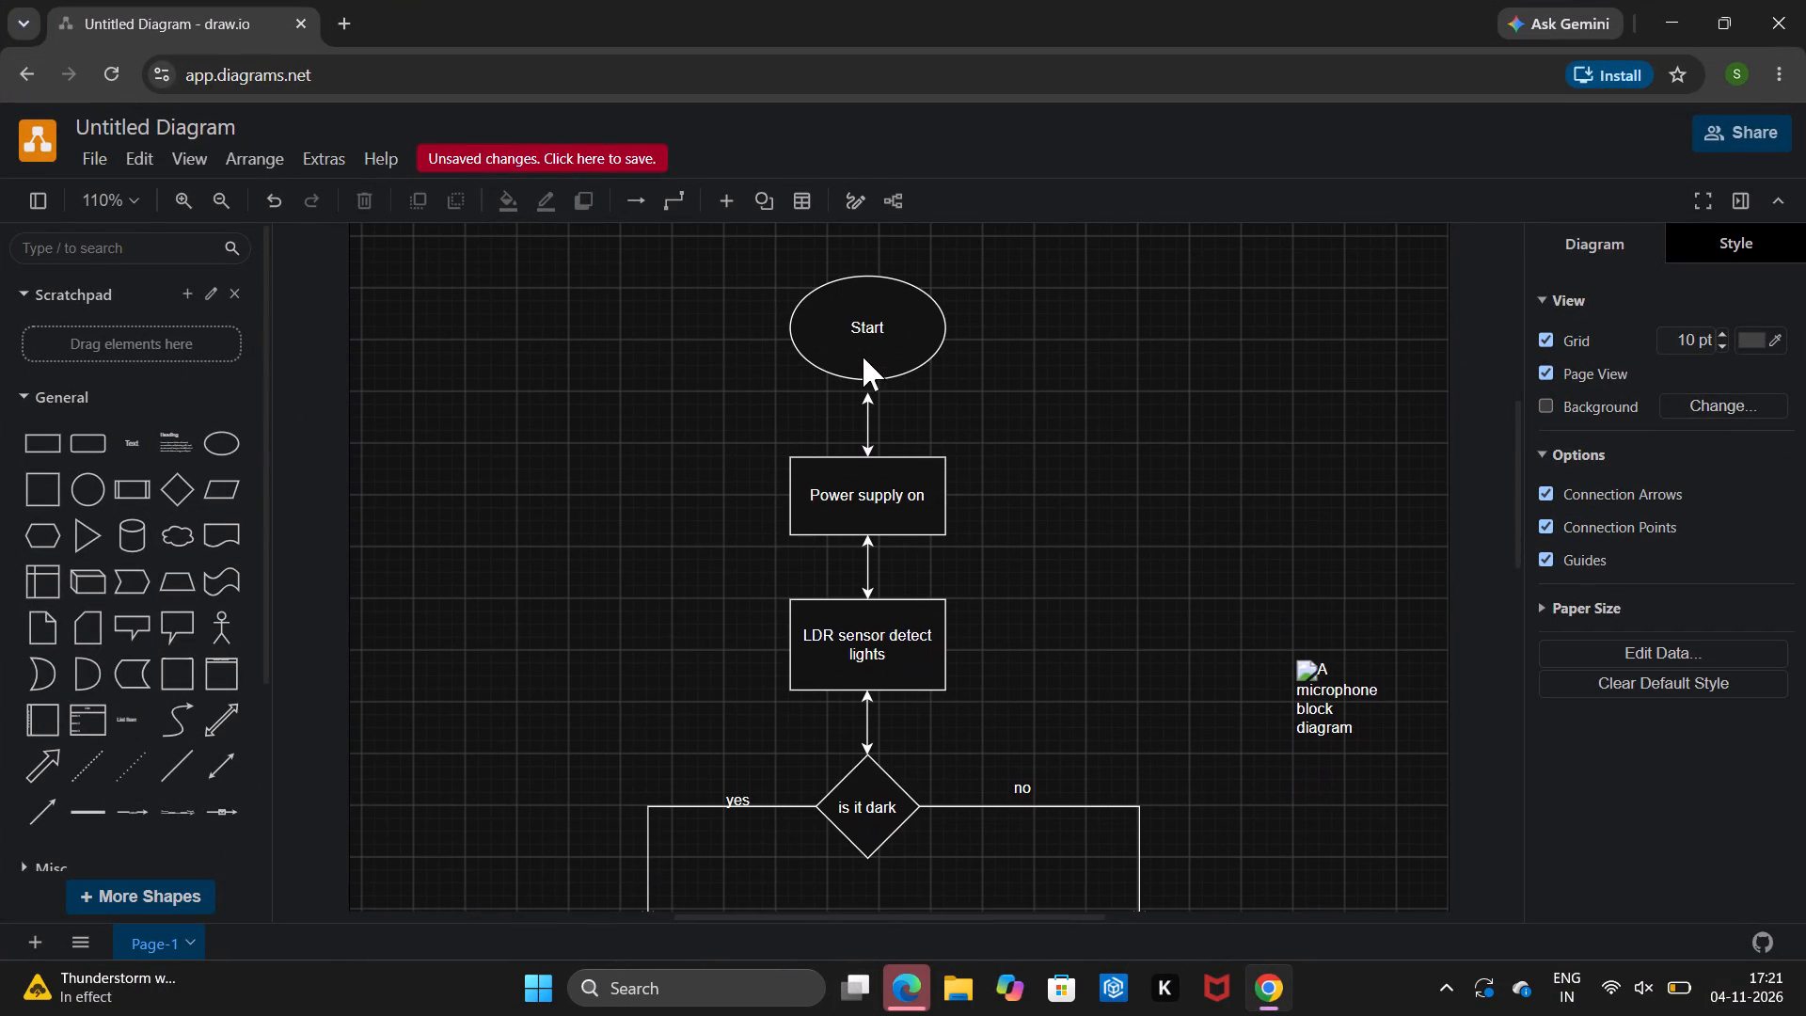
scroll(863, 357, "down", 2)
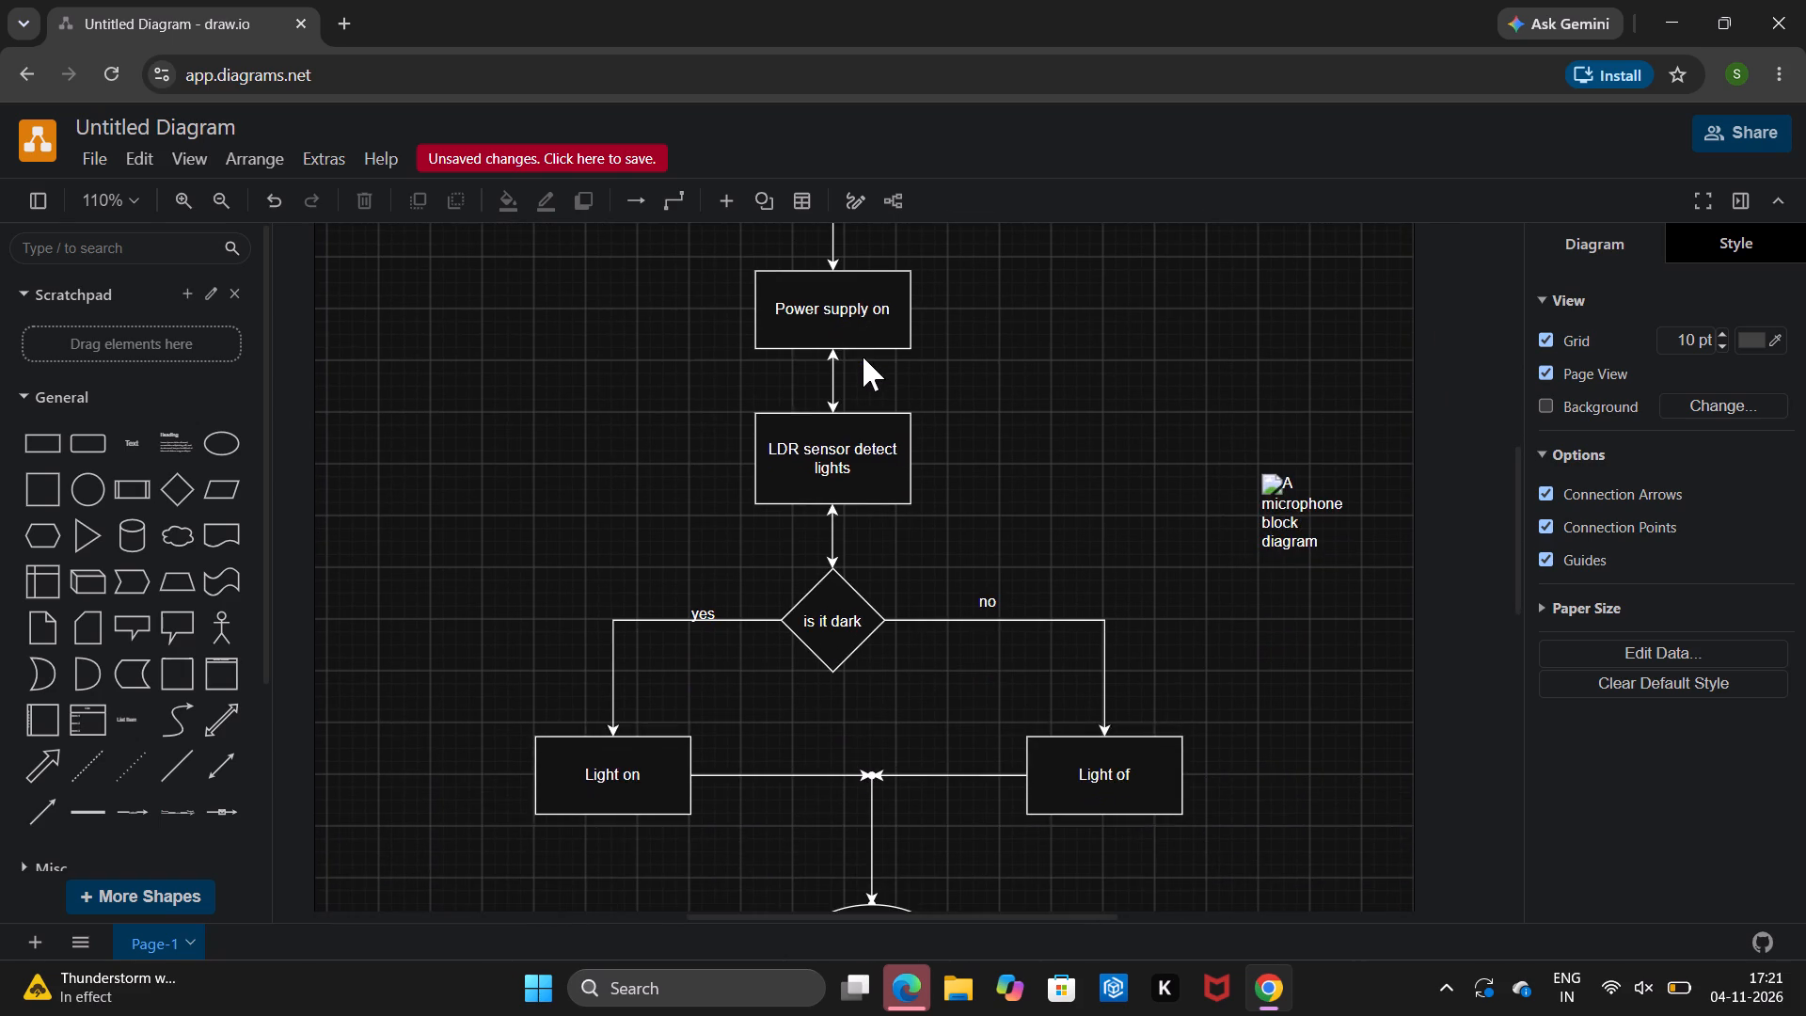
scroll(863, 357, "down", 2)
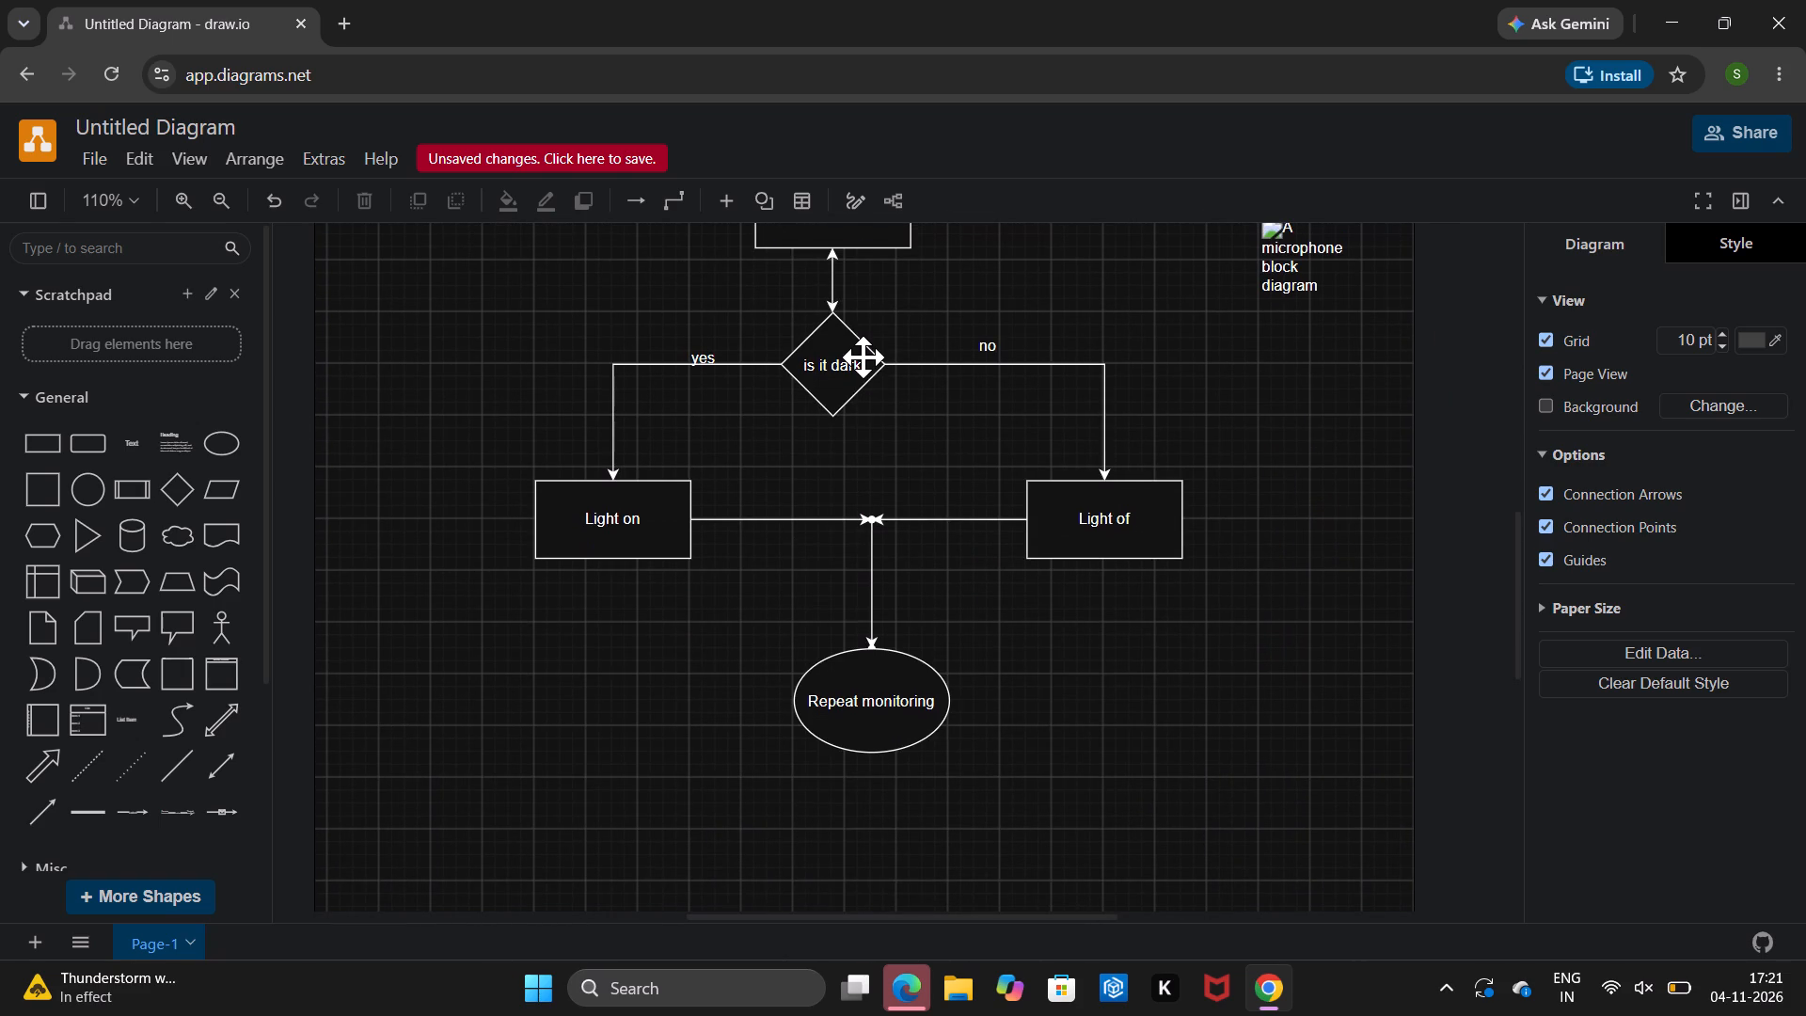
scroll(863, 357, "up", 1)
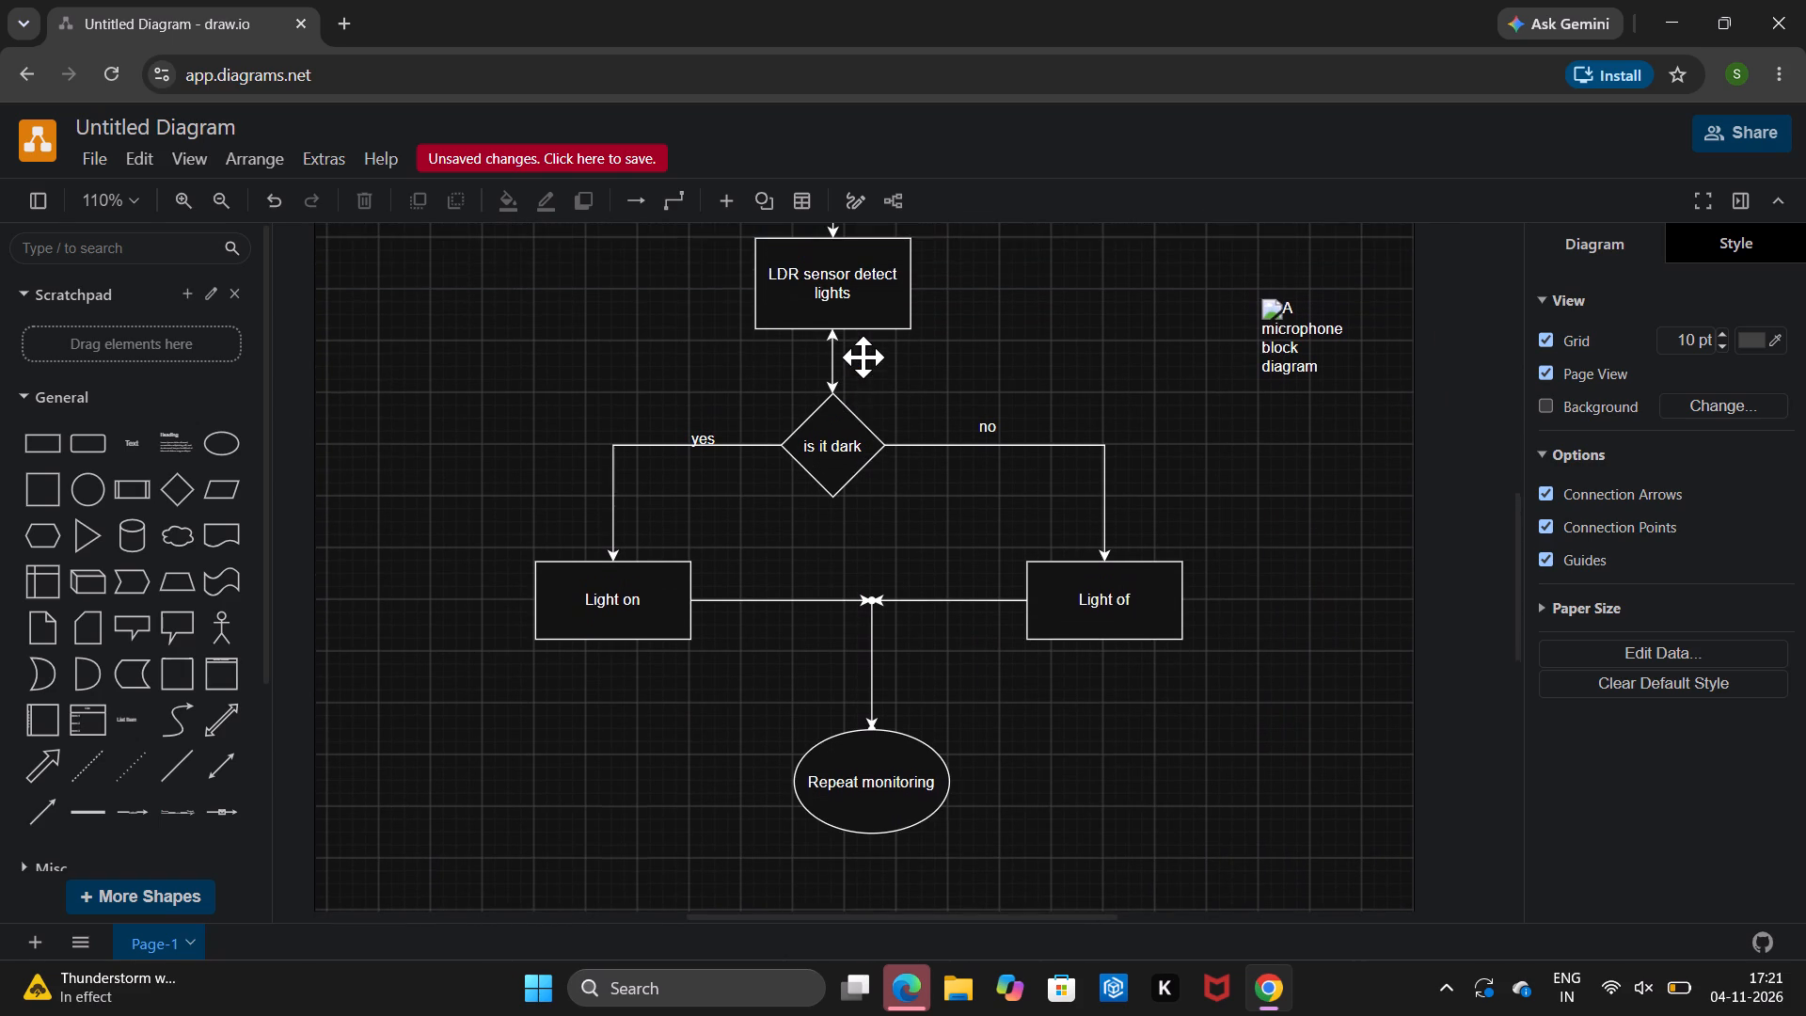
scroll(863, 357, "up", 2)
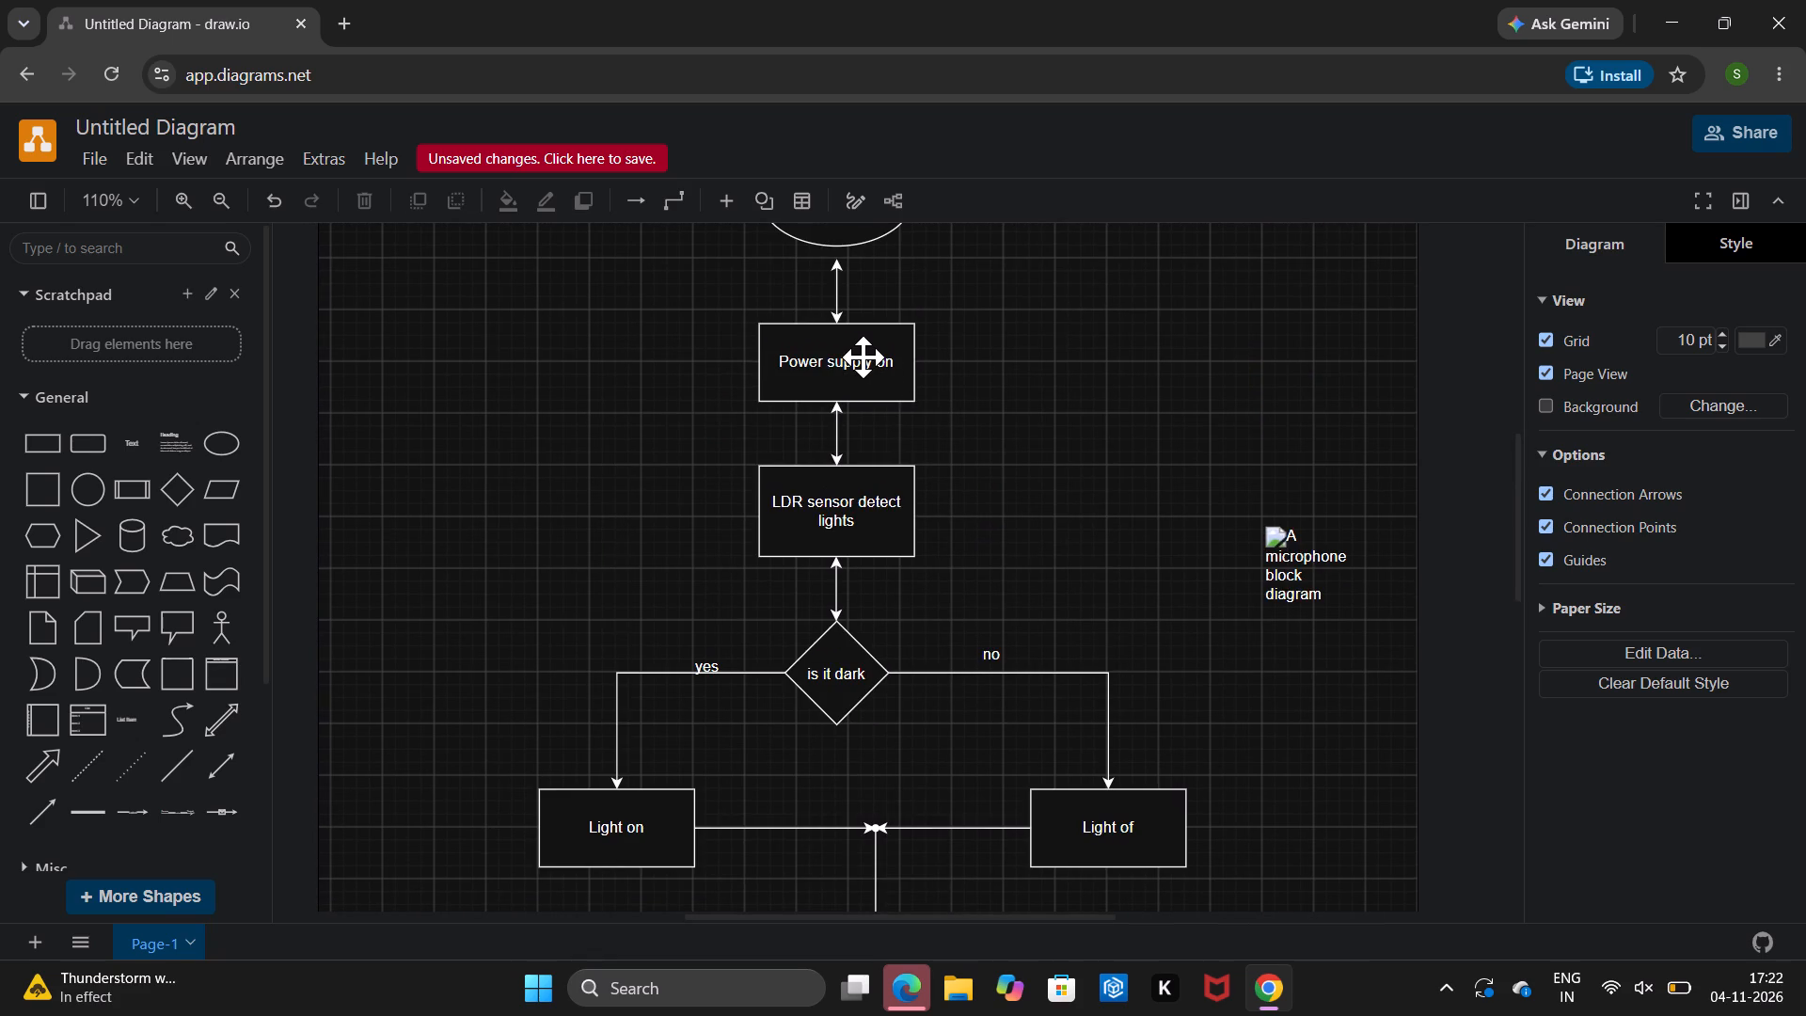
scroll(863, 357, "up", 1)
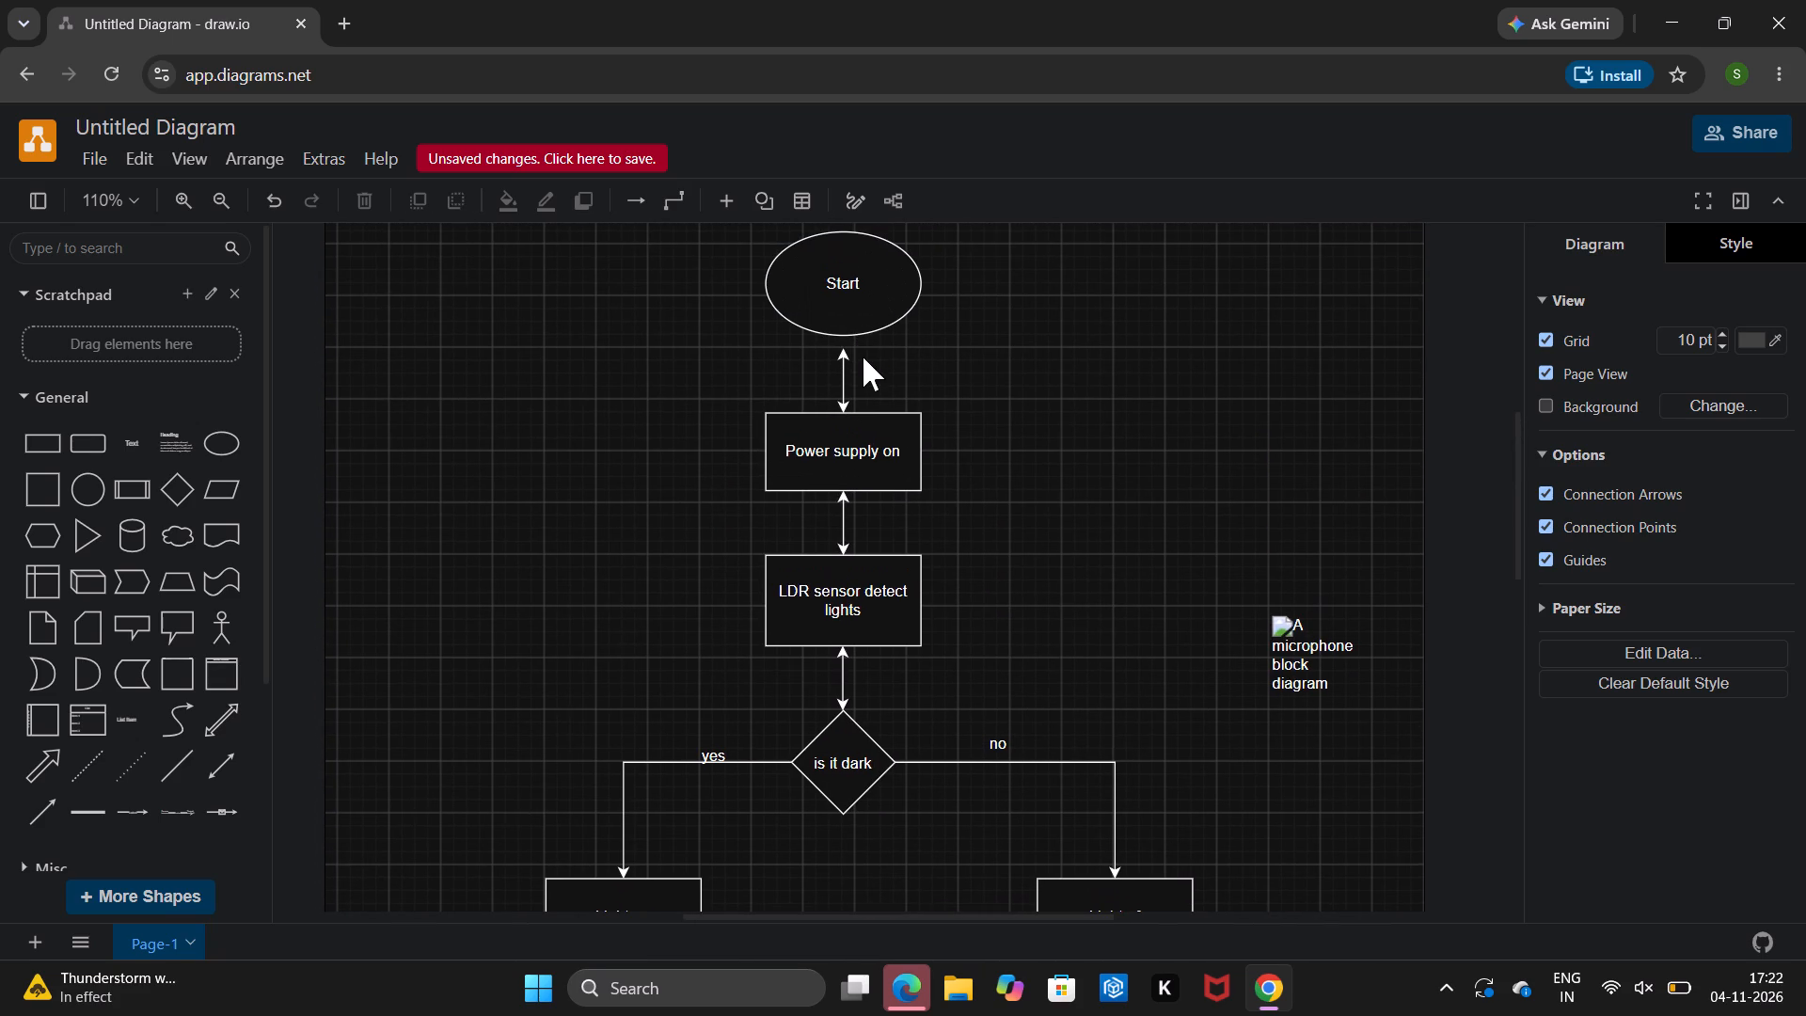
scroll(863, 357, "down", 1)
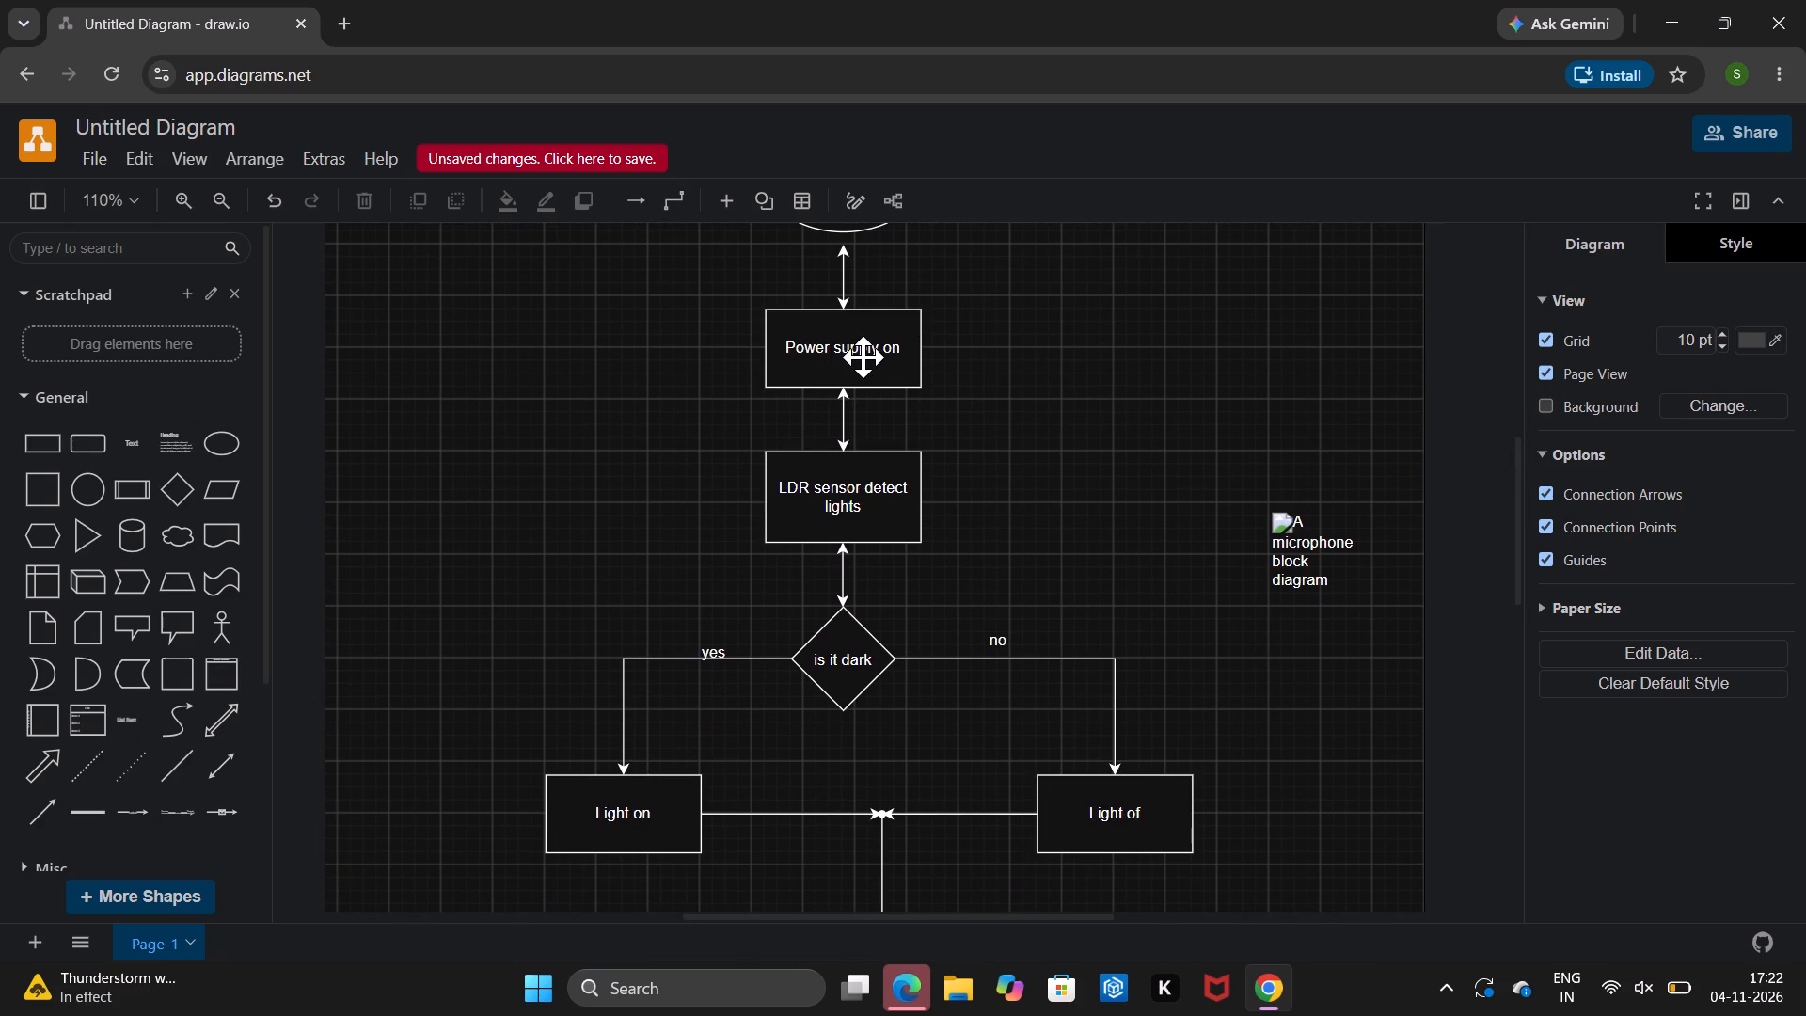
scroll(863, 357, "down", 1)
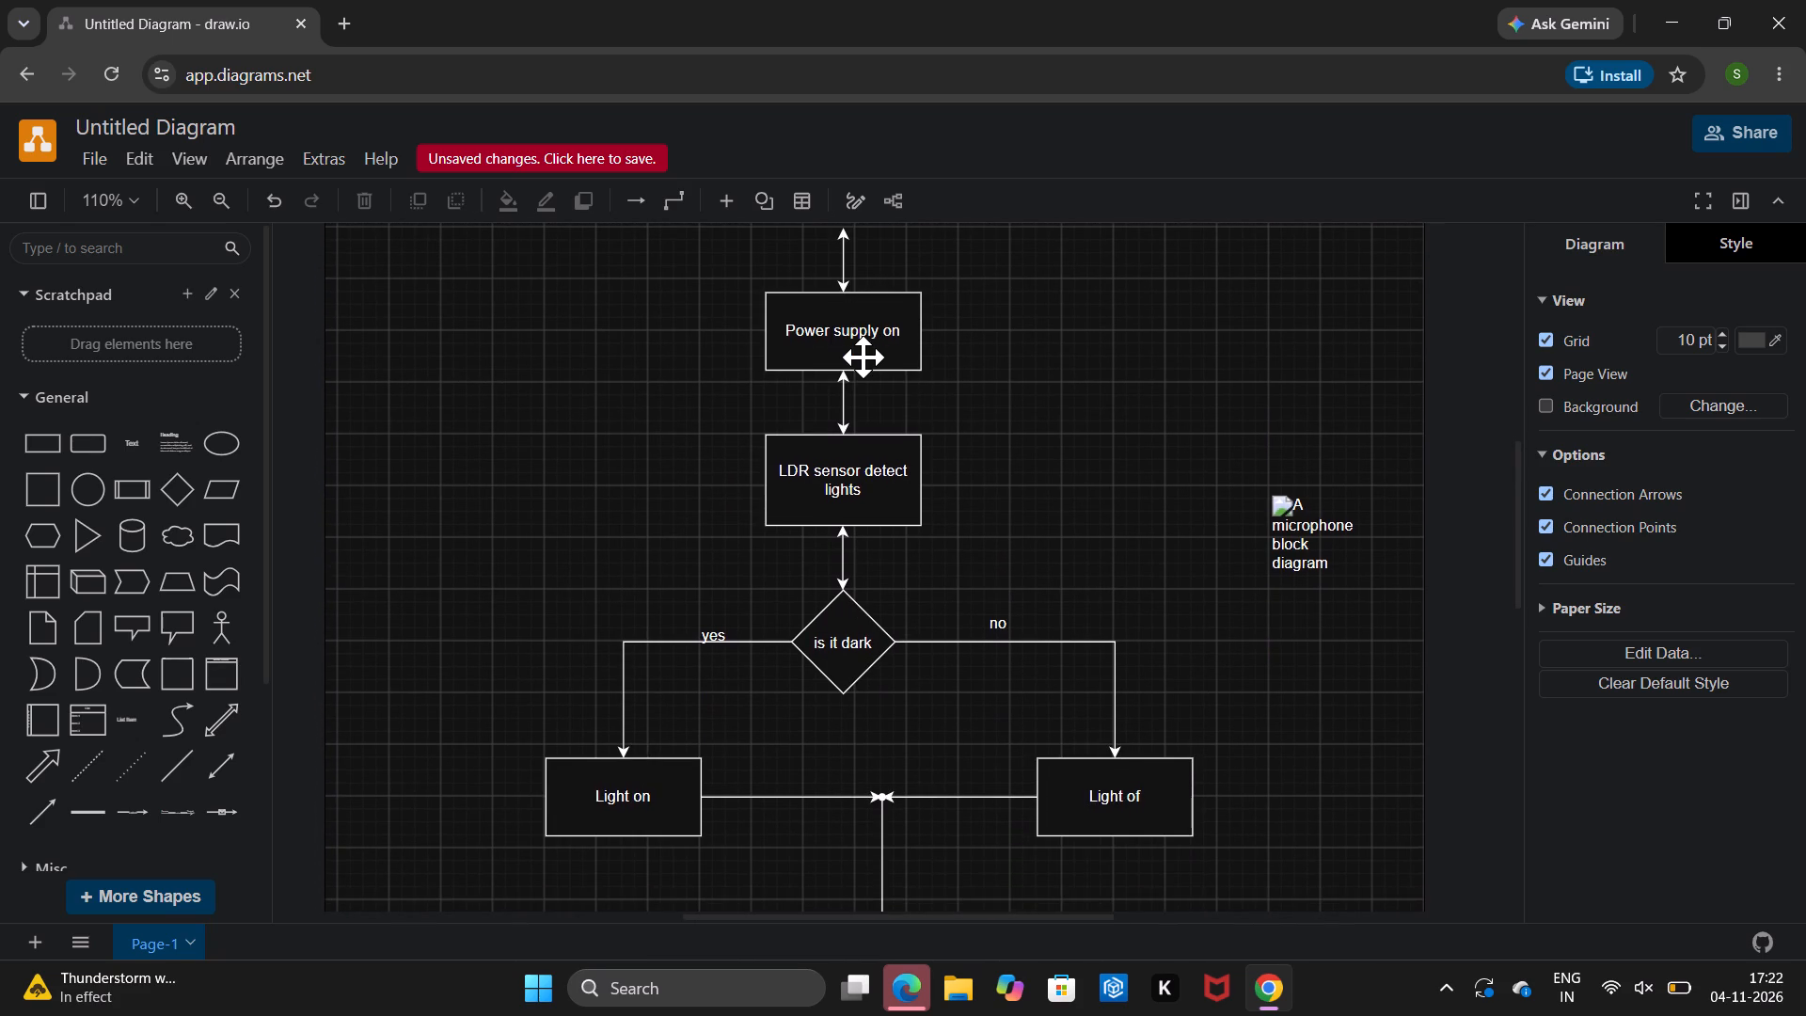
scroll(863, 357, "down", 4)
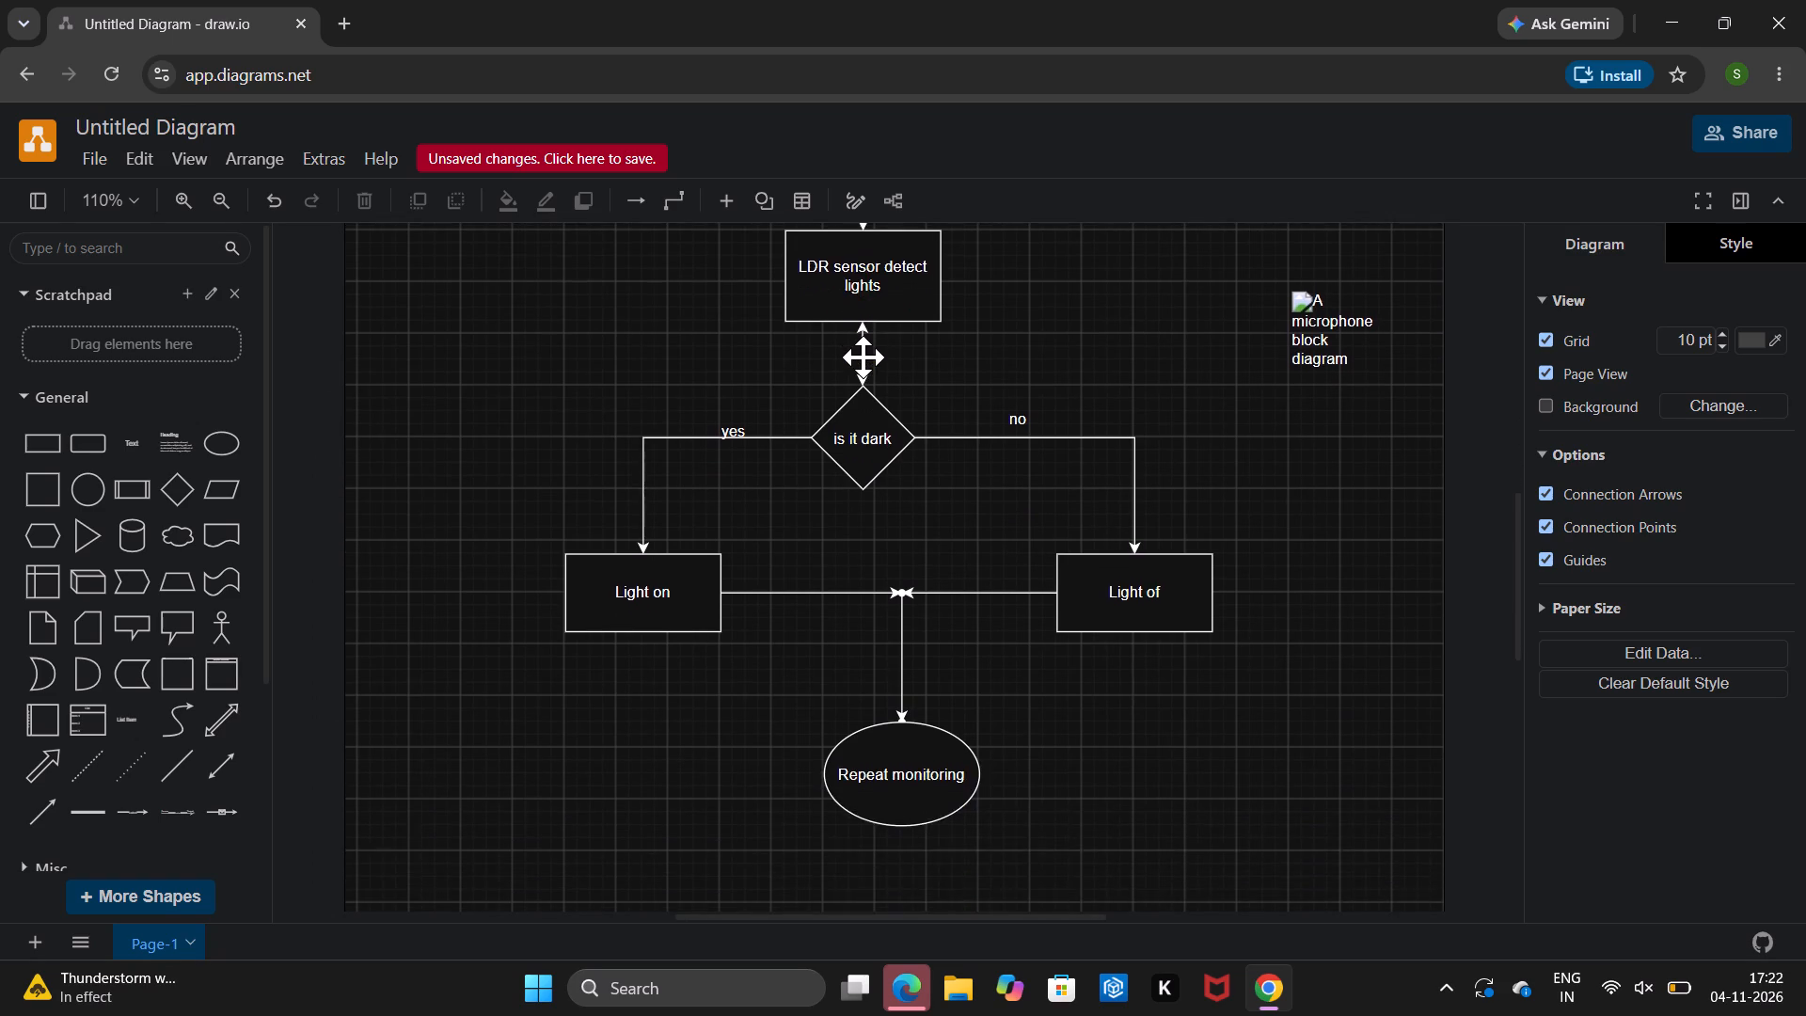
scroll(863, 357, "down", 1)
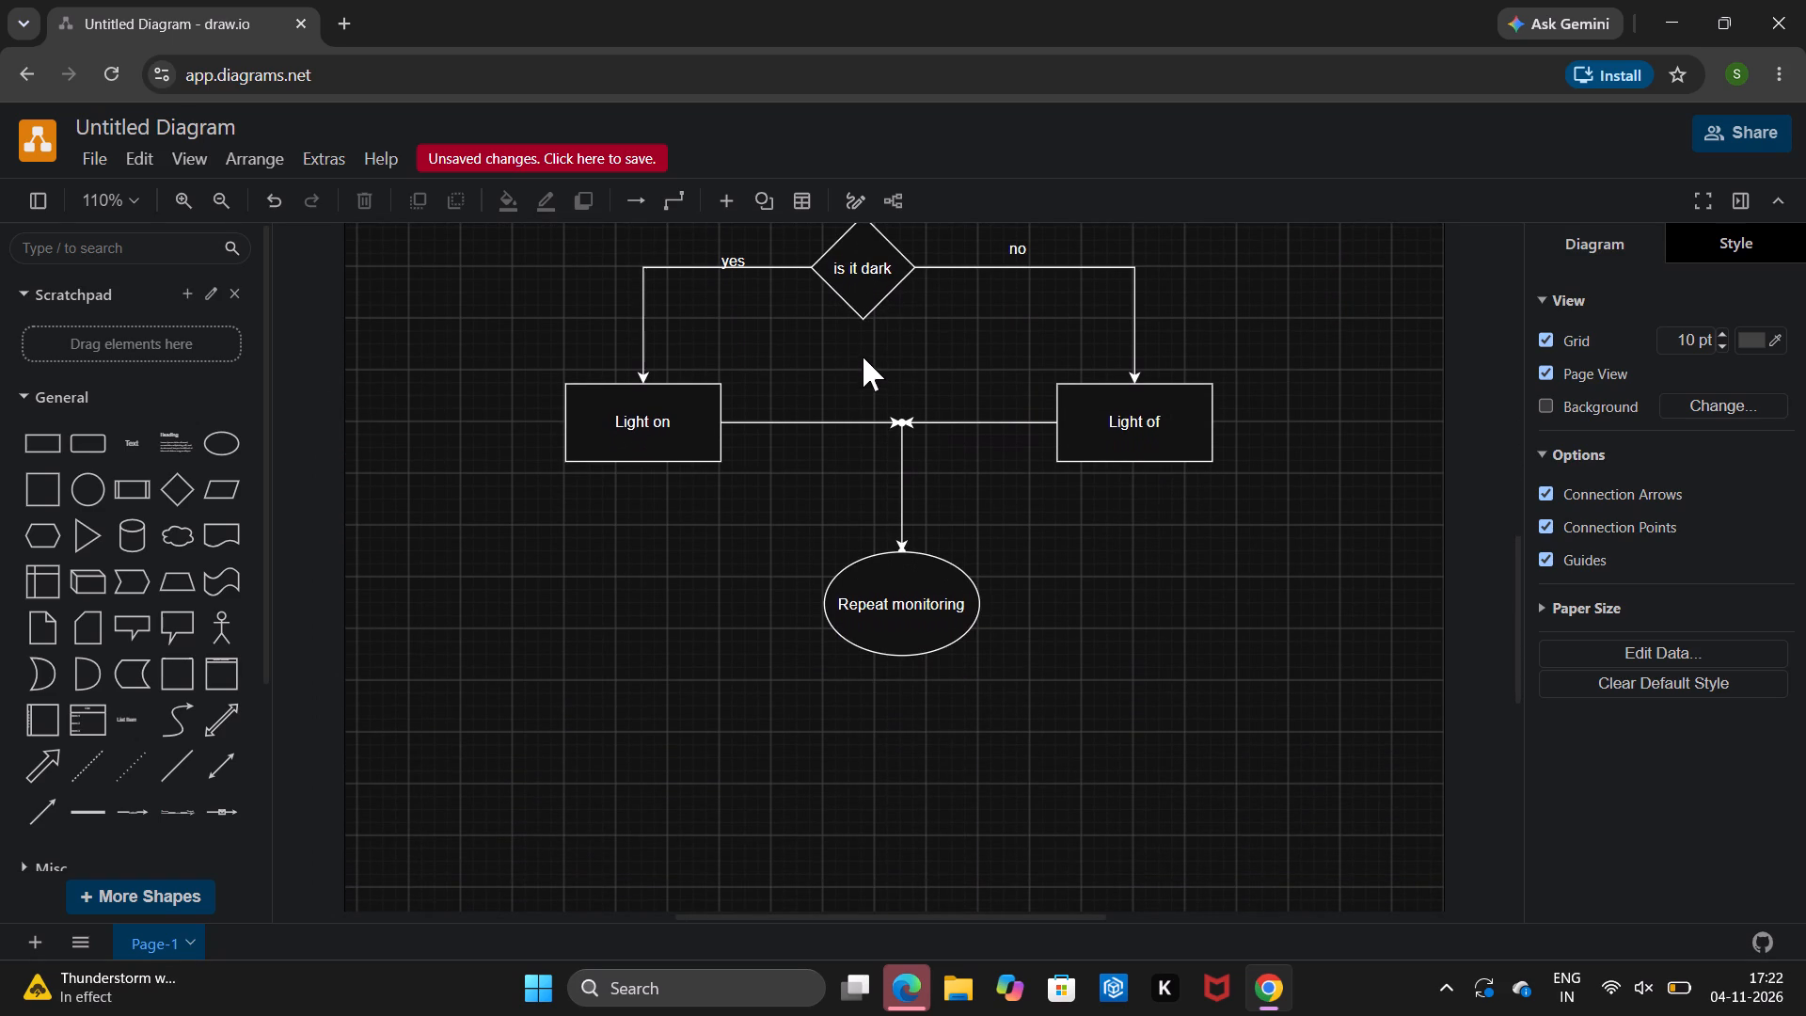
scroll(906, 325, "up", 2)
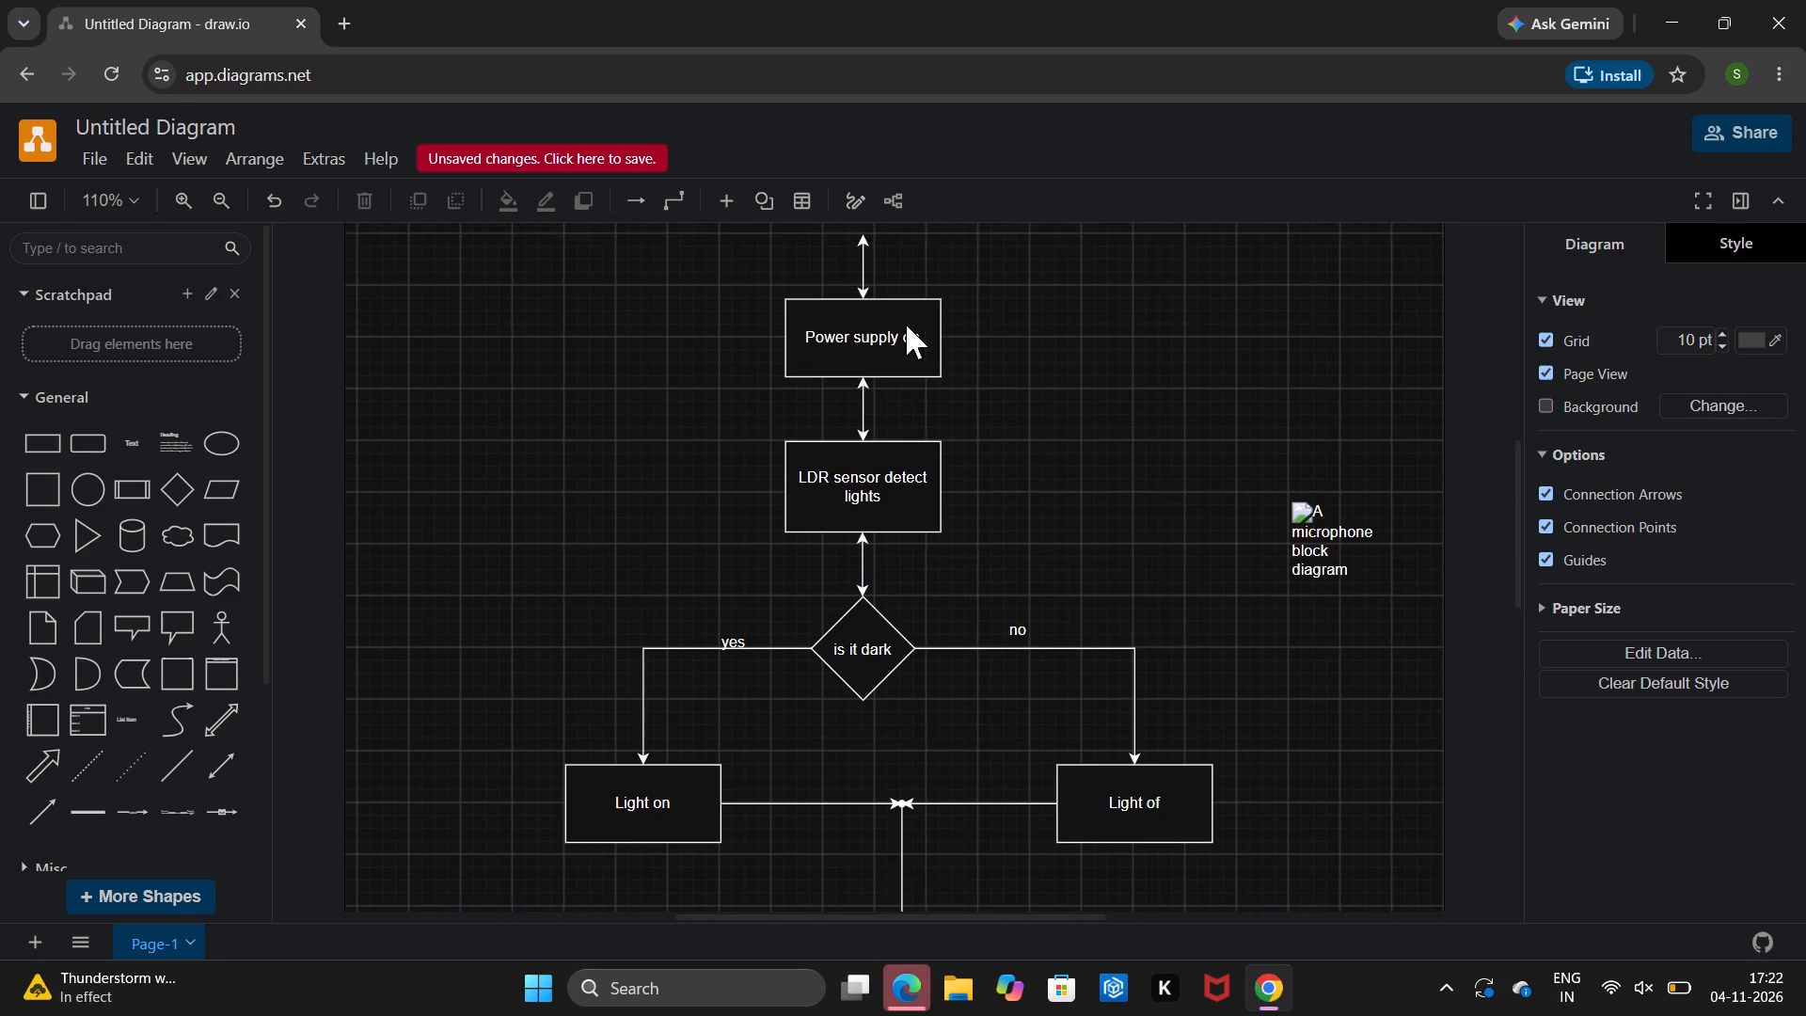
scroll(906, 325, "up", 1)
scroll(906, 325, "right", 1)
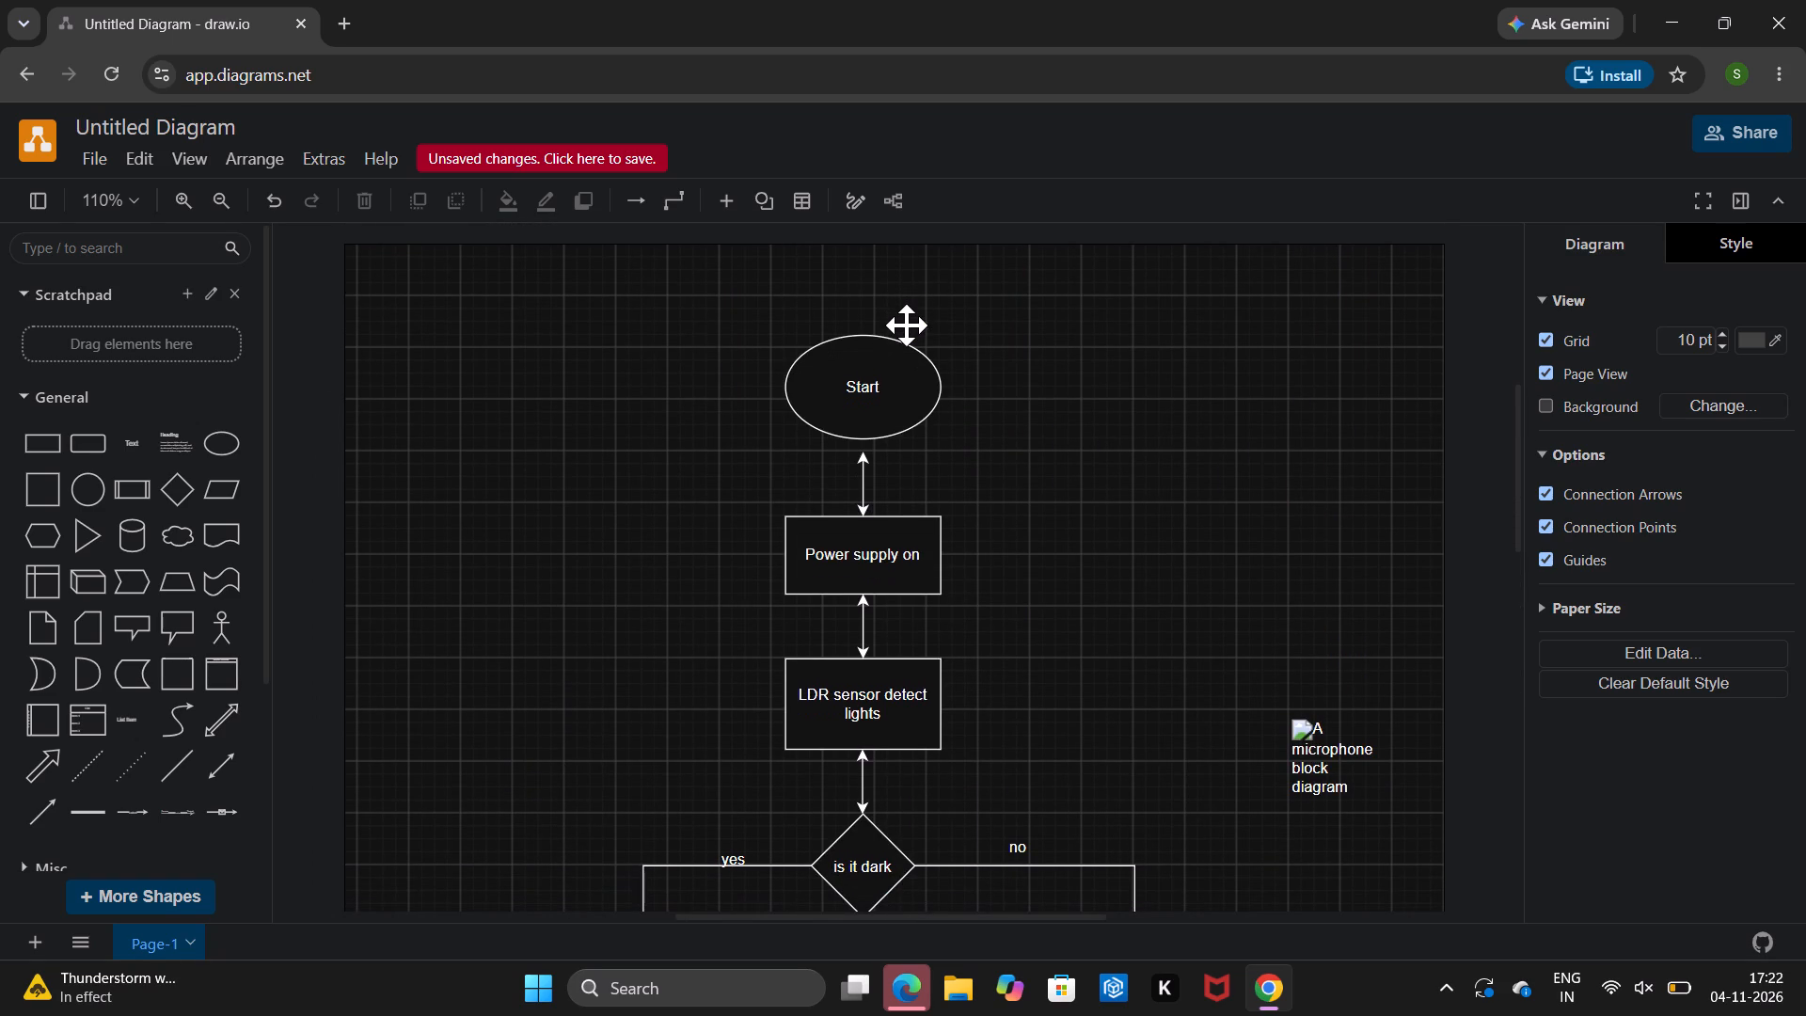
scroll(906, 325, "right", 1)
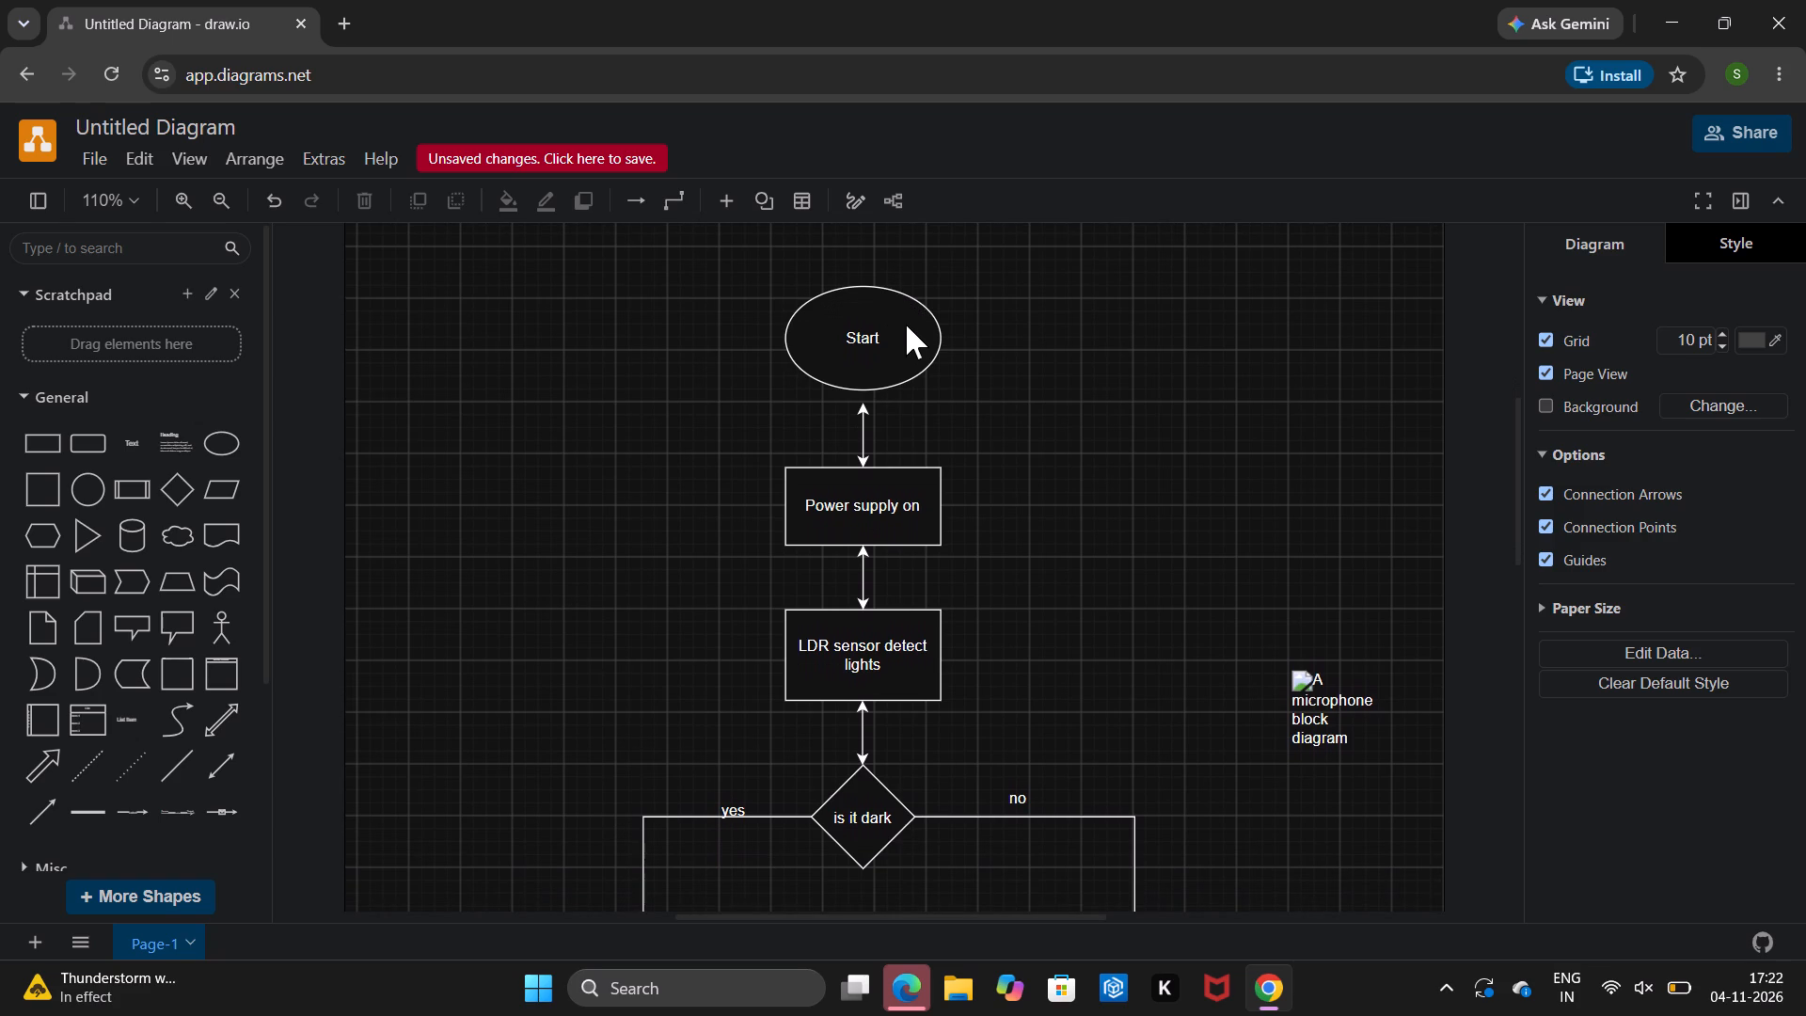
scroll(906, 325, "down", 2)
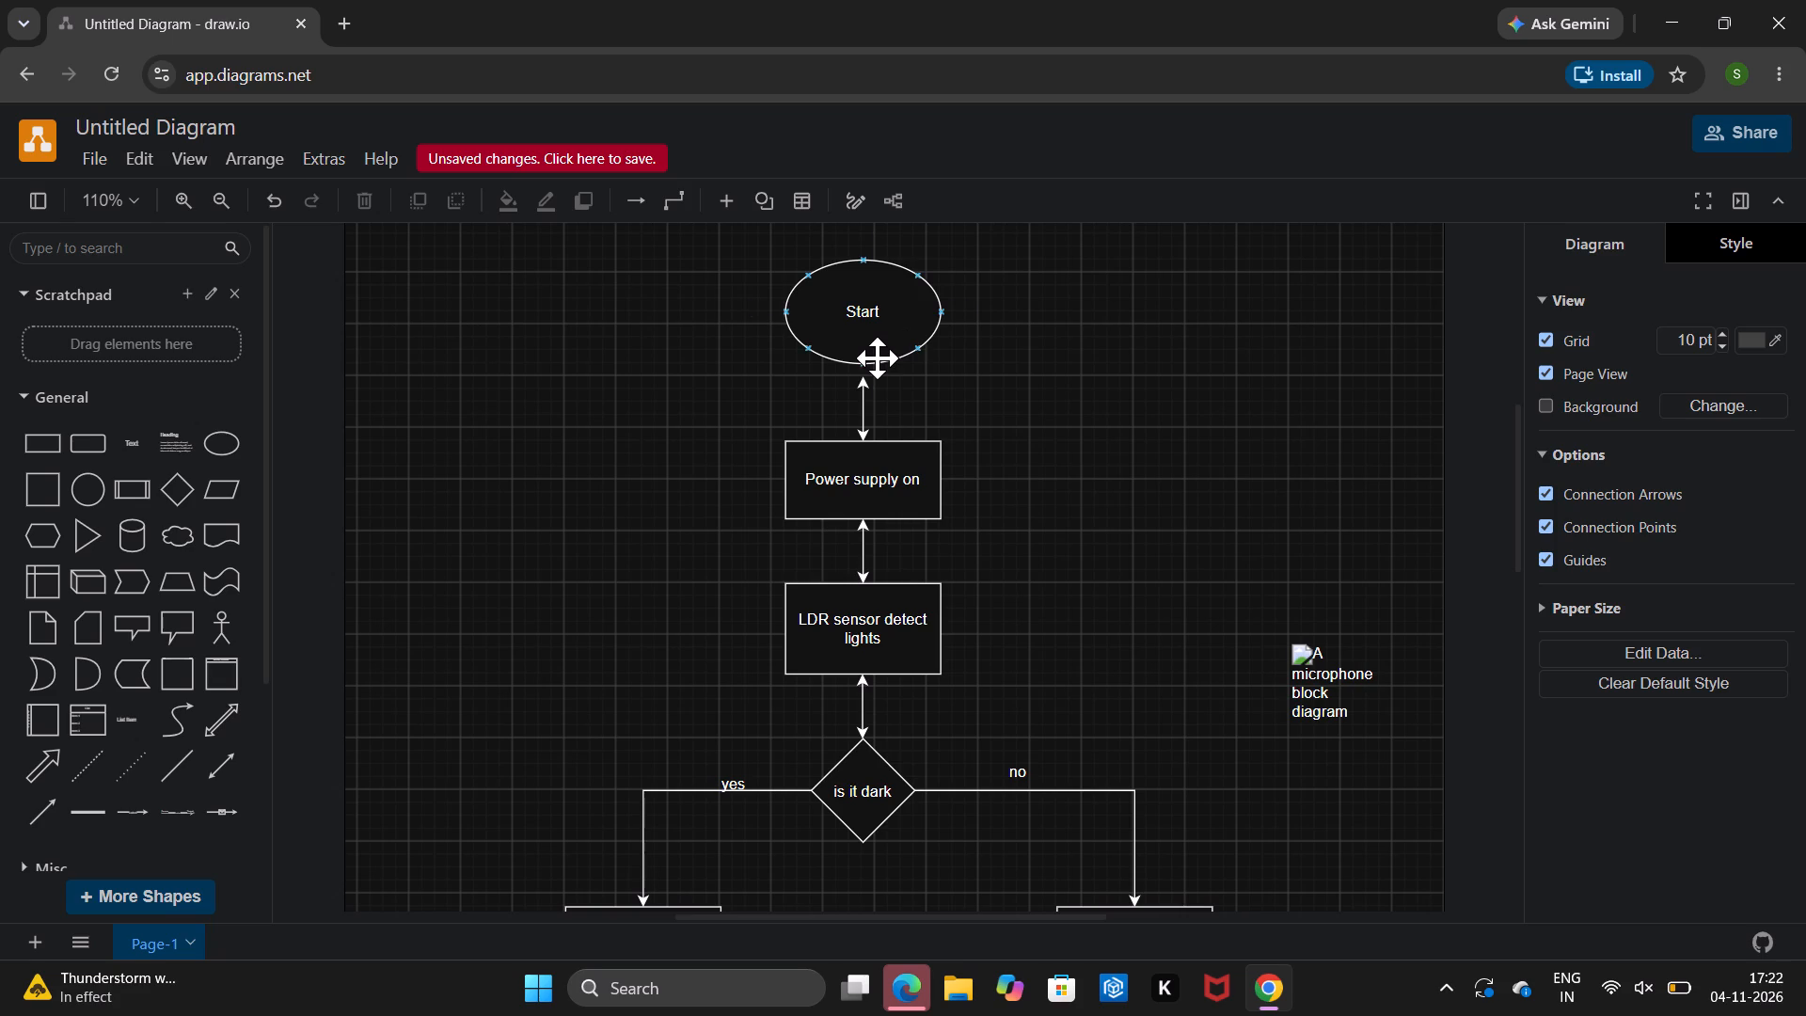
Capture screenshots of the upper flowchart, from the Start ellipse to the "is it dark" decision, leaving the Start label unedited.
left_click(877, 357)
double_click(877, 357)
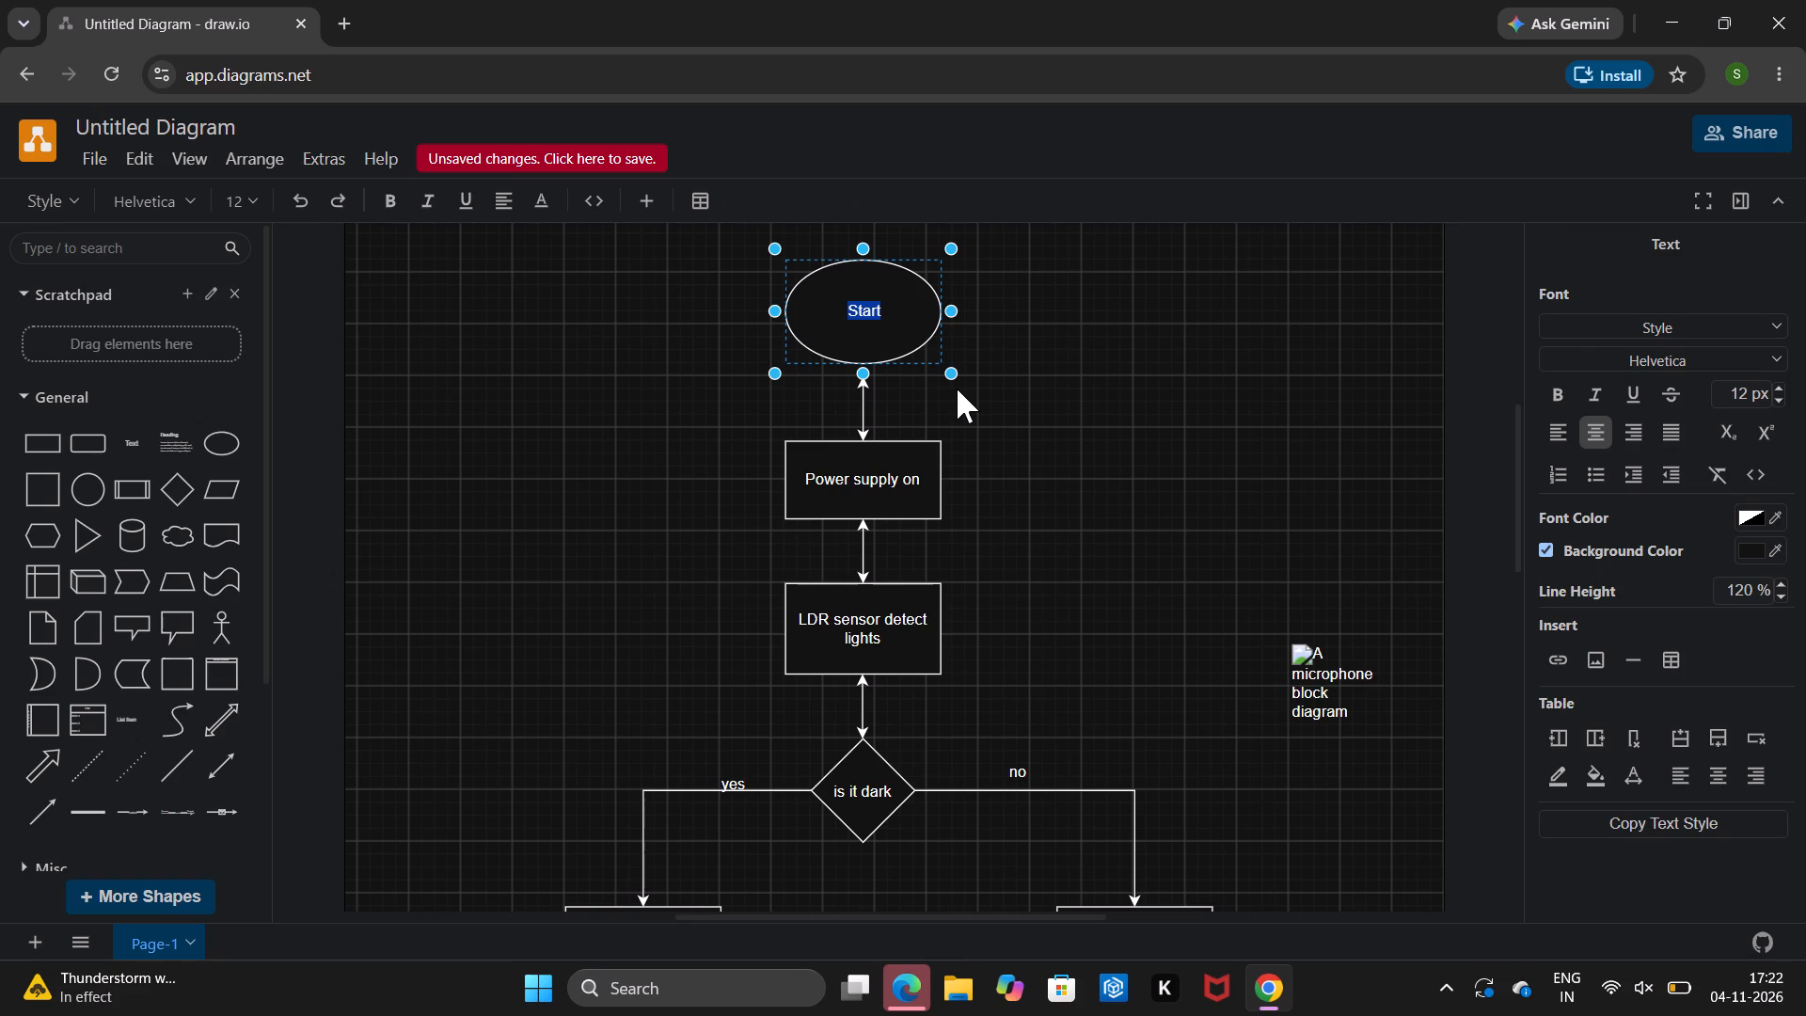
key("super+Print")
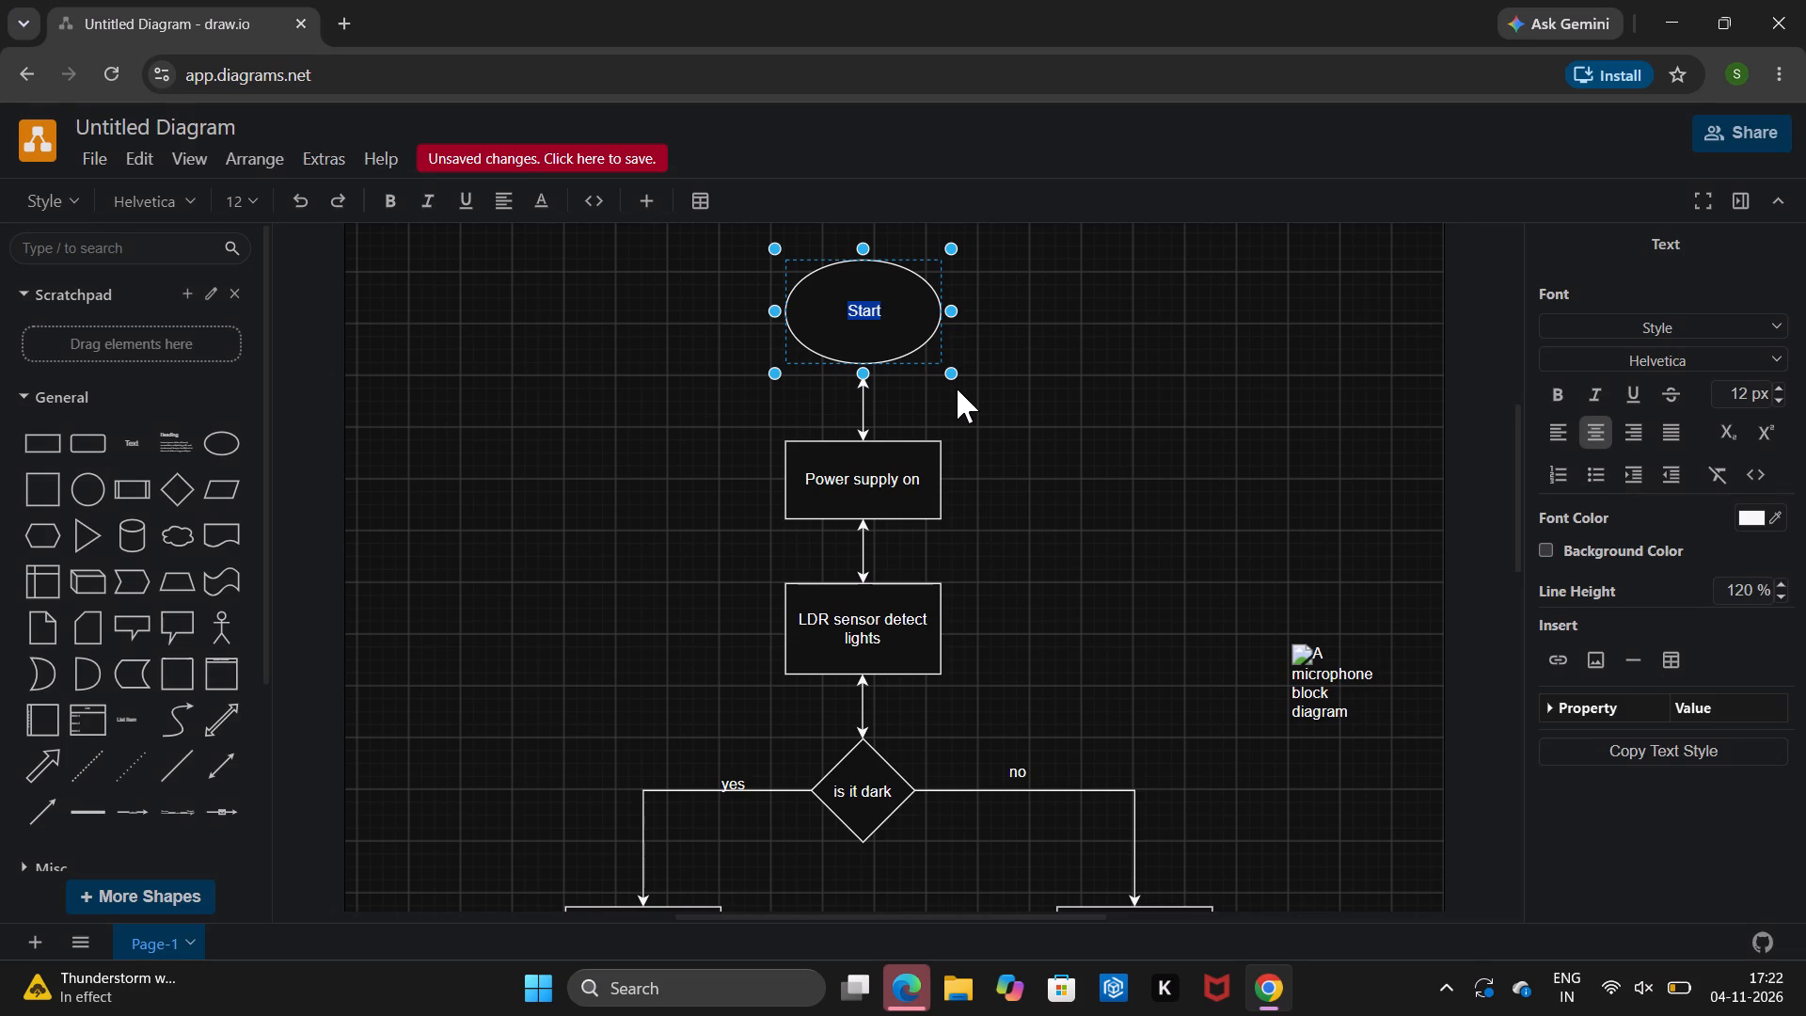
left_click(957, 389)
key("super+0")
key("super+Print")
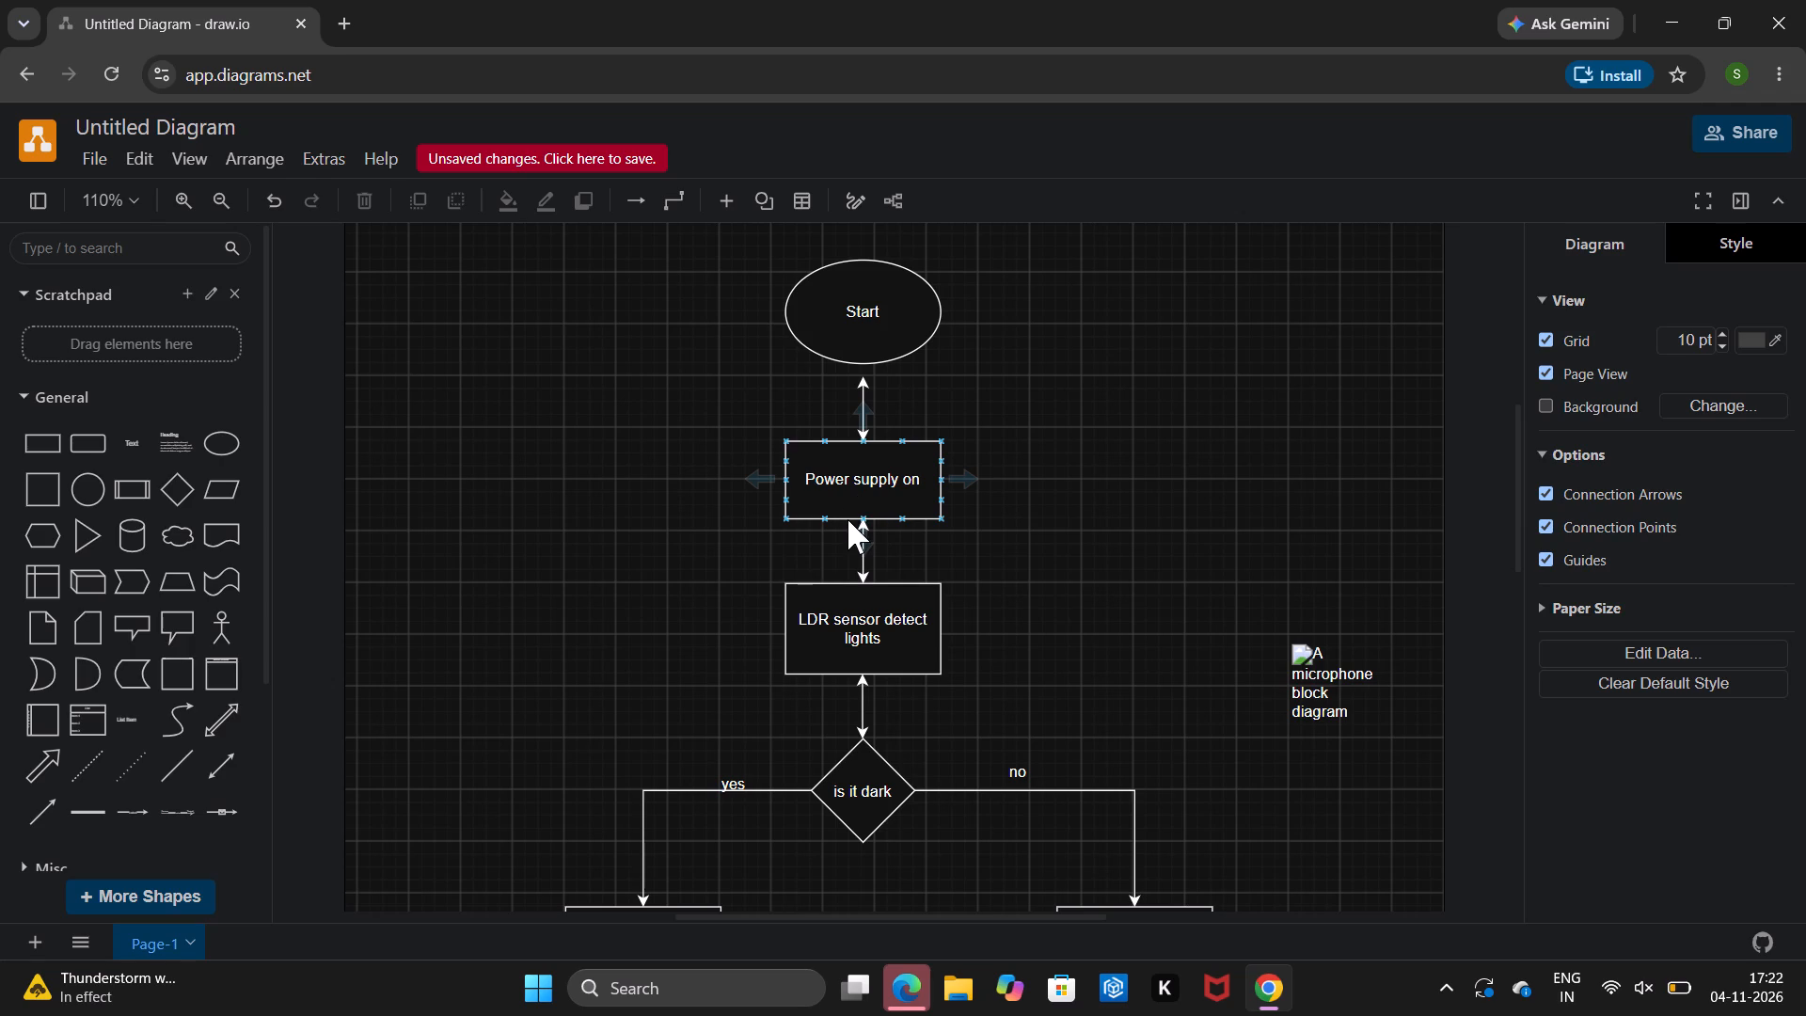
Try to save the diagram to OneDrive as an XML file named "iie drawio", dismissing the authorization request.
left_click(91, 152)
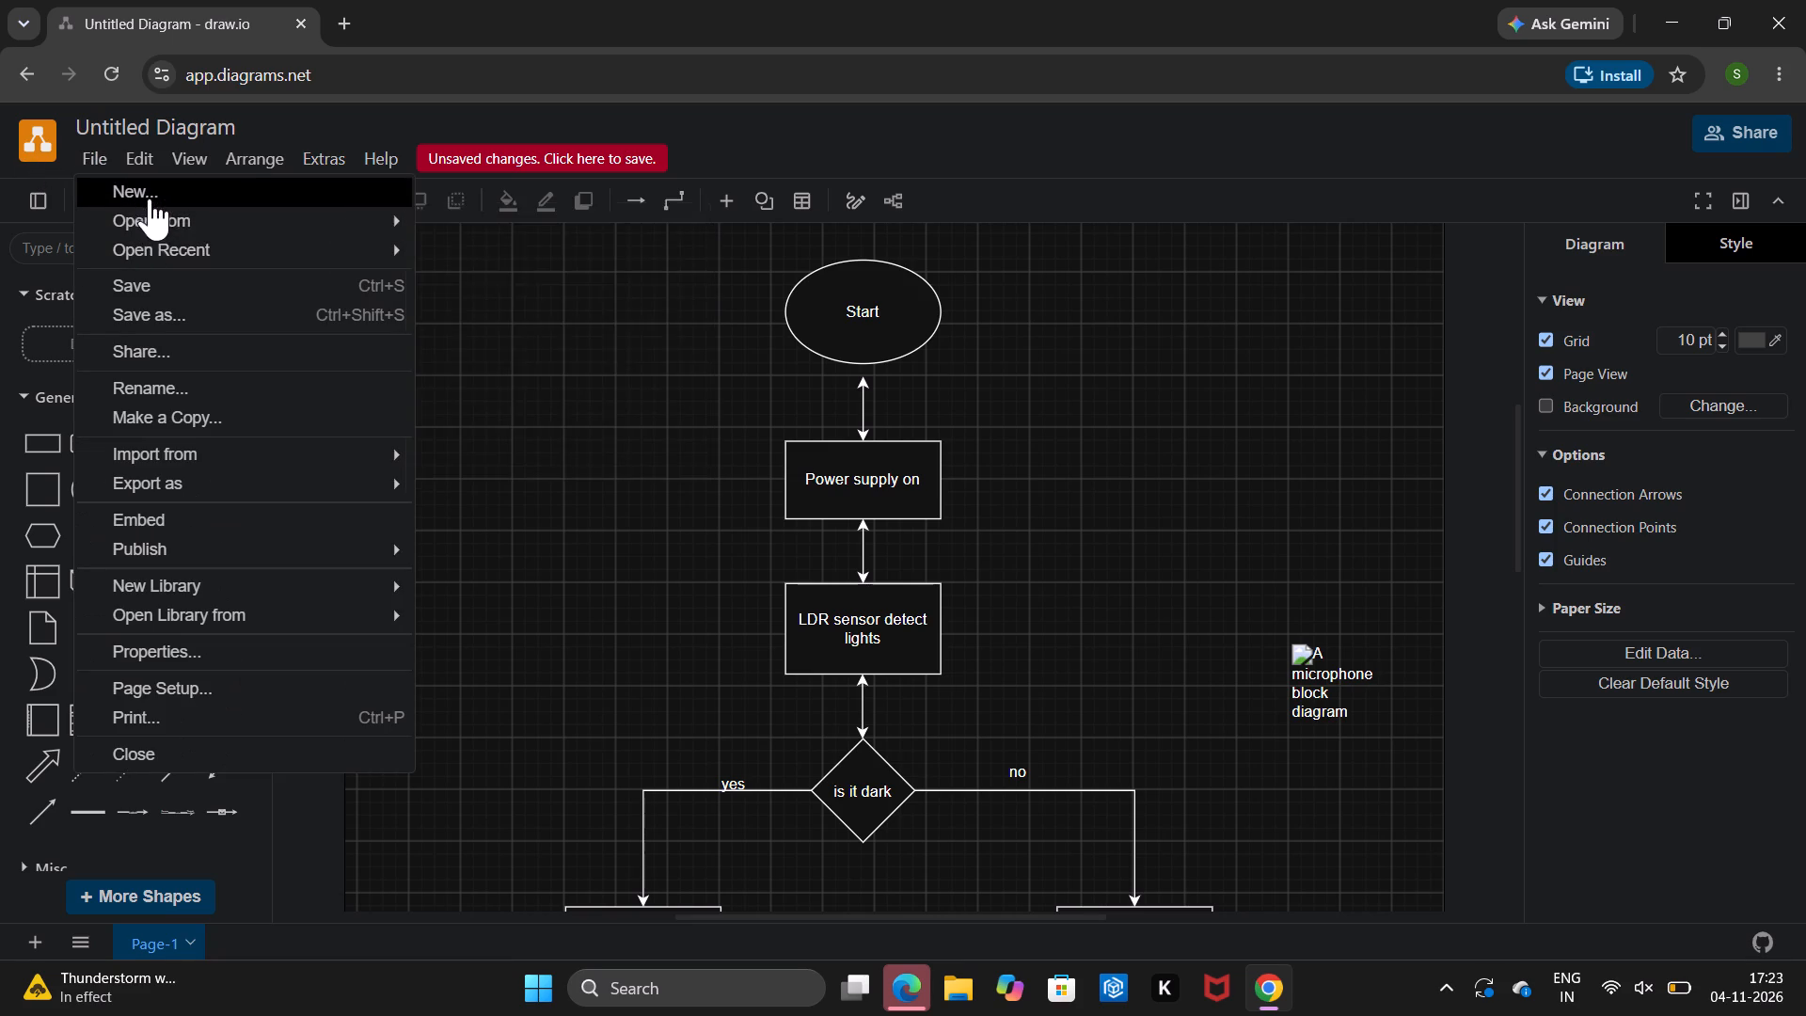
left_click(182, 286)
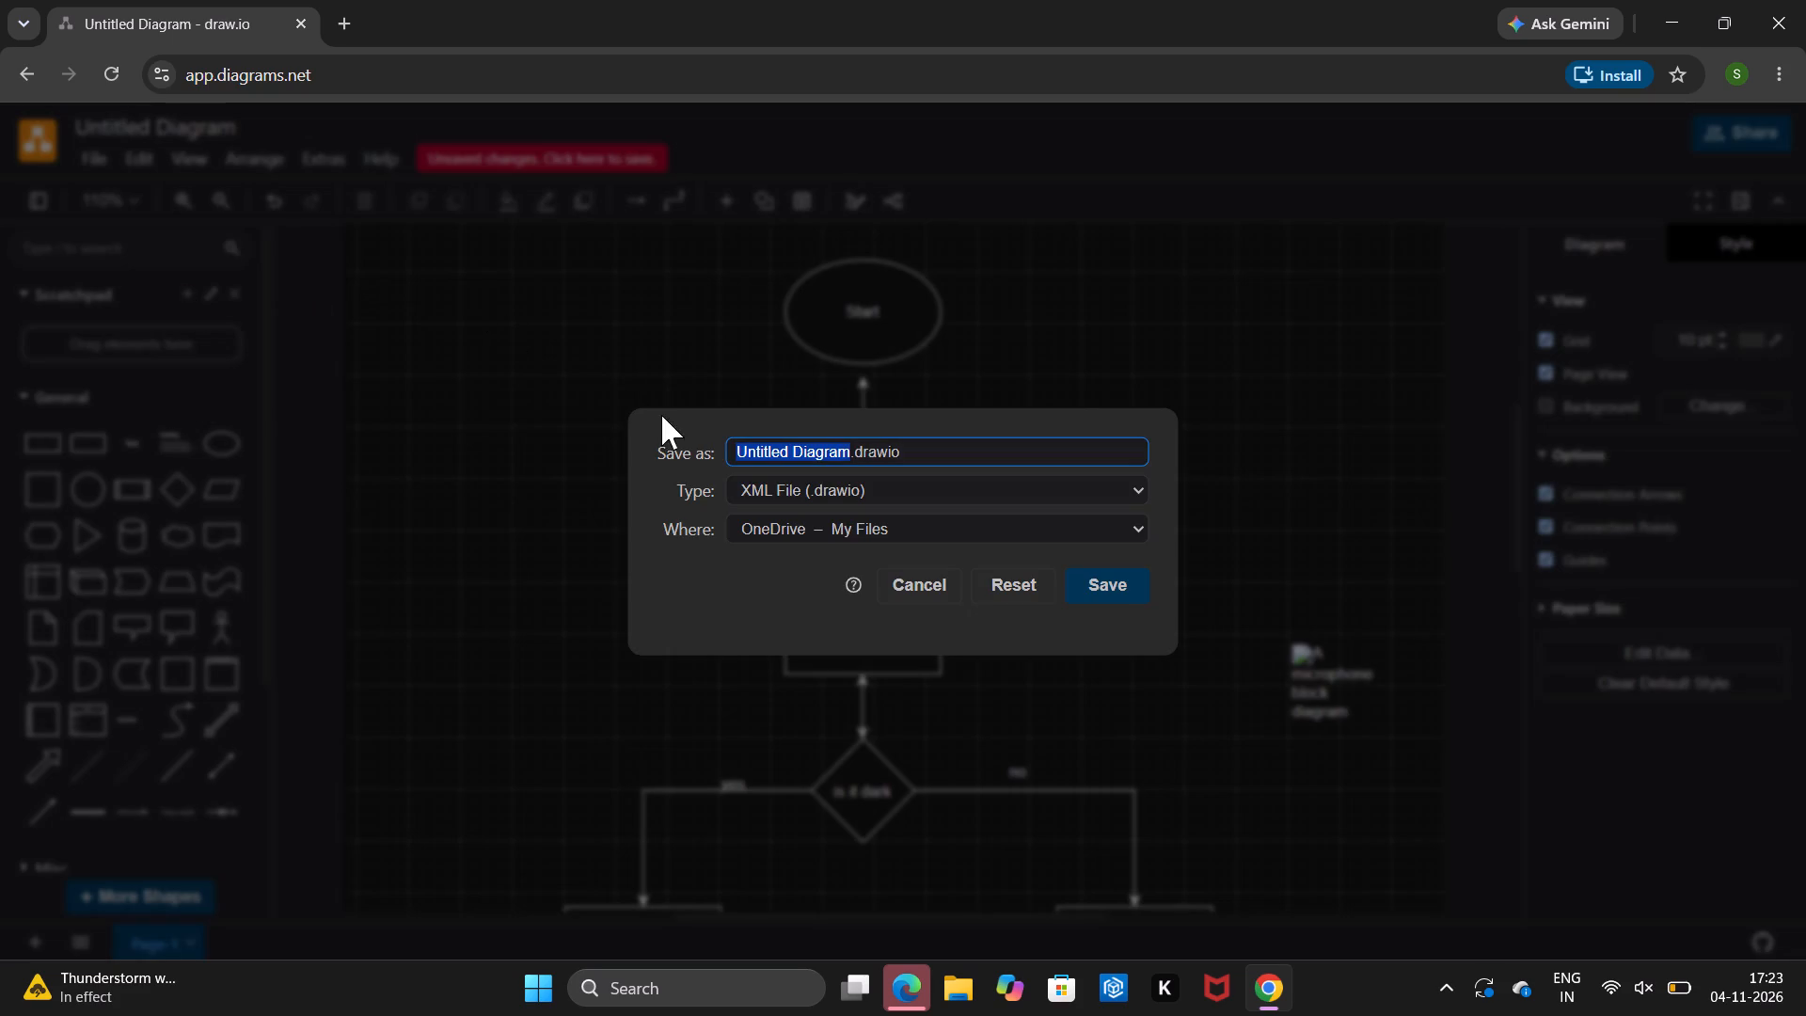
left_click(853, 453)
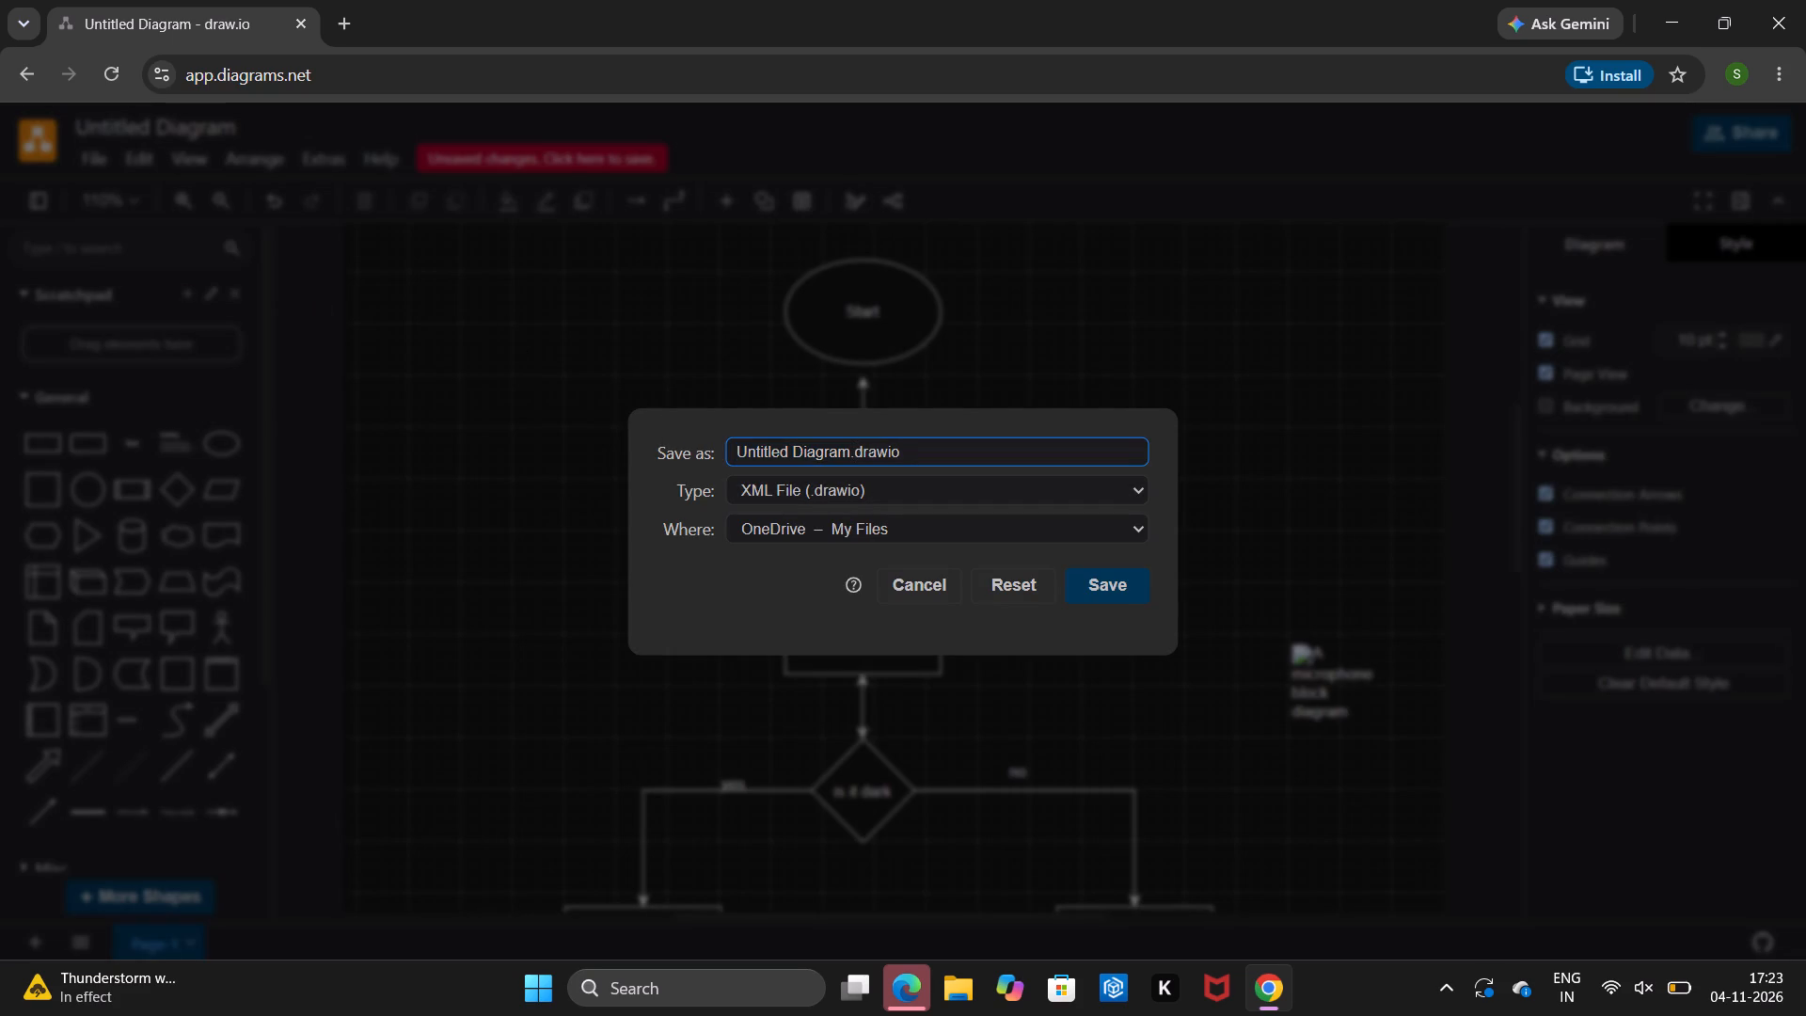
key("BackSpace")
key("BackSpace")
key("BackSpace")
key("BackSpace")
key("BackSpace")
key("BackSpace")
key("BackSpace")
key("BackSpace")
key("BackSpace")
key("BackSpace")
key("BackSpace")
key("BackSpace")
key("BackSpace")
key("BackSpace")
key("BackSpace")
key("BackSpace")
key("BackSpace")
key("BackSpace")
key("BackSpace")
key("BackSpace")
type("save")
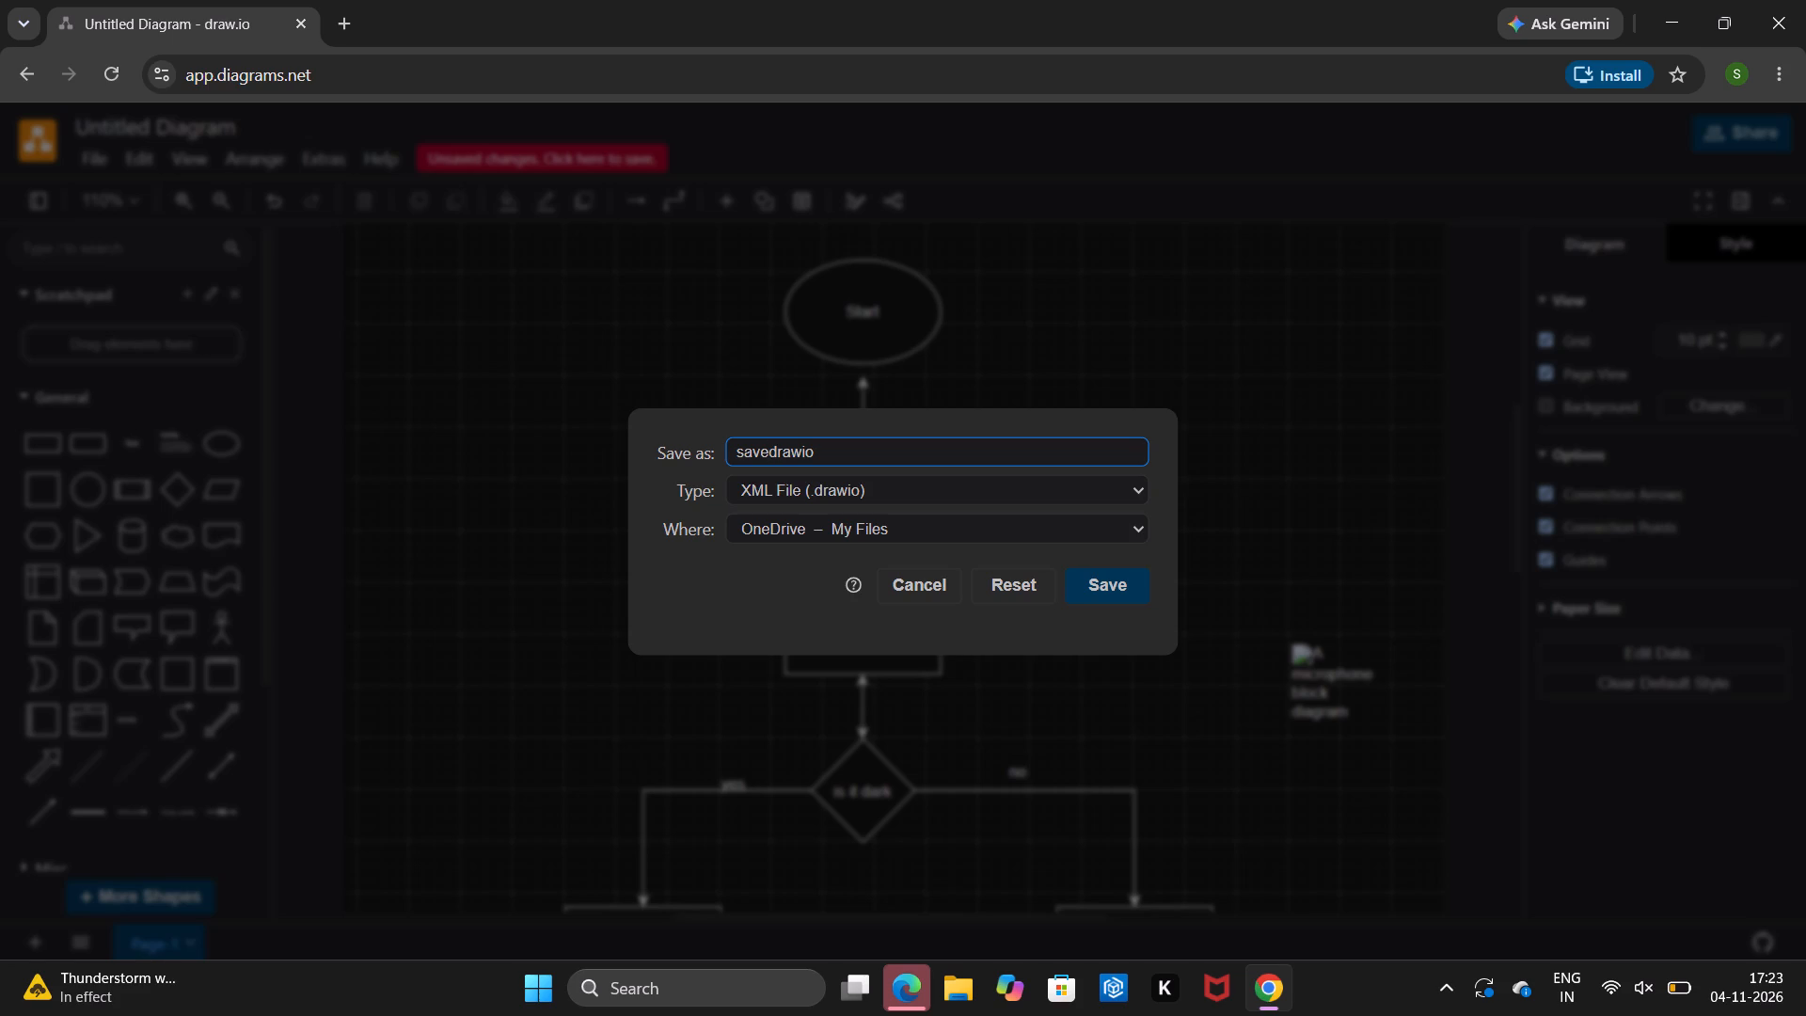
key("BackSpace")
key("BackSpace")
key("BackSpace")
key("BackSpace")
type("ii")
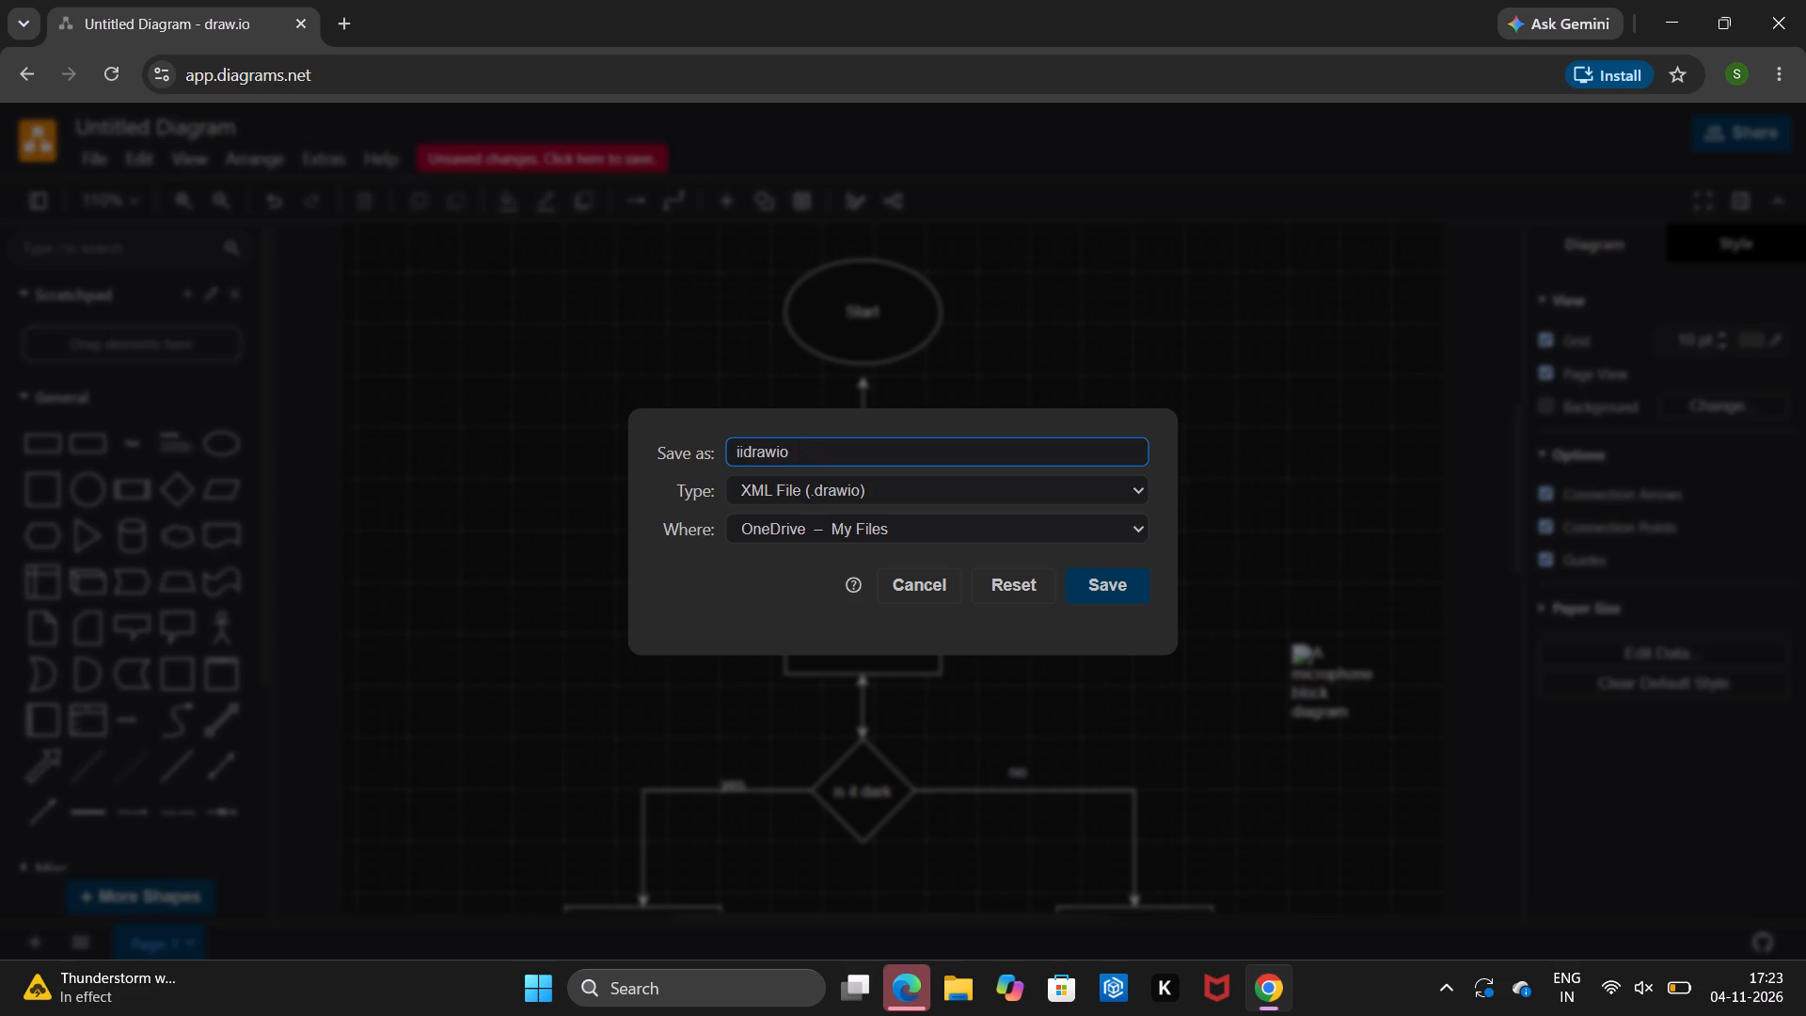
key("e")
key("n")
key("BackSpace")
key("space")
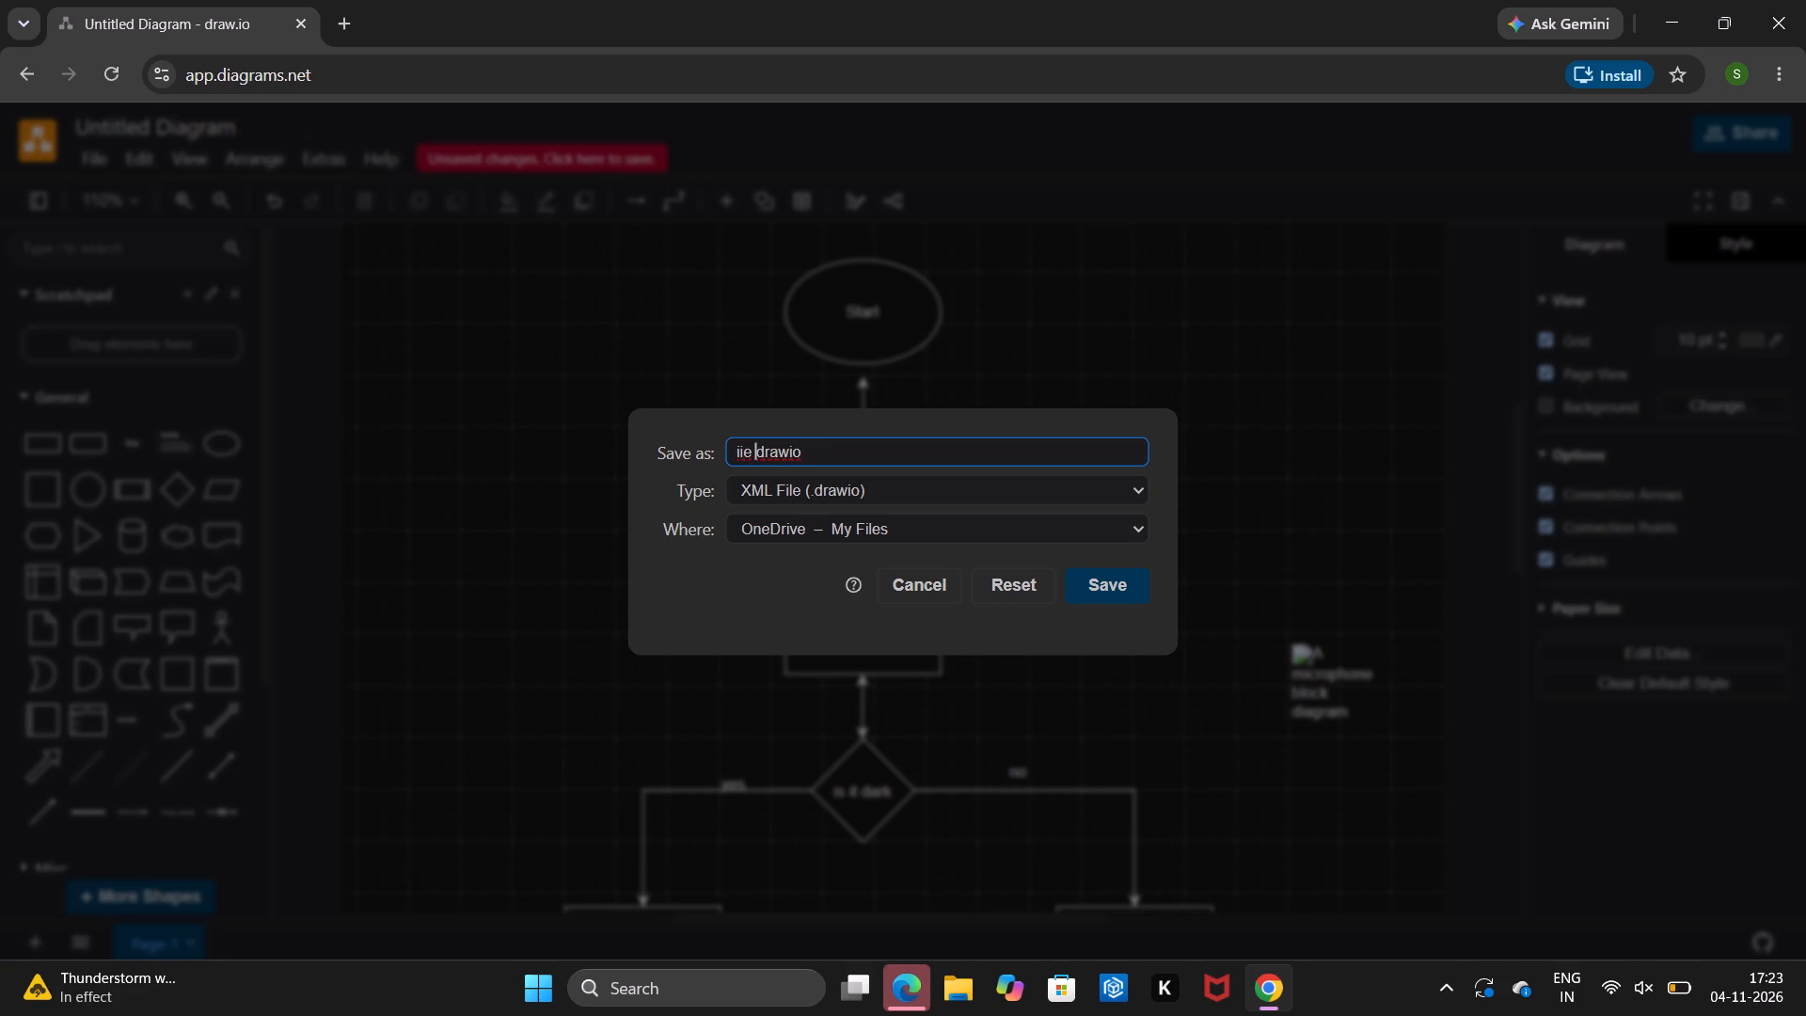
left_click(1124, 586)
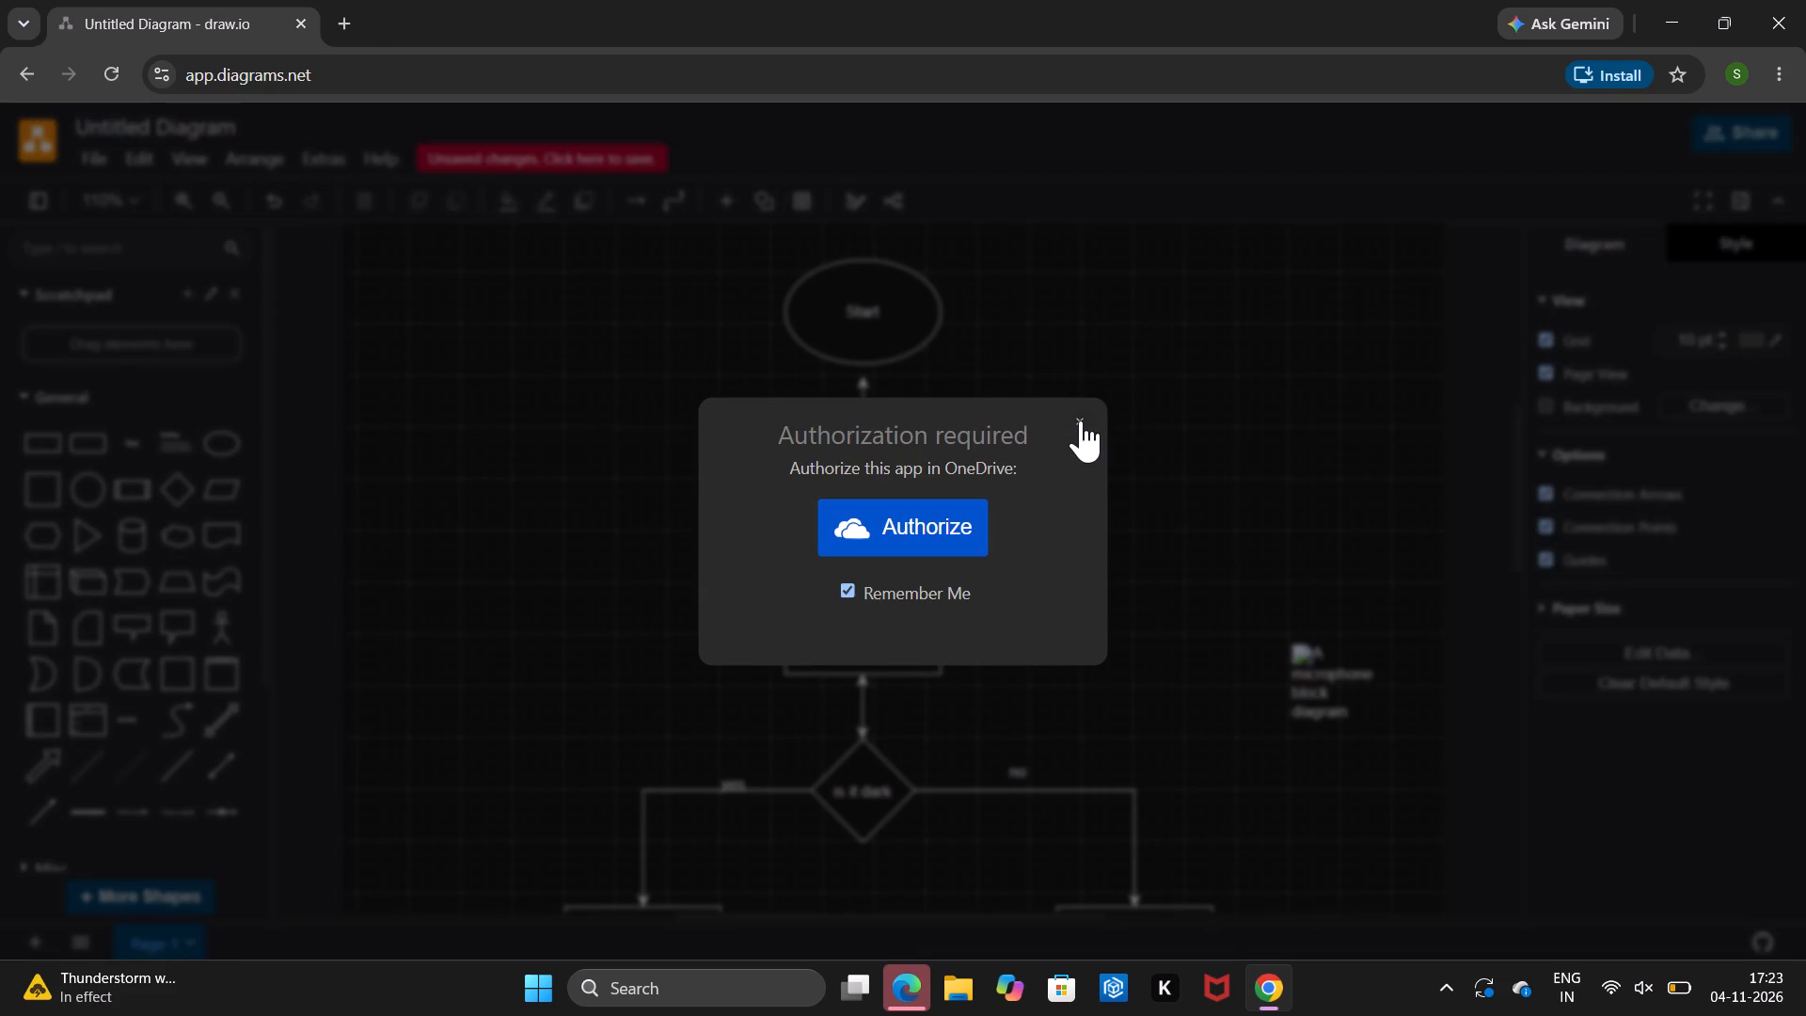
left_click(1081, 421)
Examine the flowchart again from the Start ellipse down to the Repeat monitoring ellipse, including both light branches.
scroll(1000, 468, "right", 1)
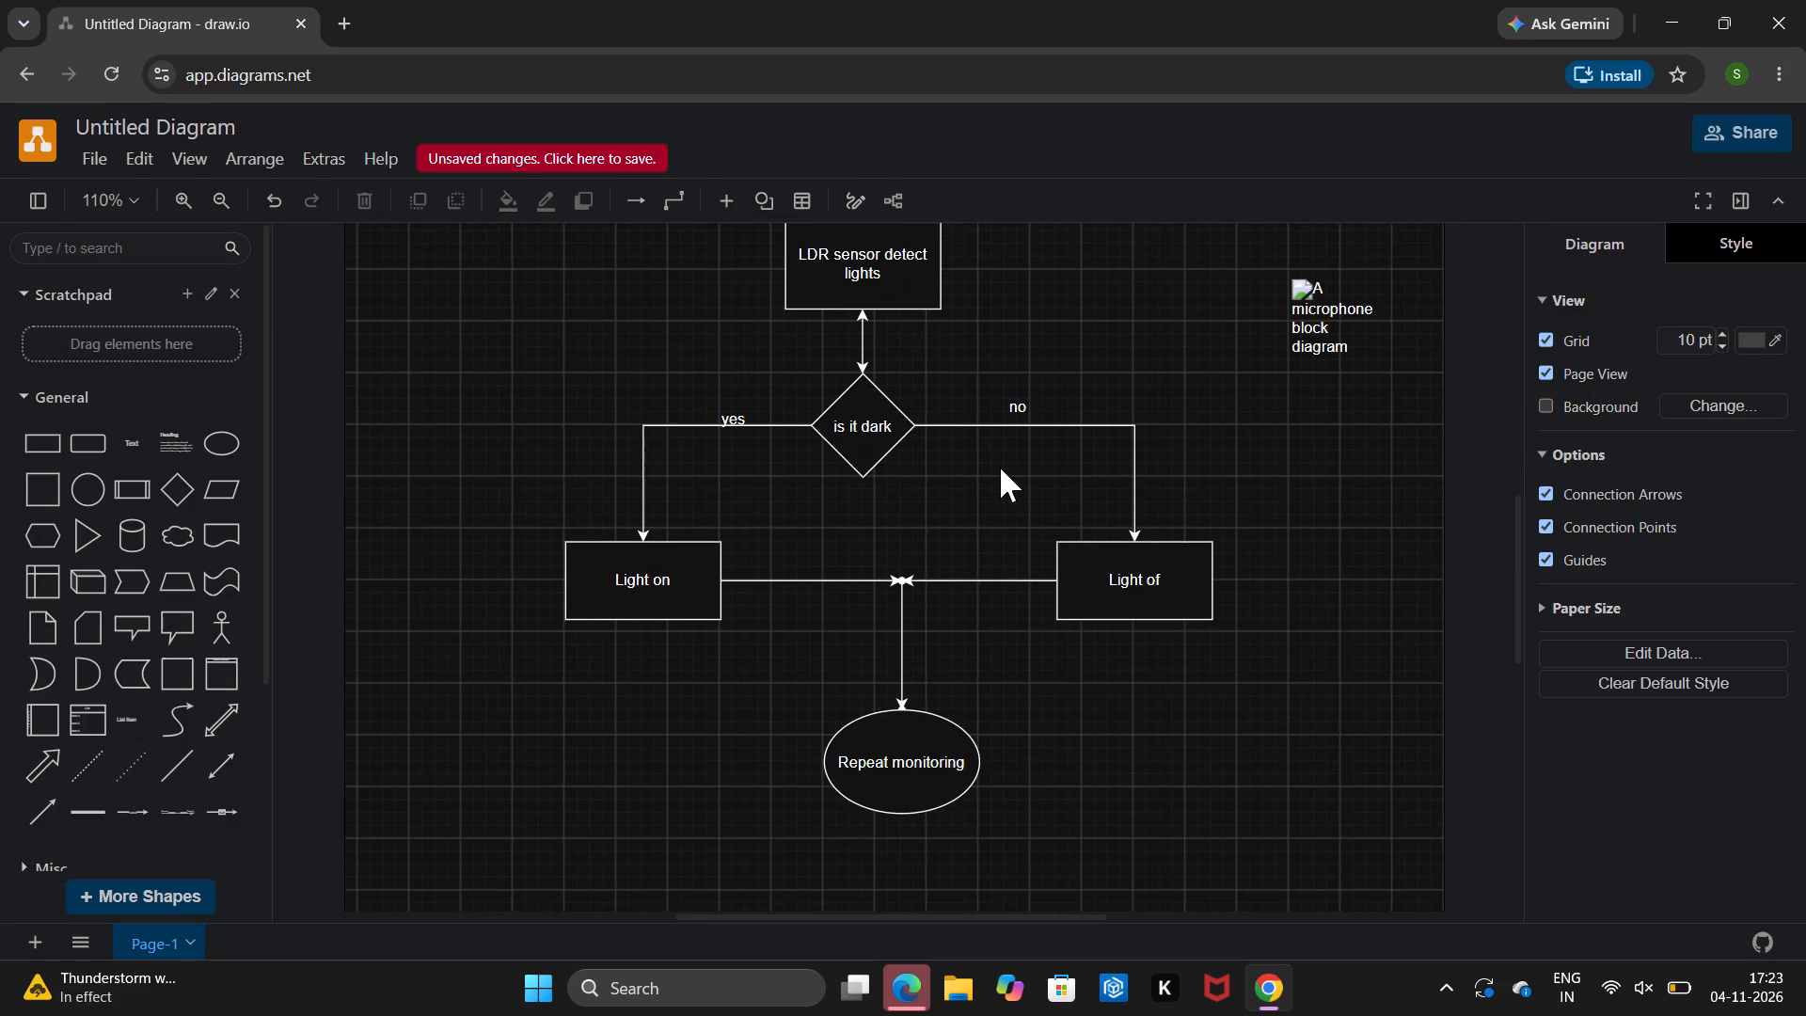
scroll(1000, 468, "right", 1)
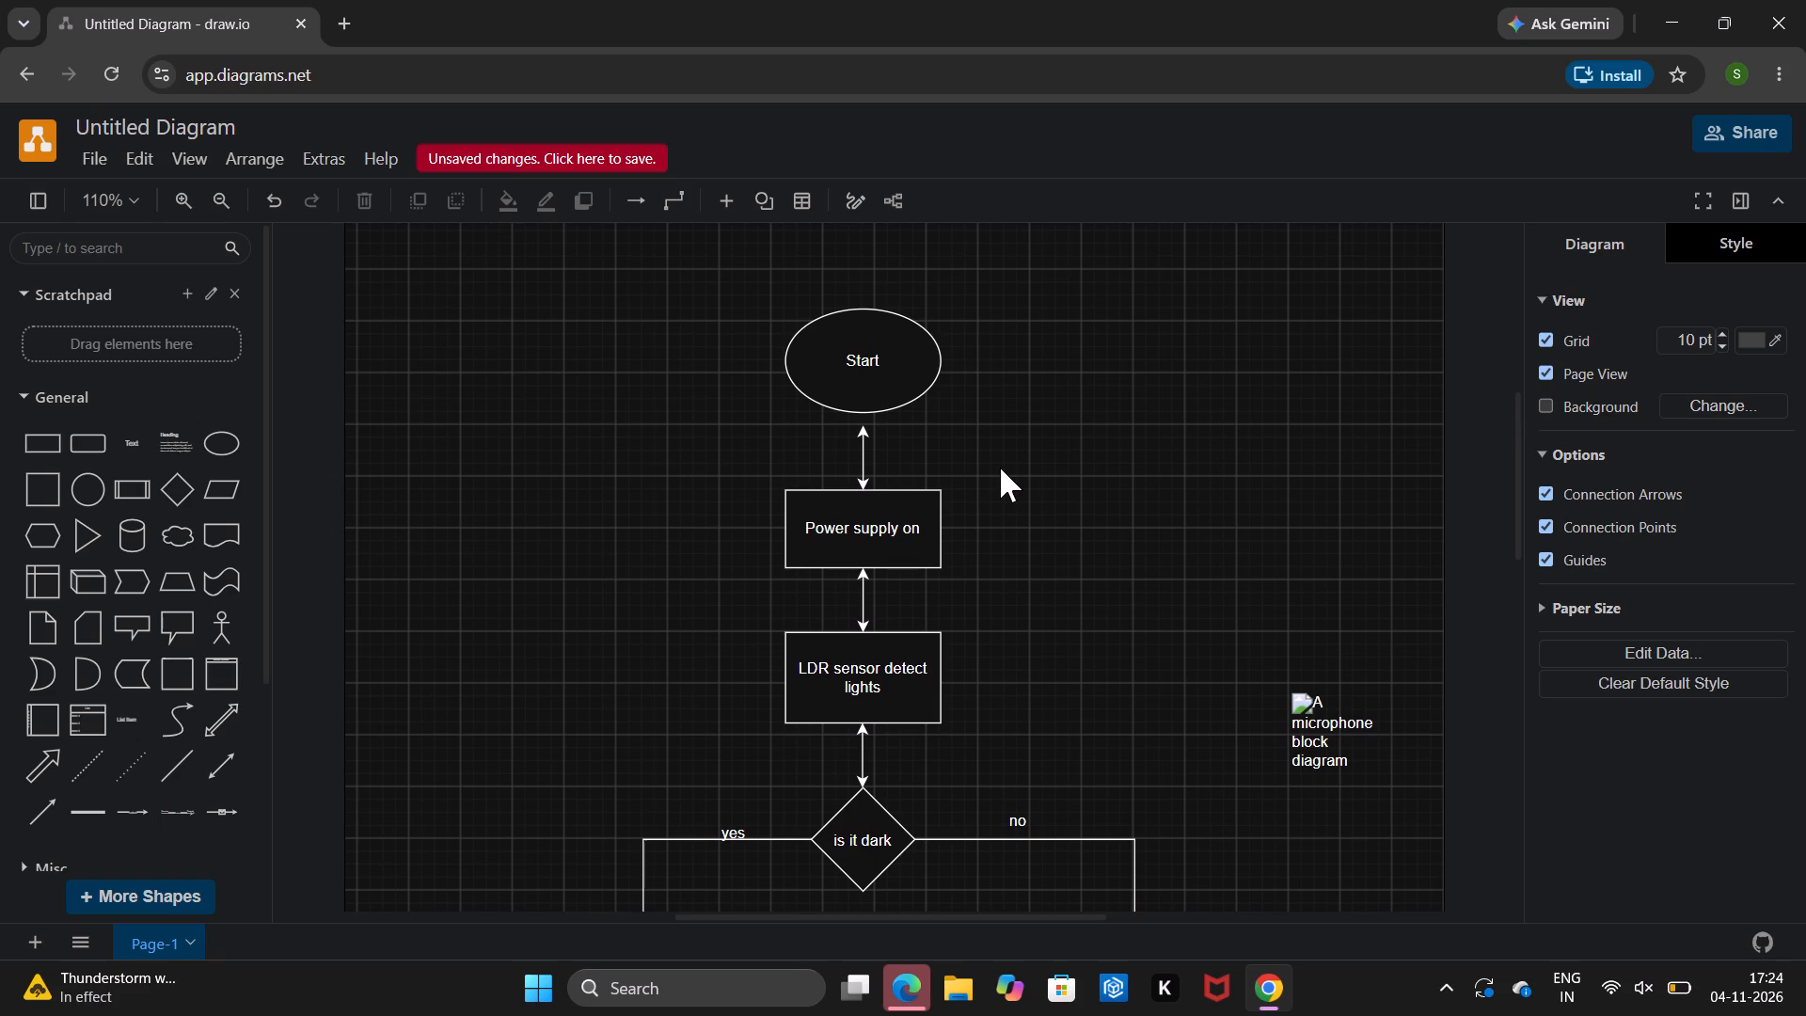
scroll(1000, 468, "down", 1)
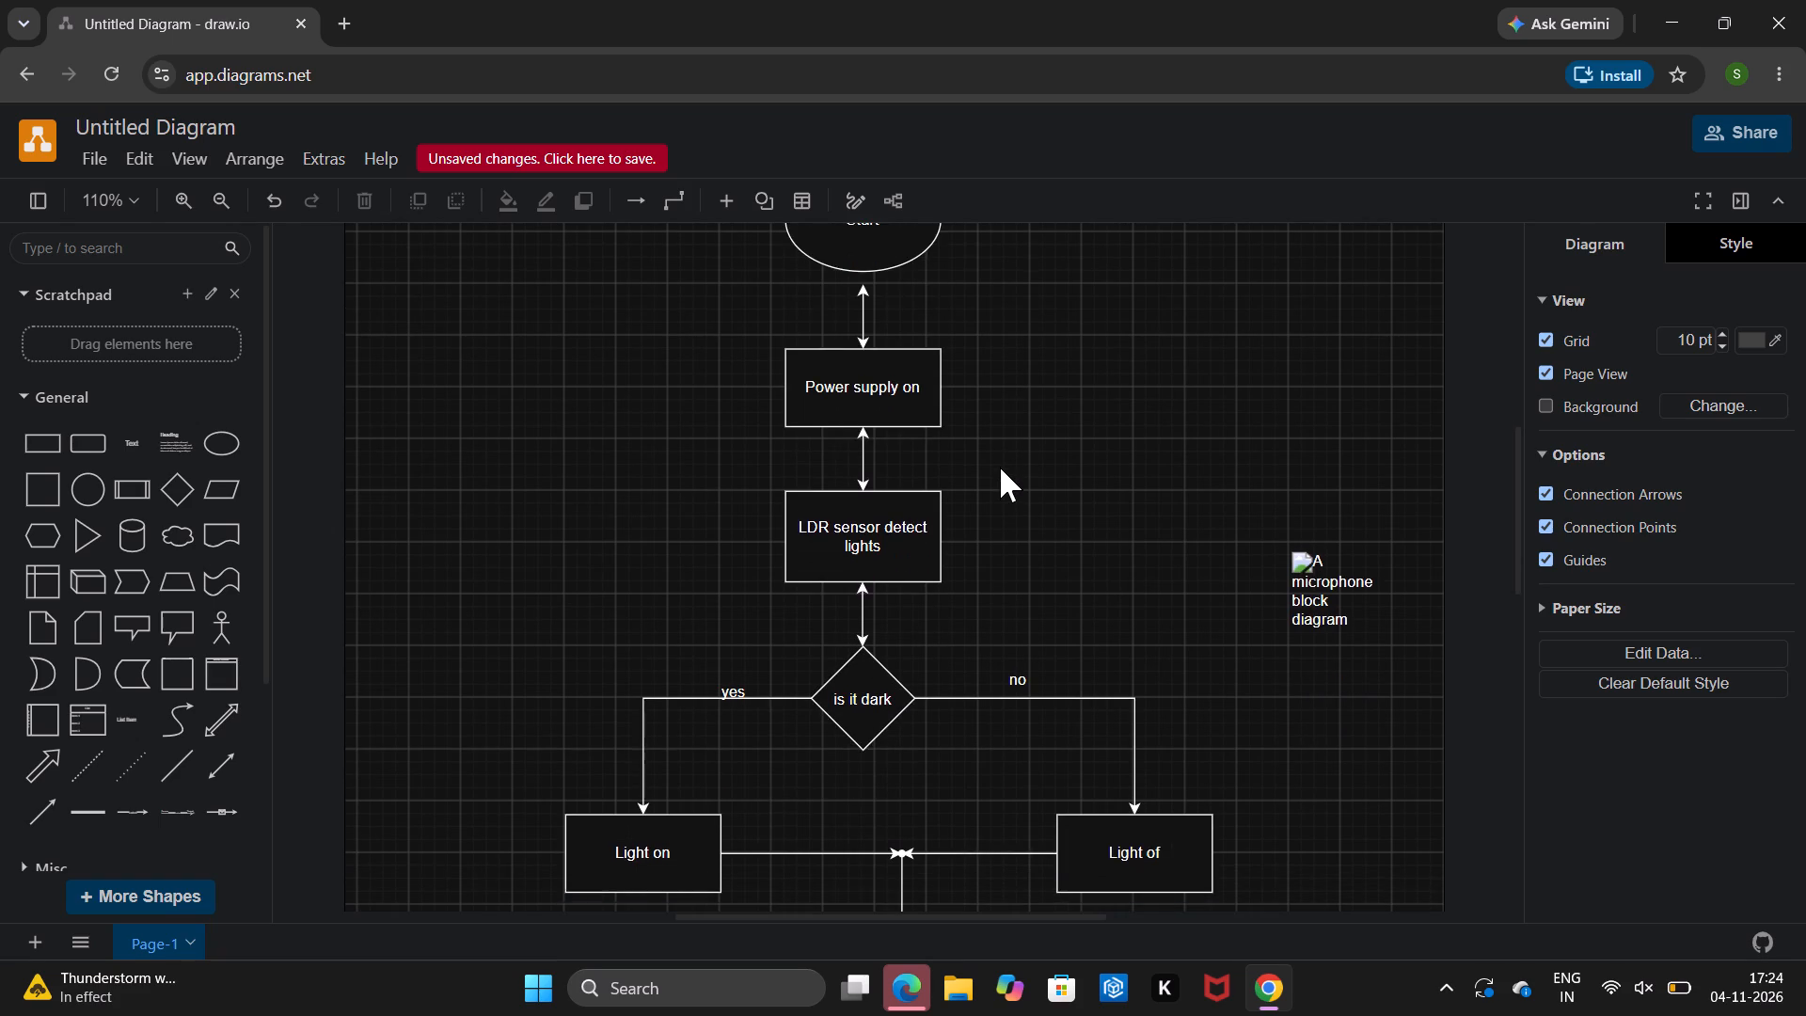
scroll(1000, 468, "down", 3)
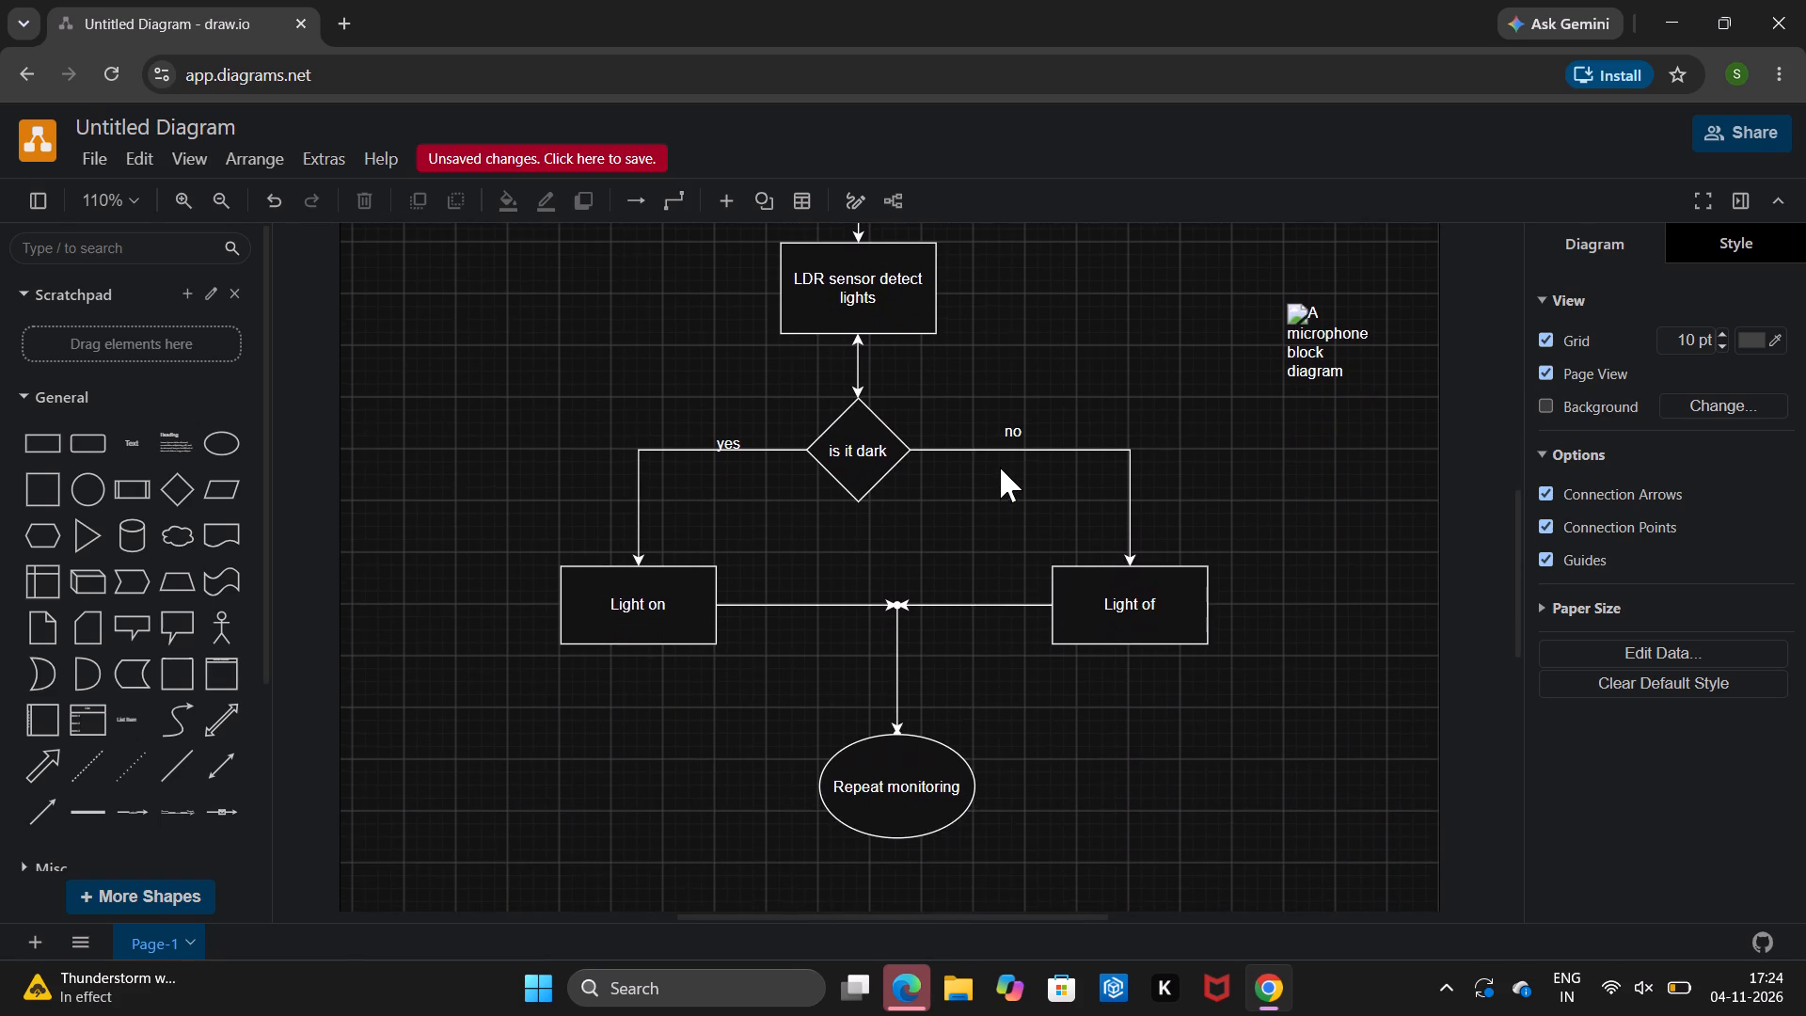
scroll(1000, 468, "down", 1)
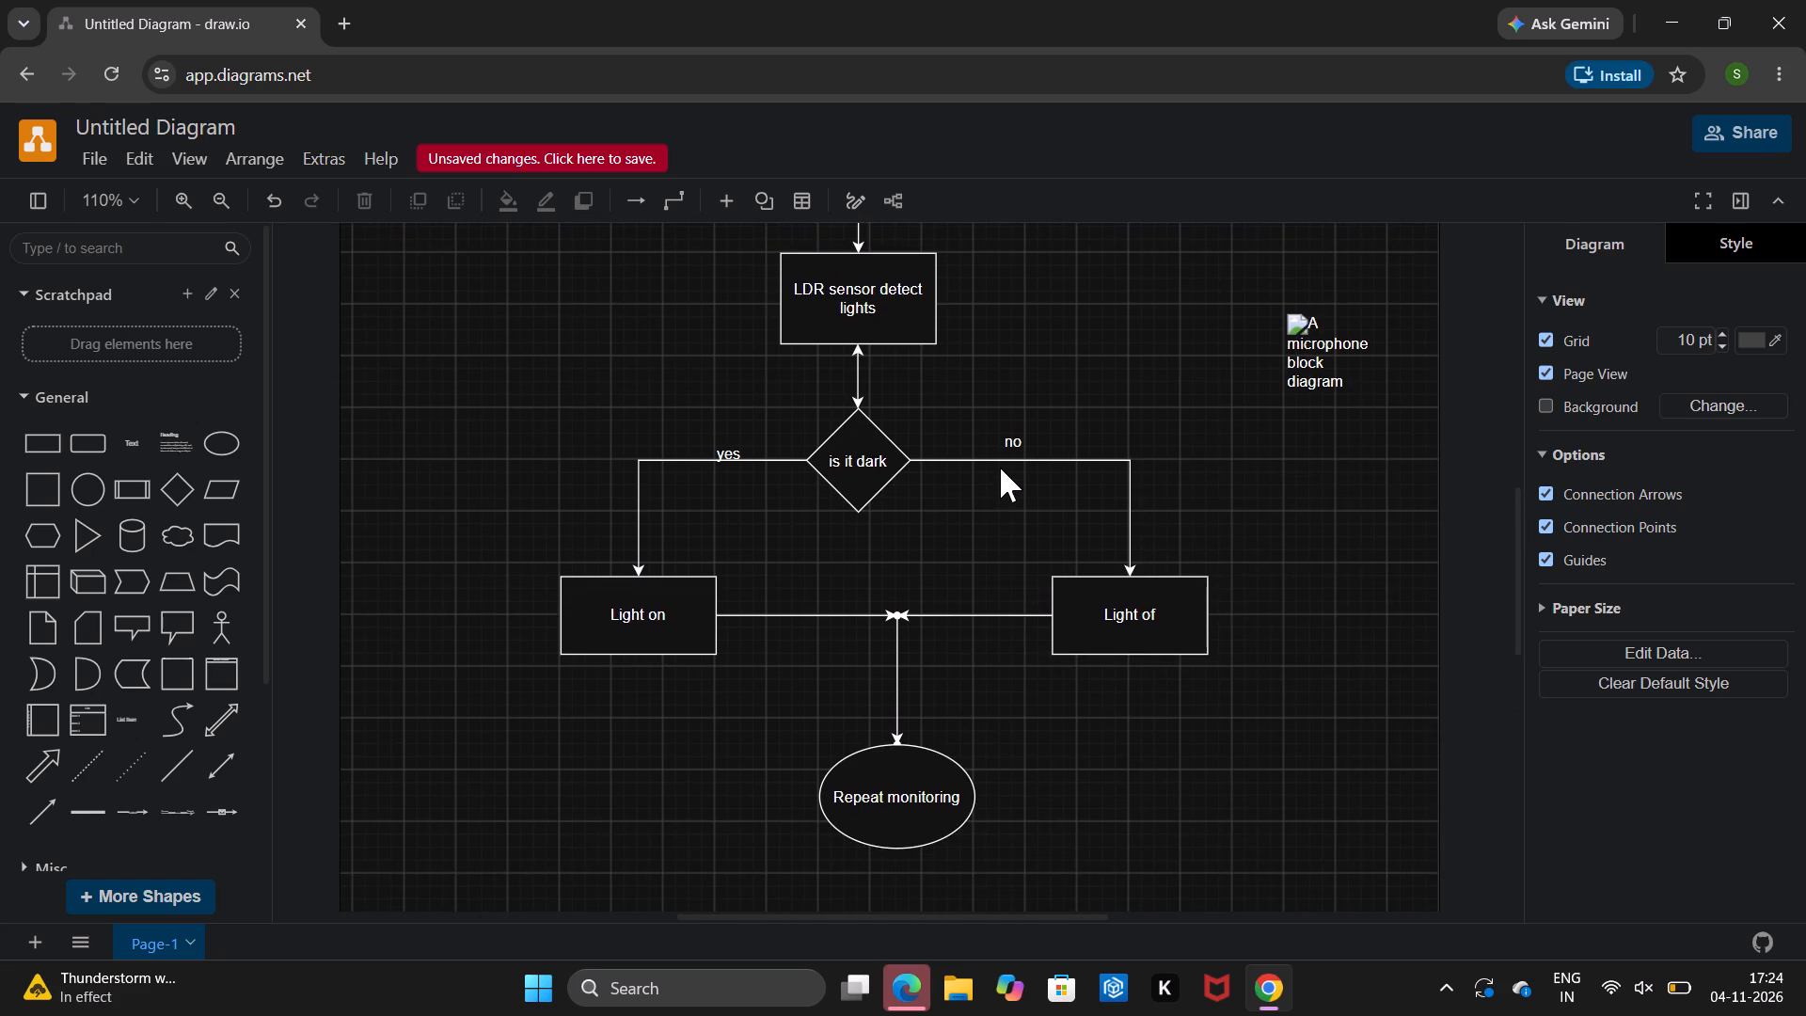
scroll(1000, 468, "up", 3)
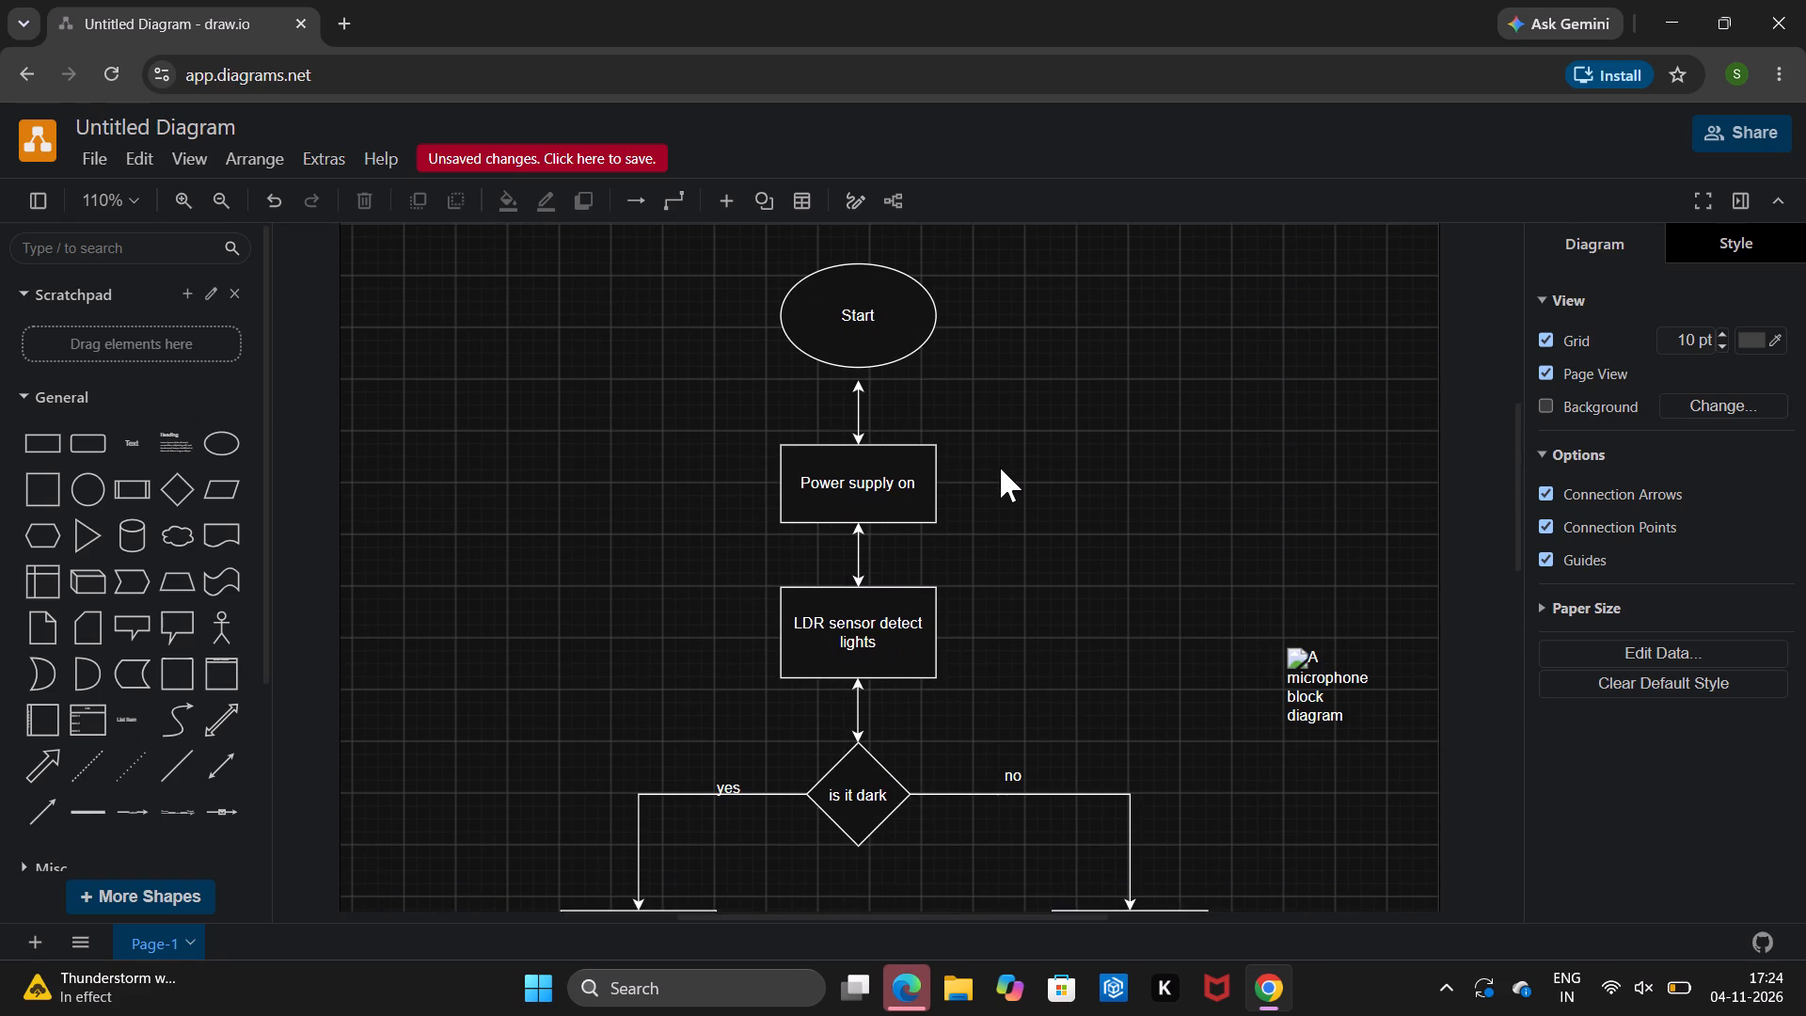
scroll(1000, 468, "up", 1)
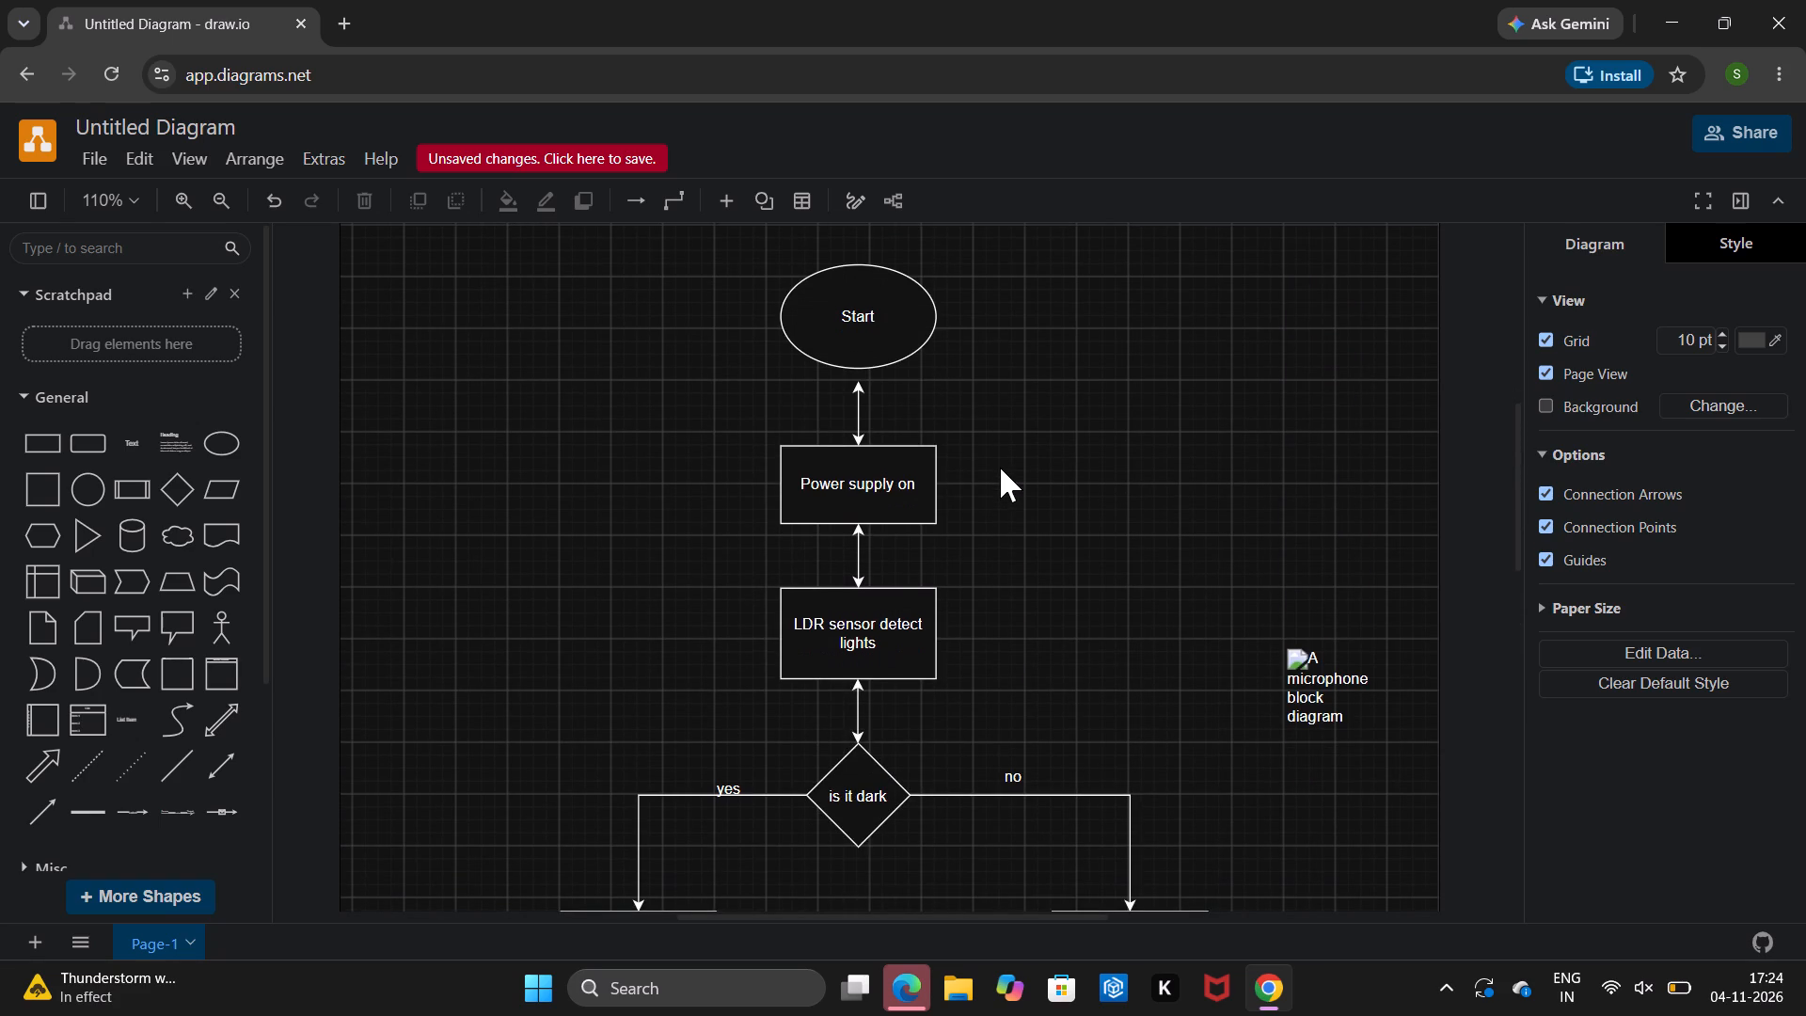
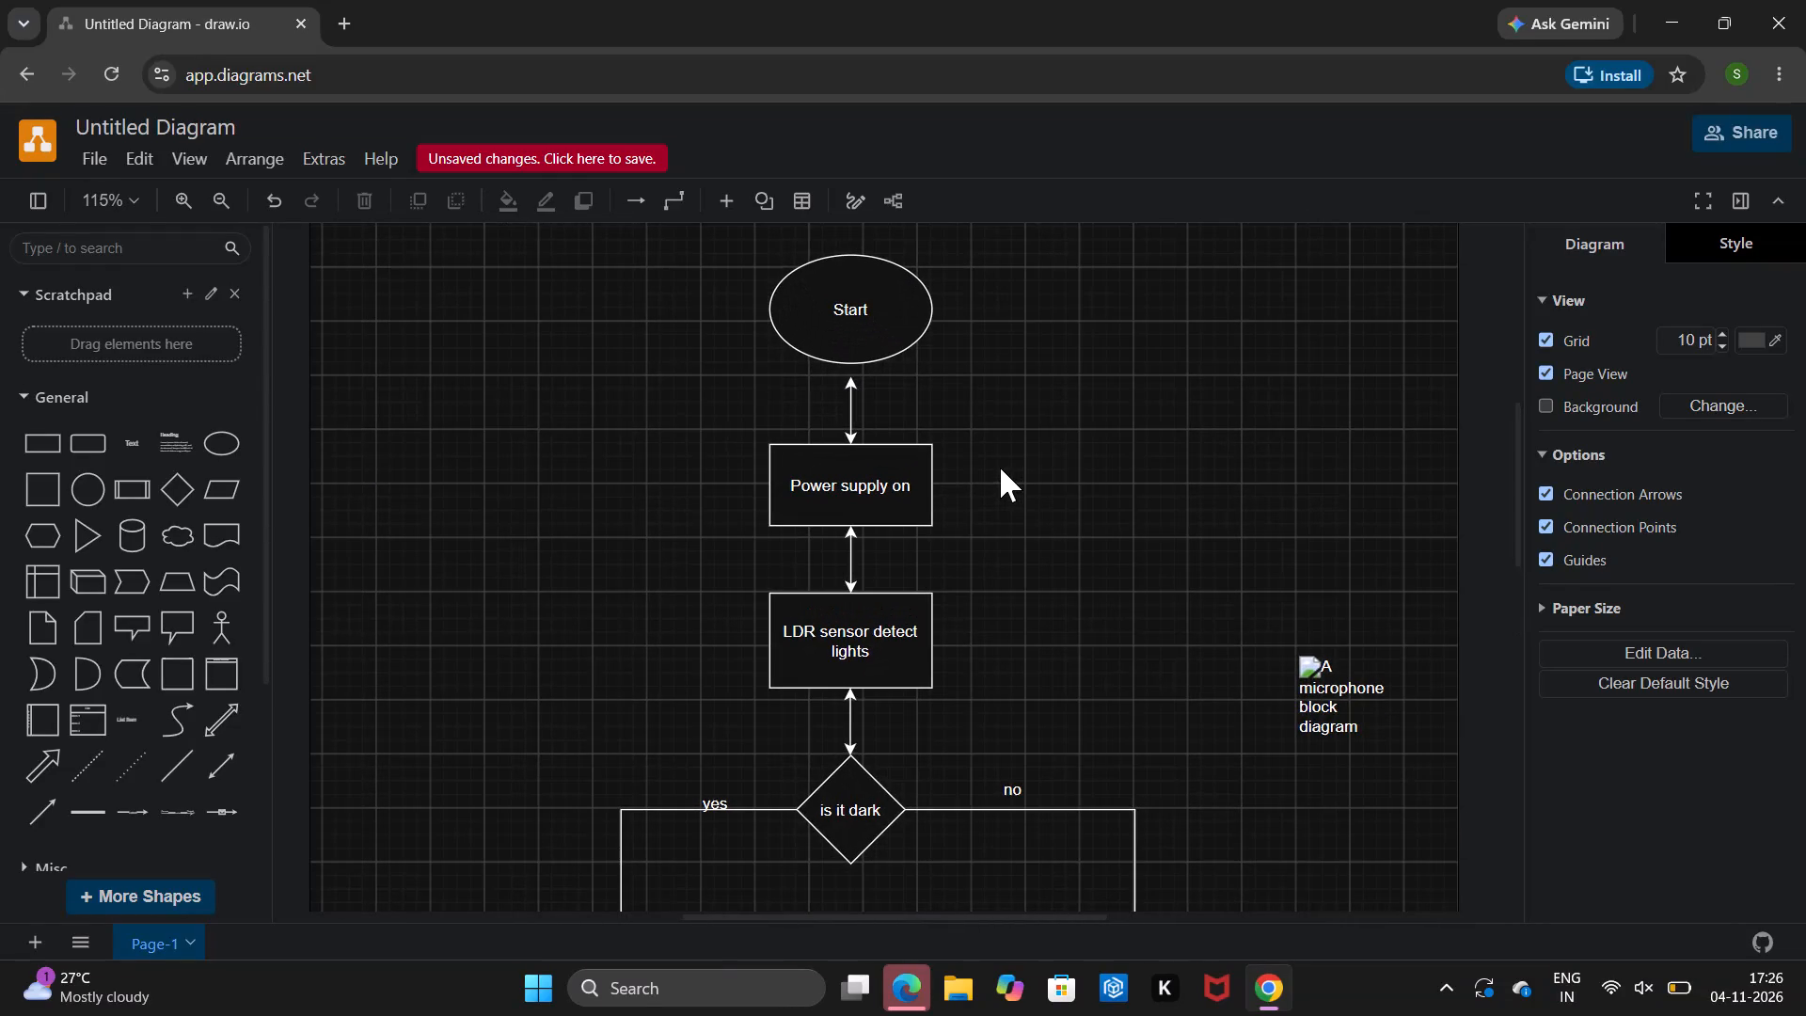
Examine the flowchart from the Start ellipse through the "is it dark" decision to the "Light on" and "Light of" boxes.
scroll(1000, 468, "left", 1)
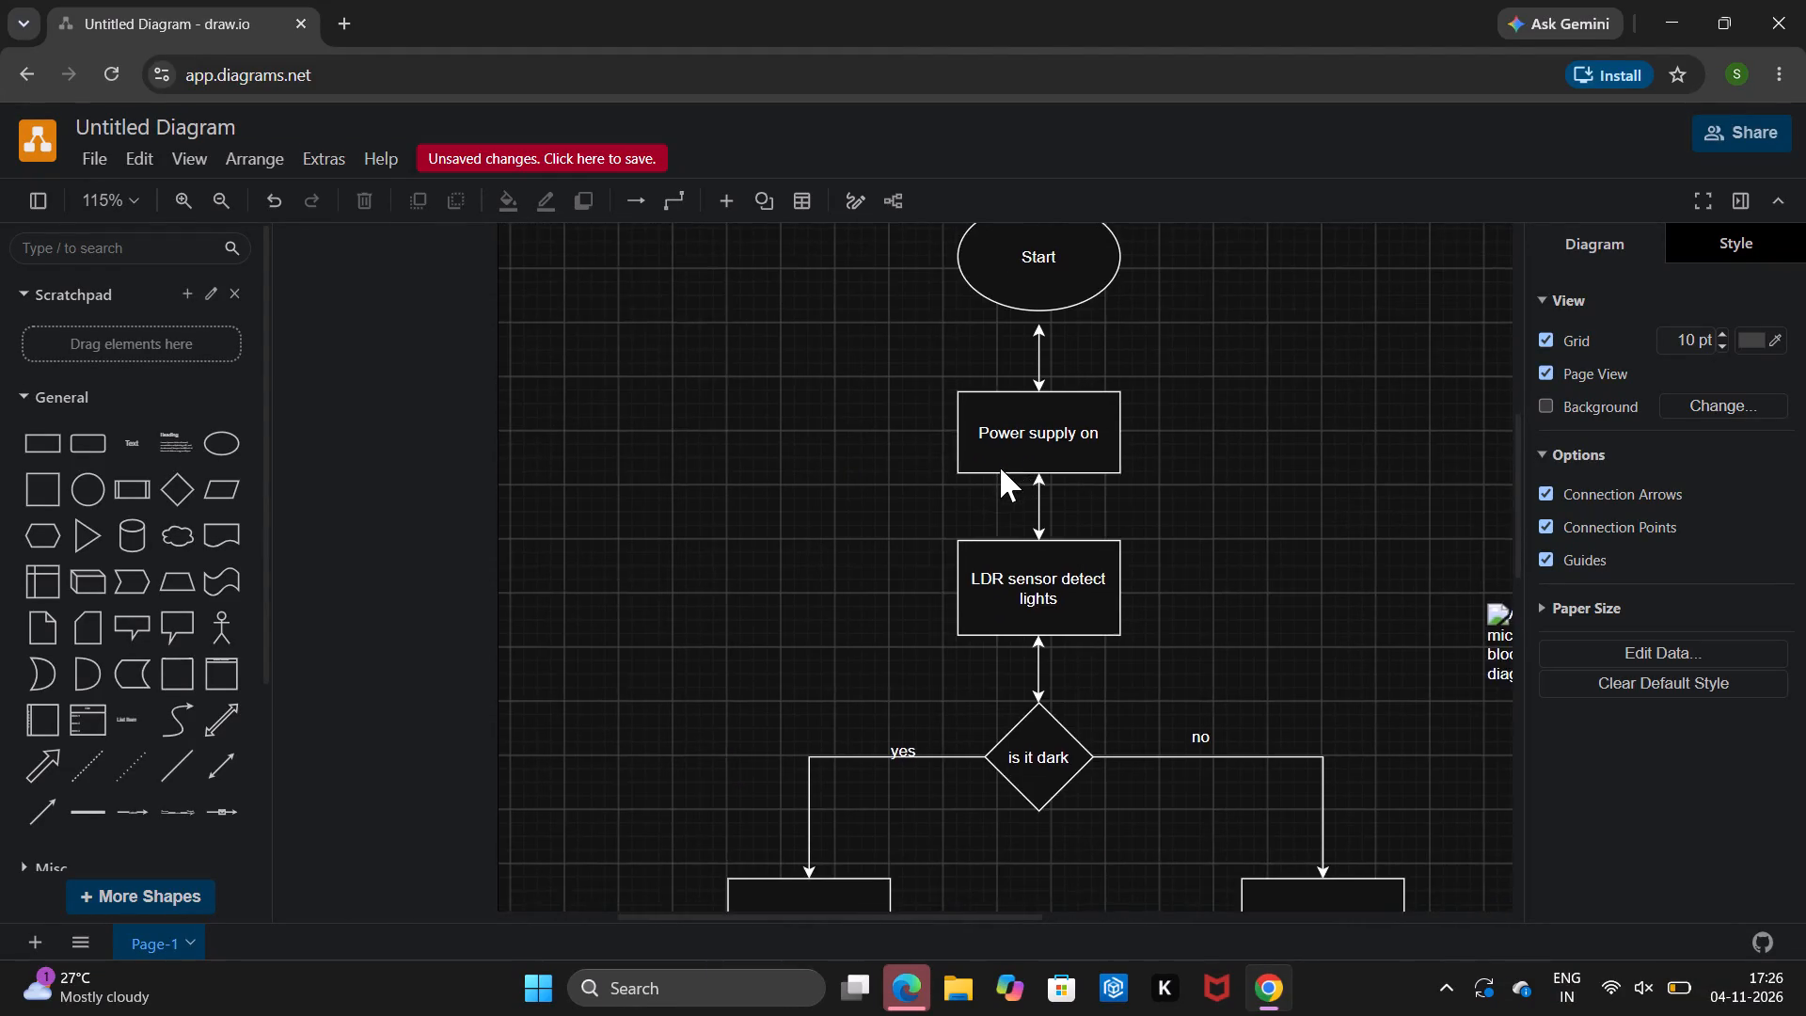
scroll(1000, 468, "left", 1)
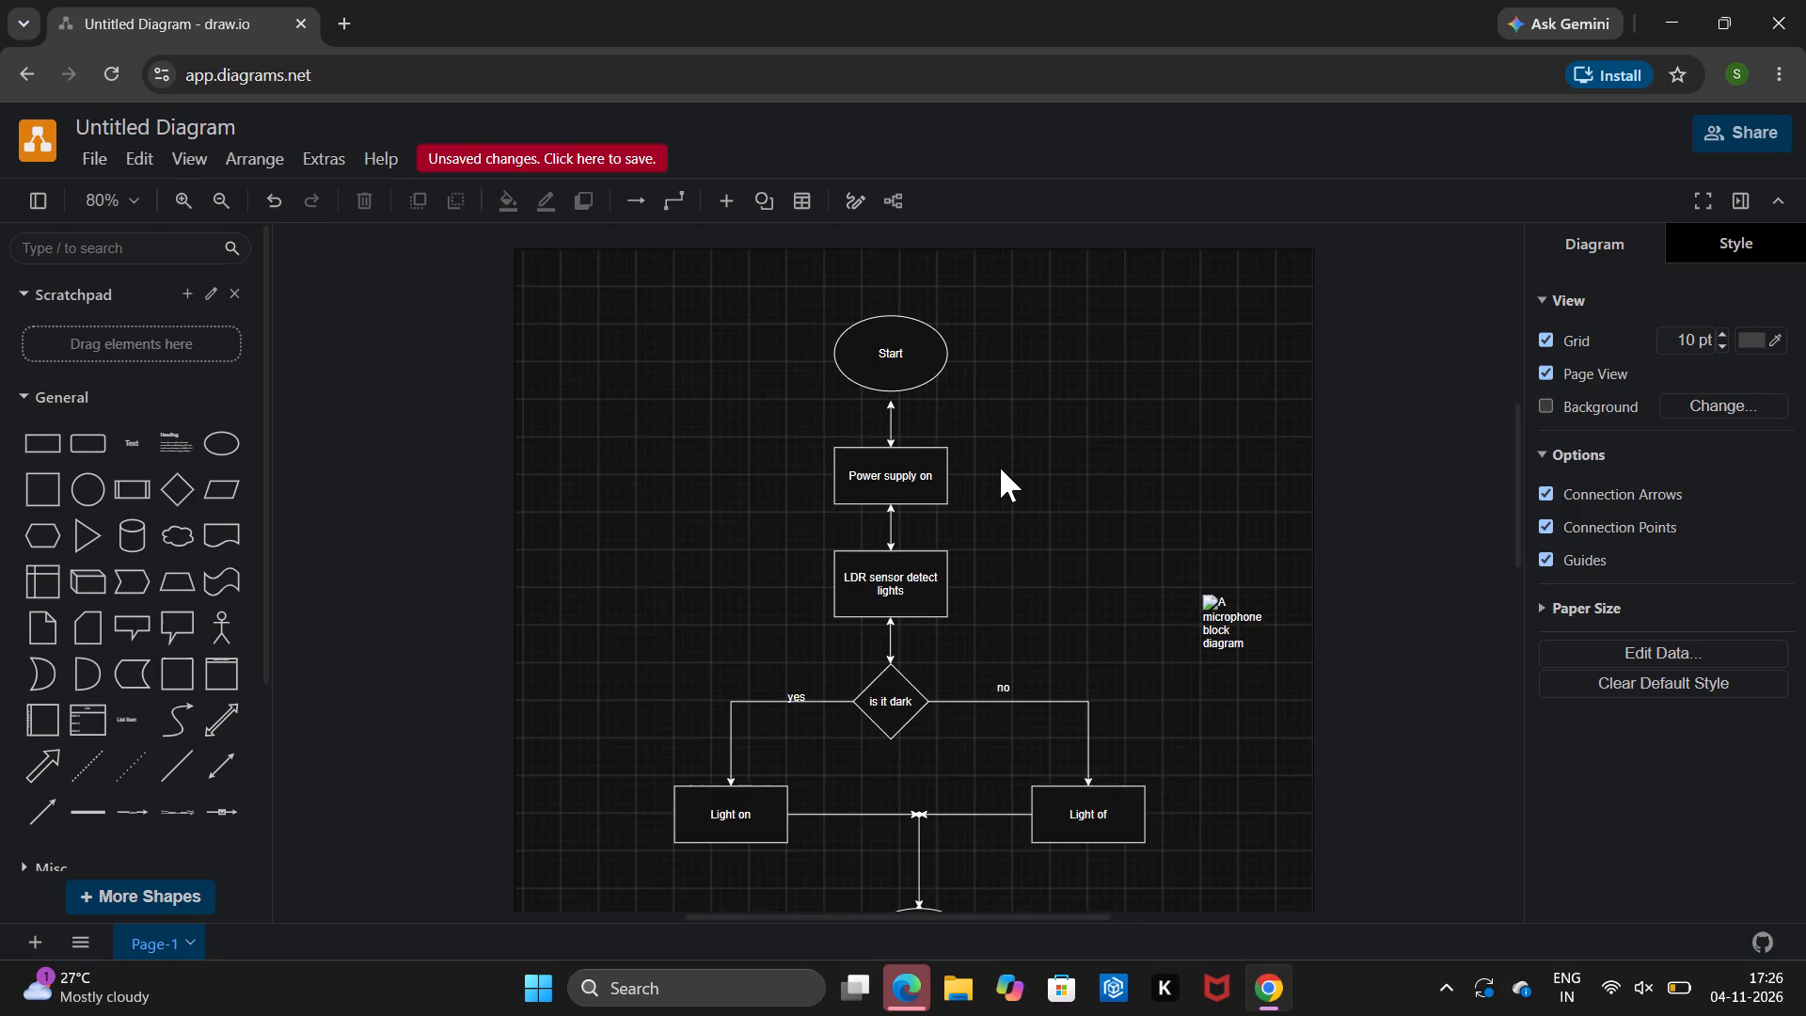
scroll(1000, 468, "left", 1)
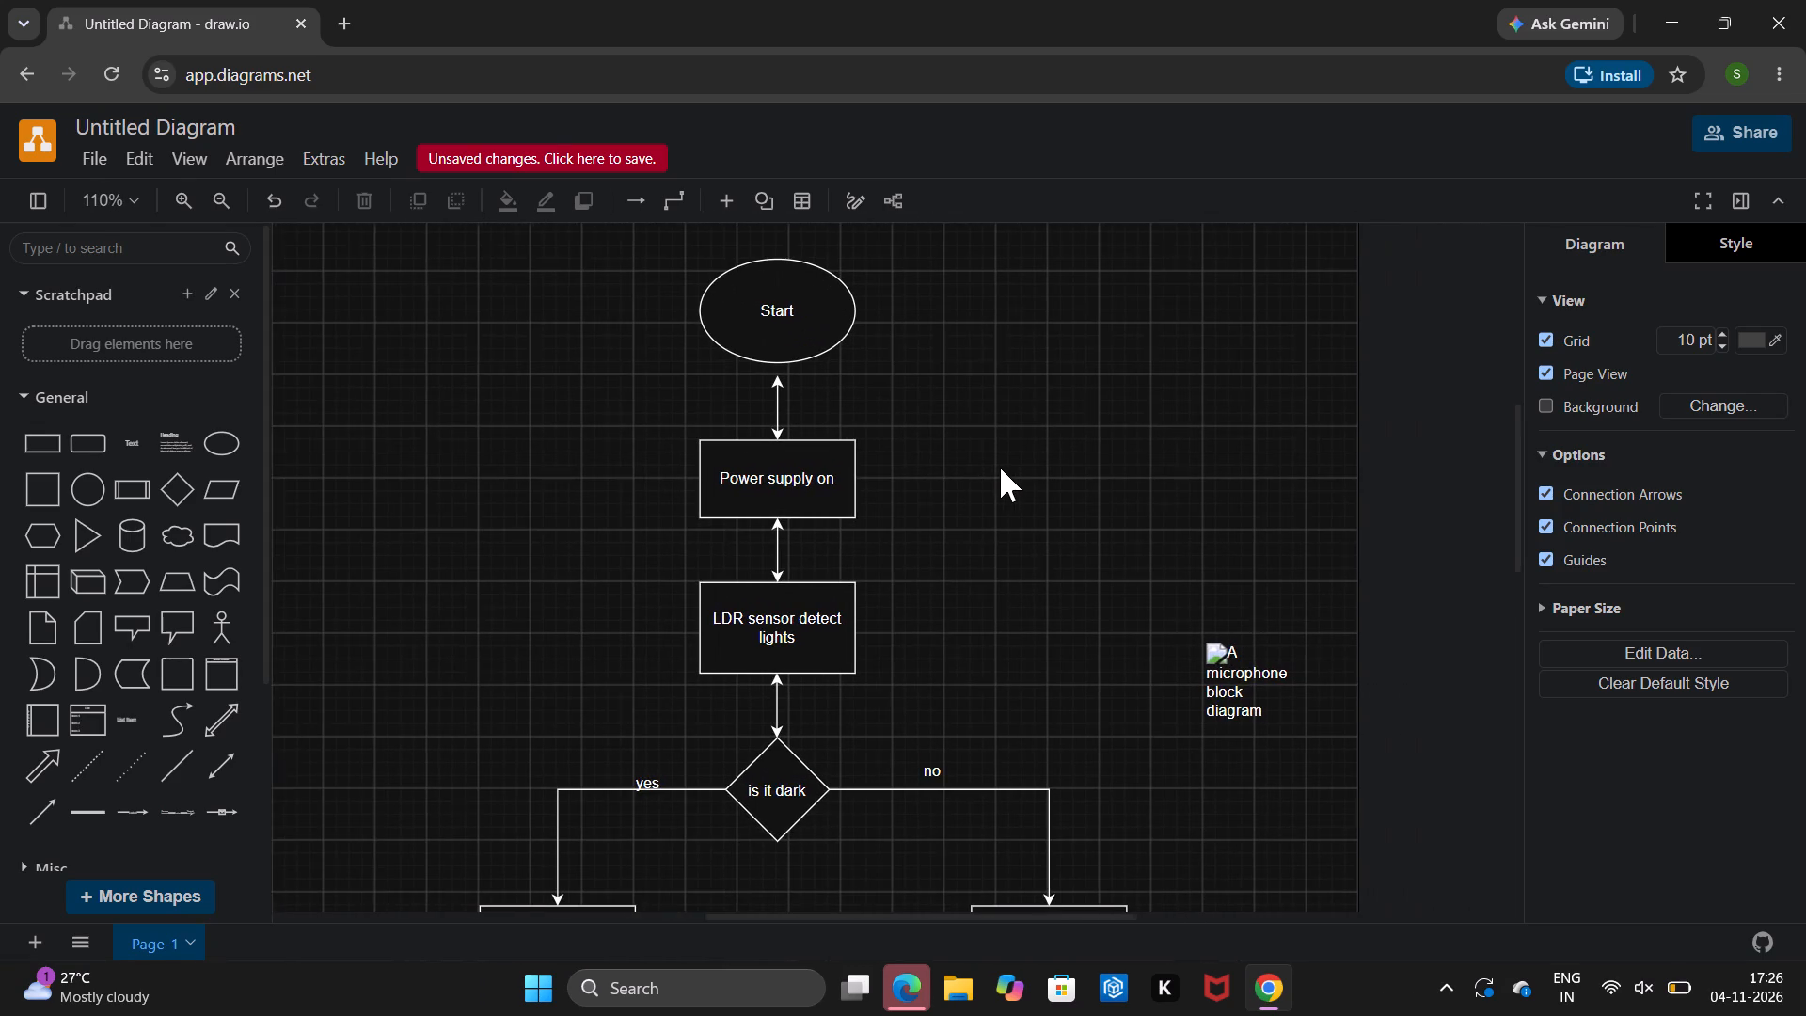
scroll(1000, 468, "left", 1)
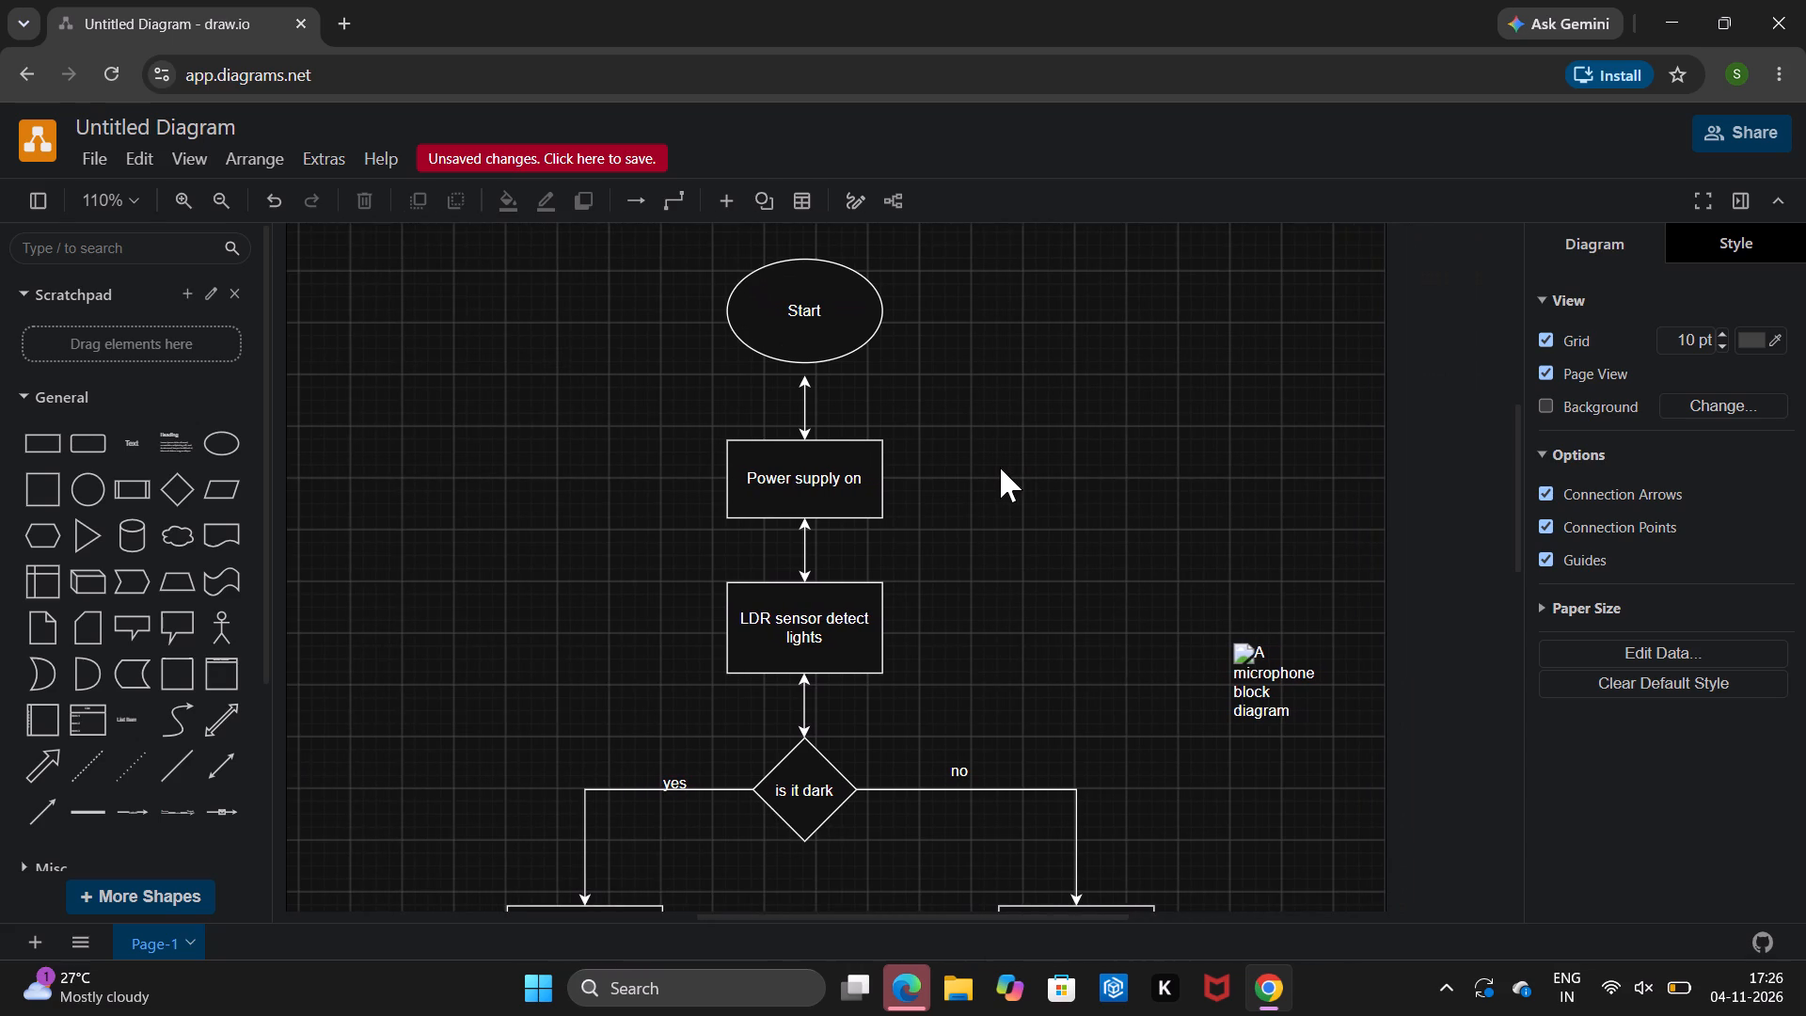
scroll(1000, 468, "left", 1)
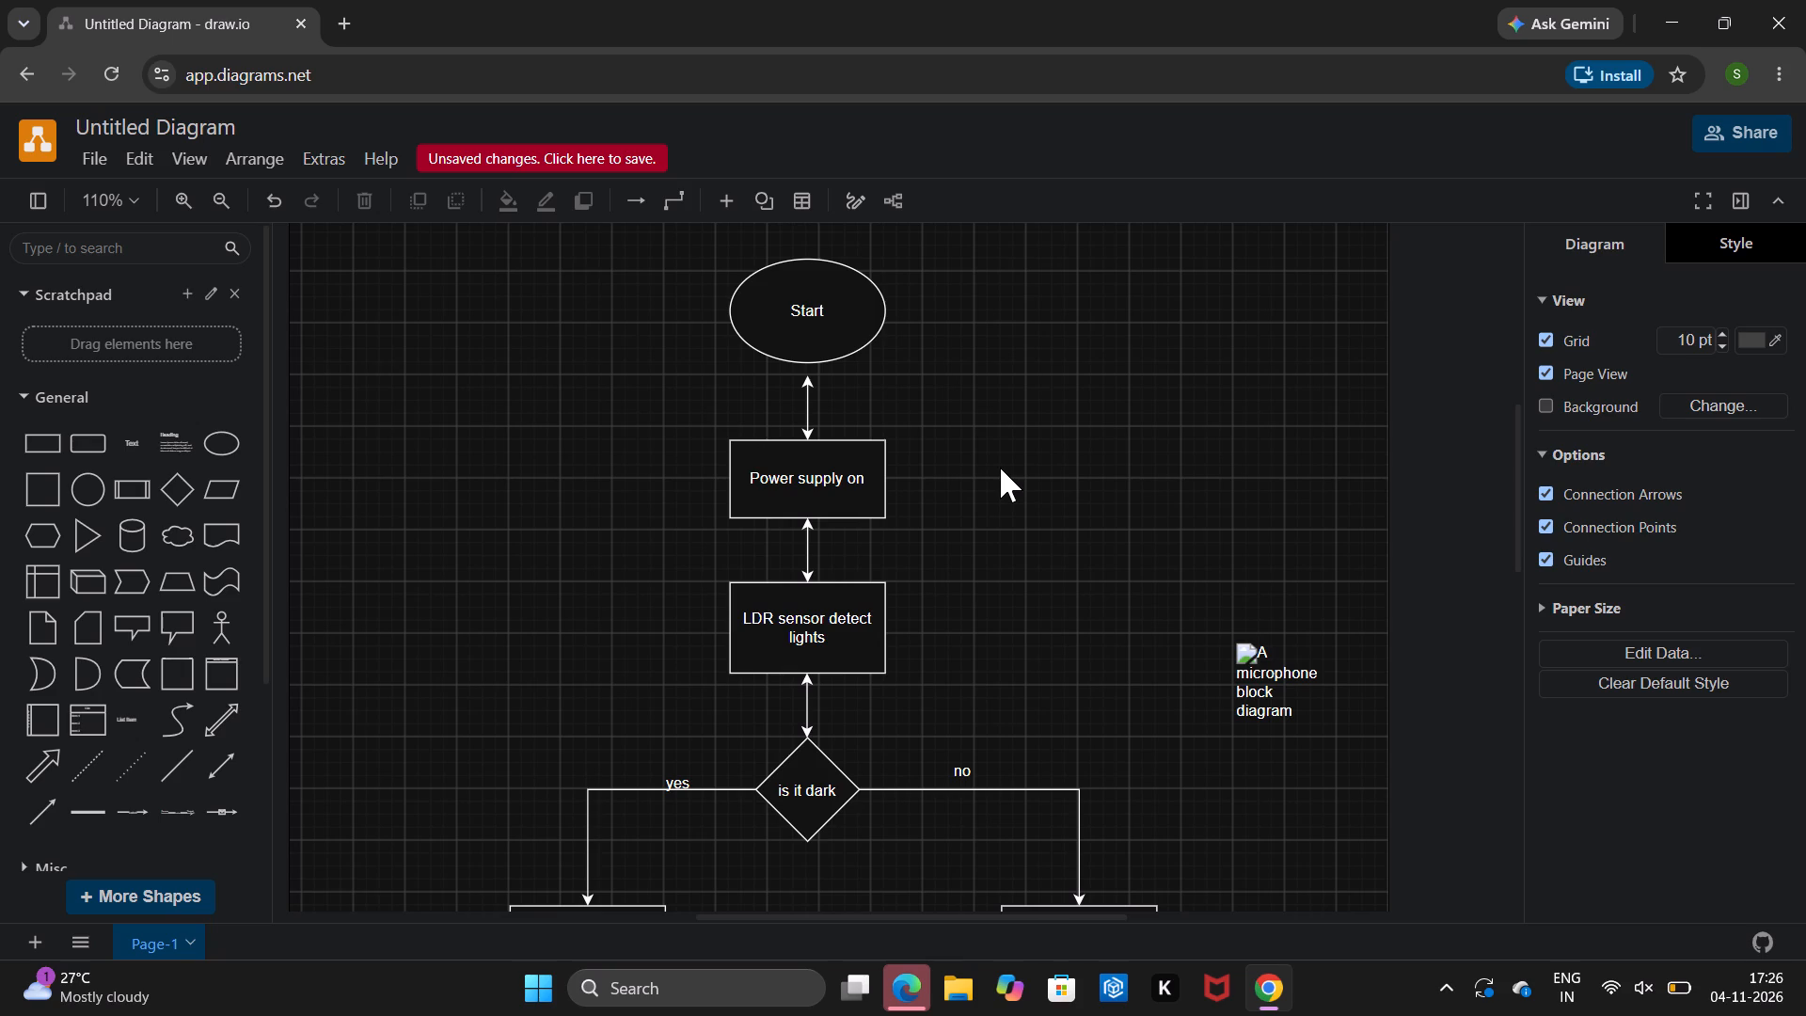
scroll(1000, 468, "down", 1)
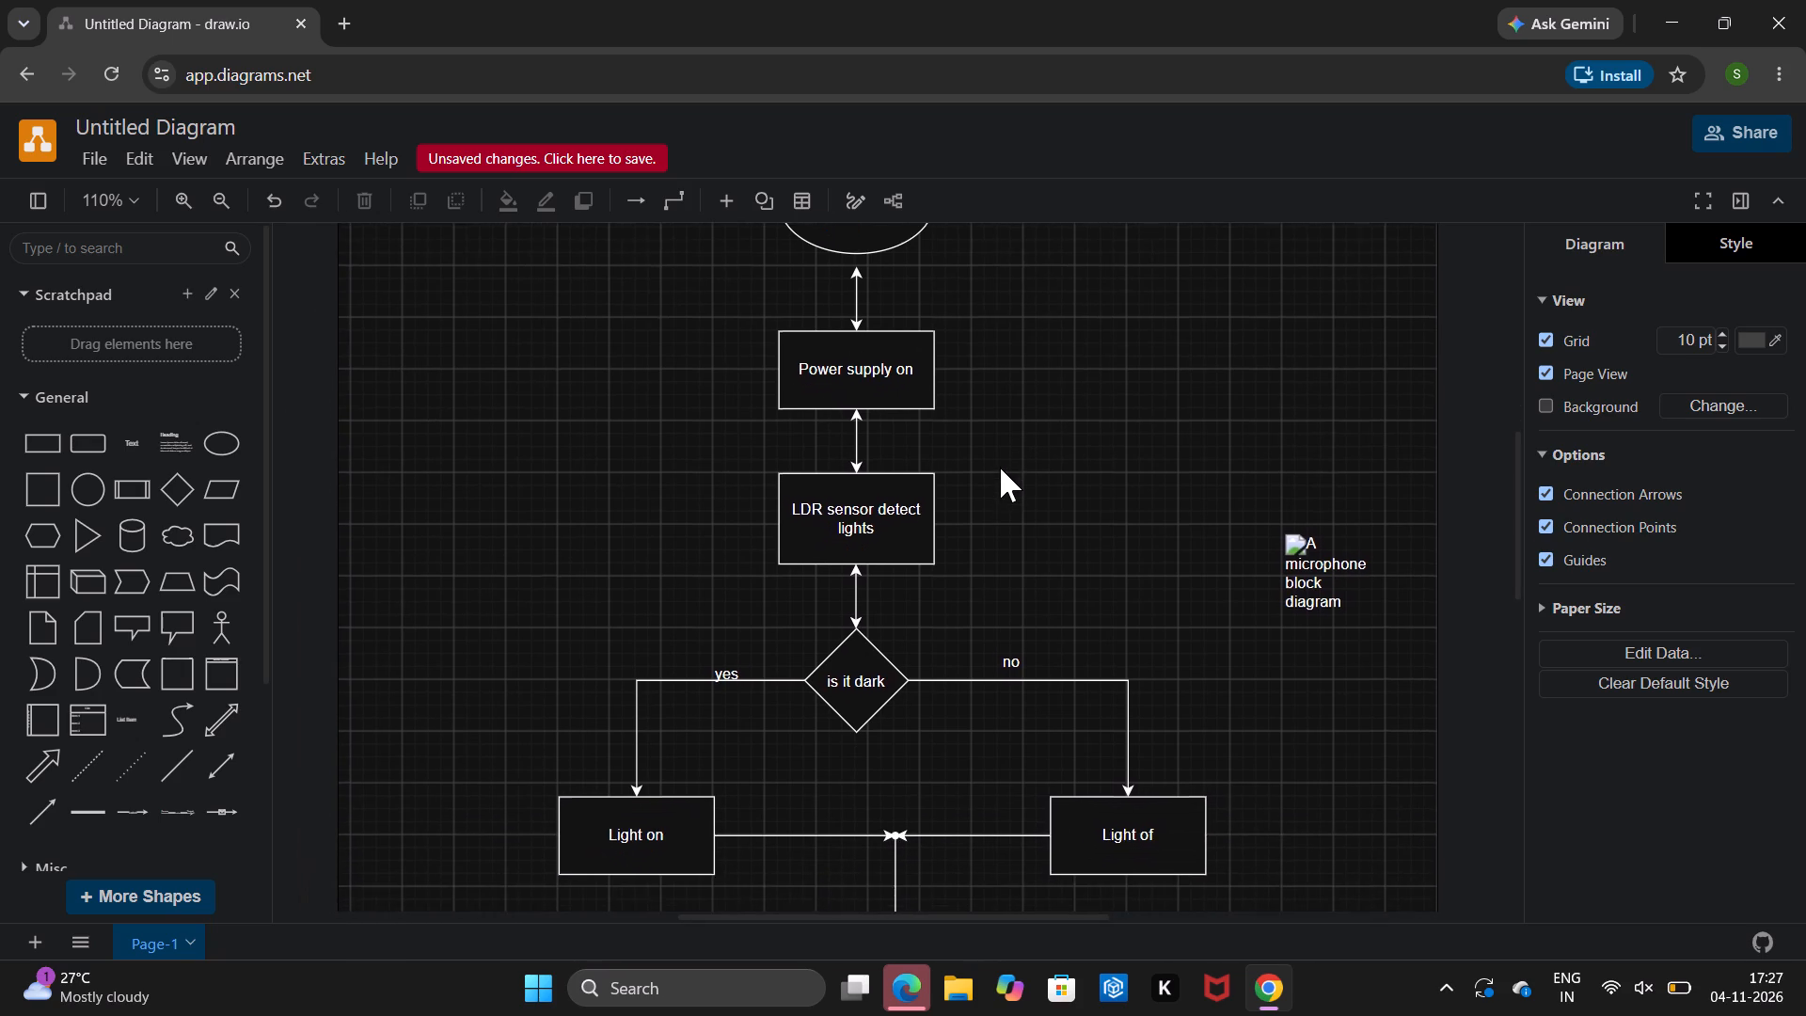
scroll(1000, 468, "down", 1)
scroll(1000, 468, "up", 2)
scroll(1000, 468, "down", 1)
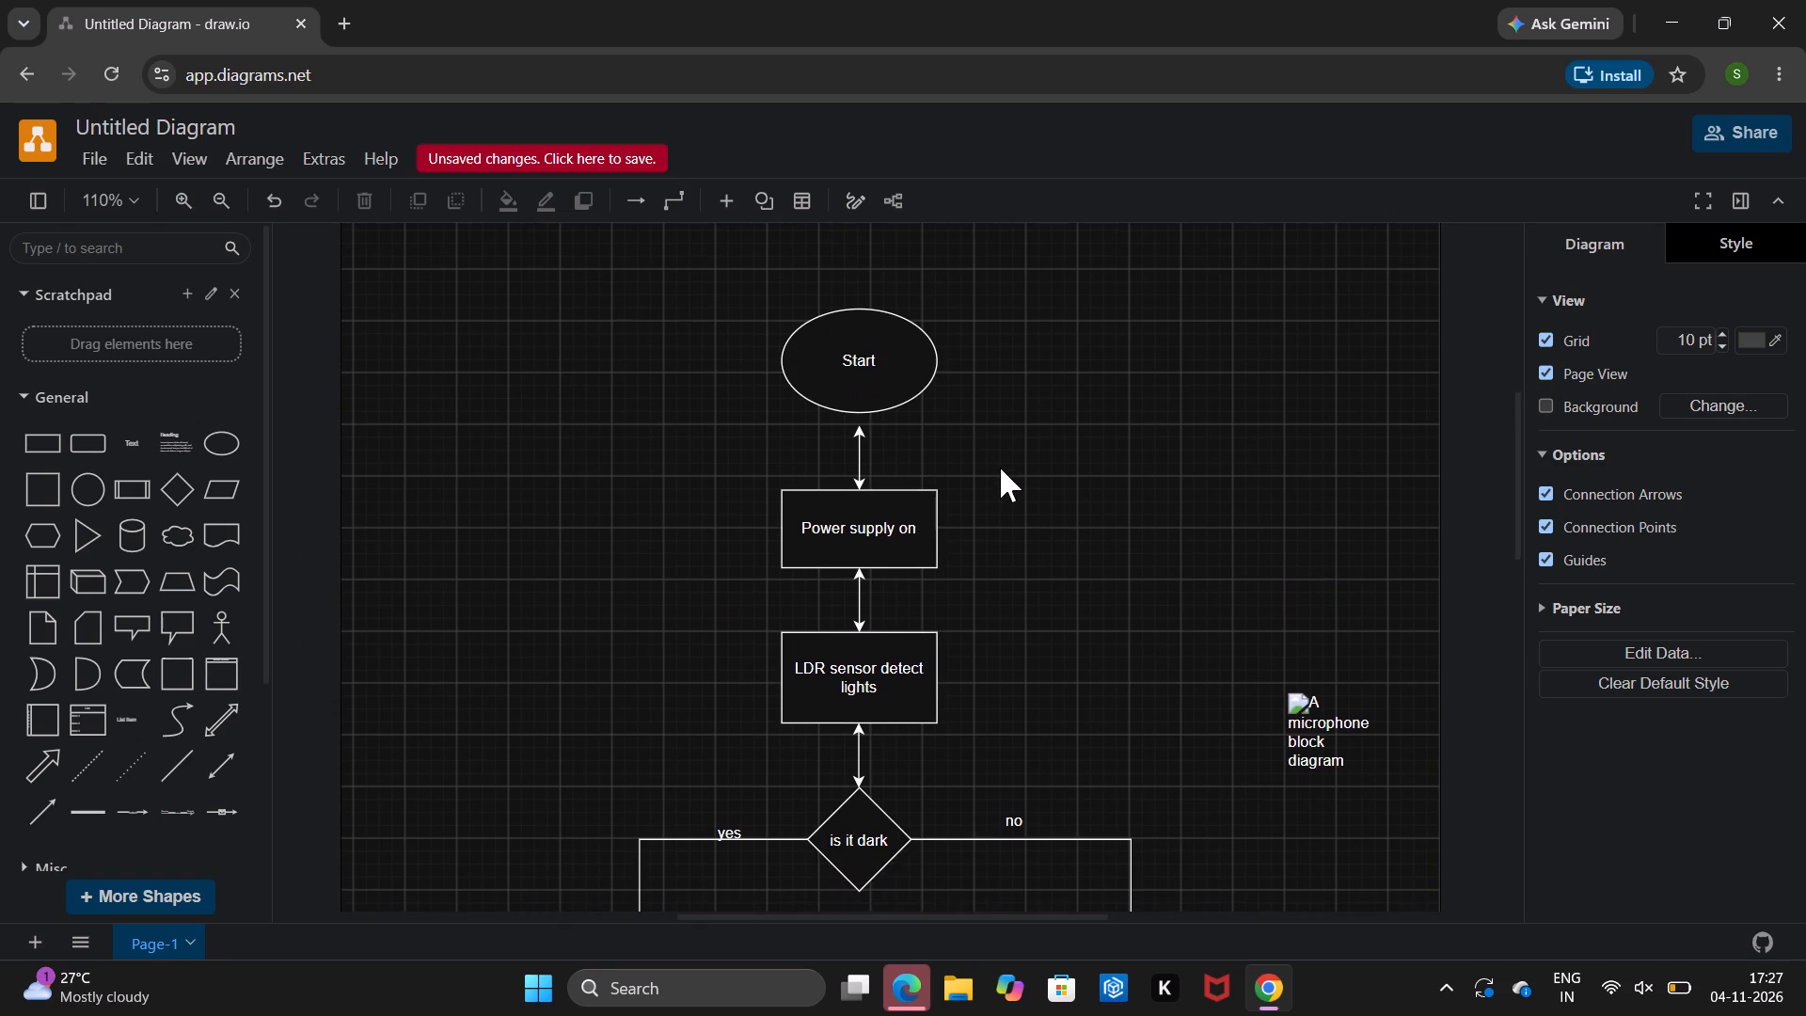
scroll(1000, 468, "down", 1)
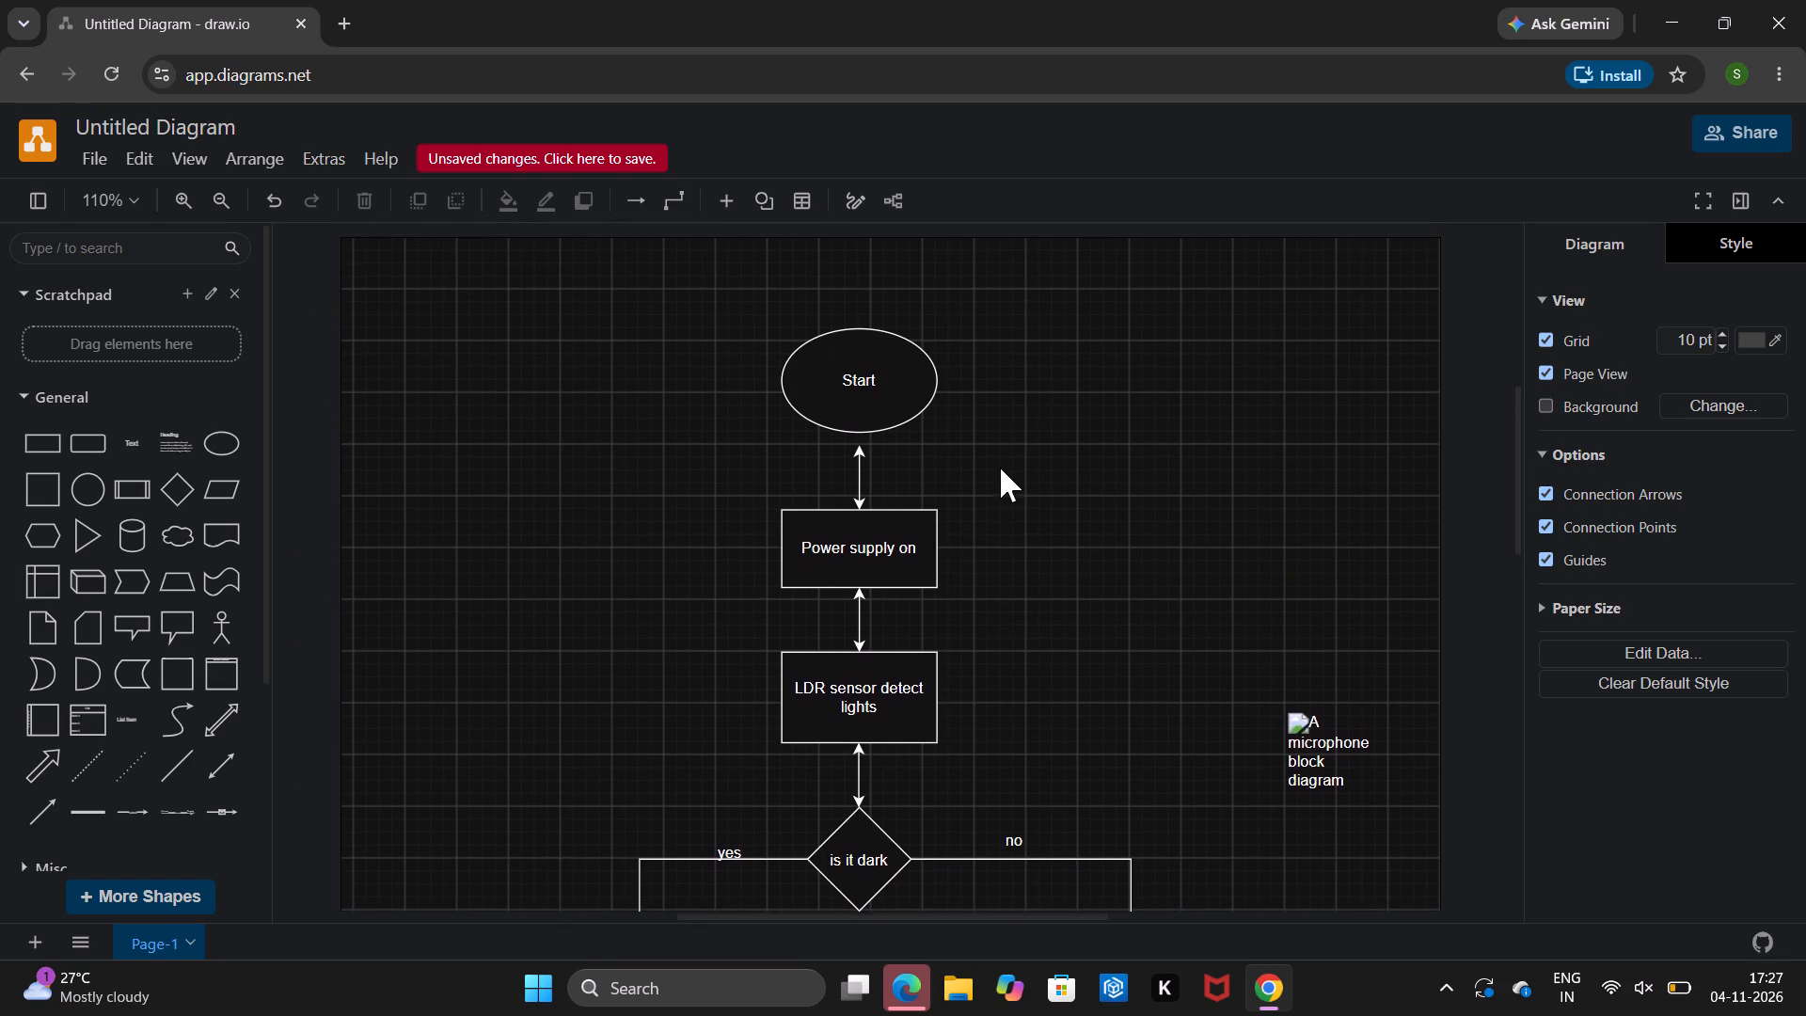
scroll(1000, 468, "down", 1)
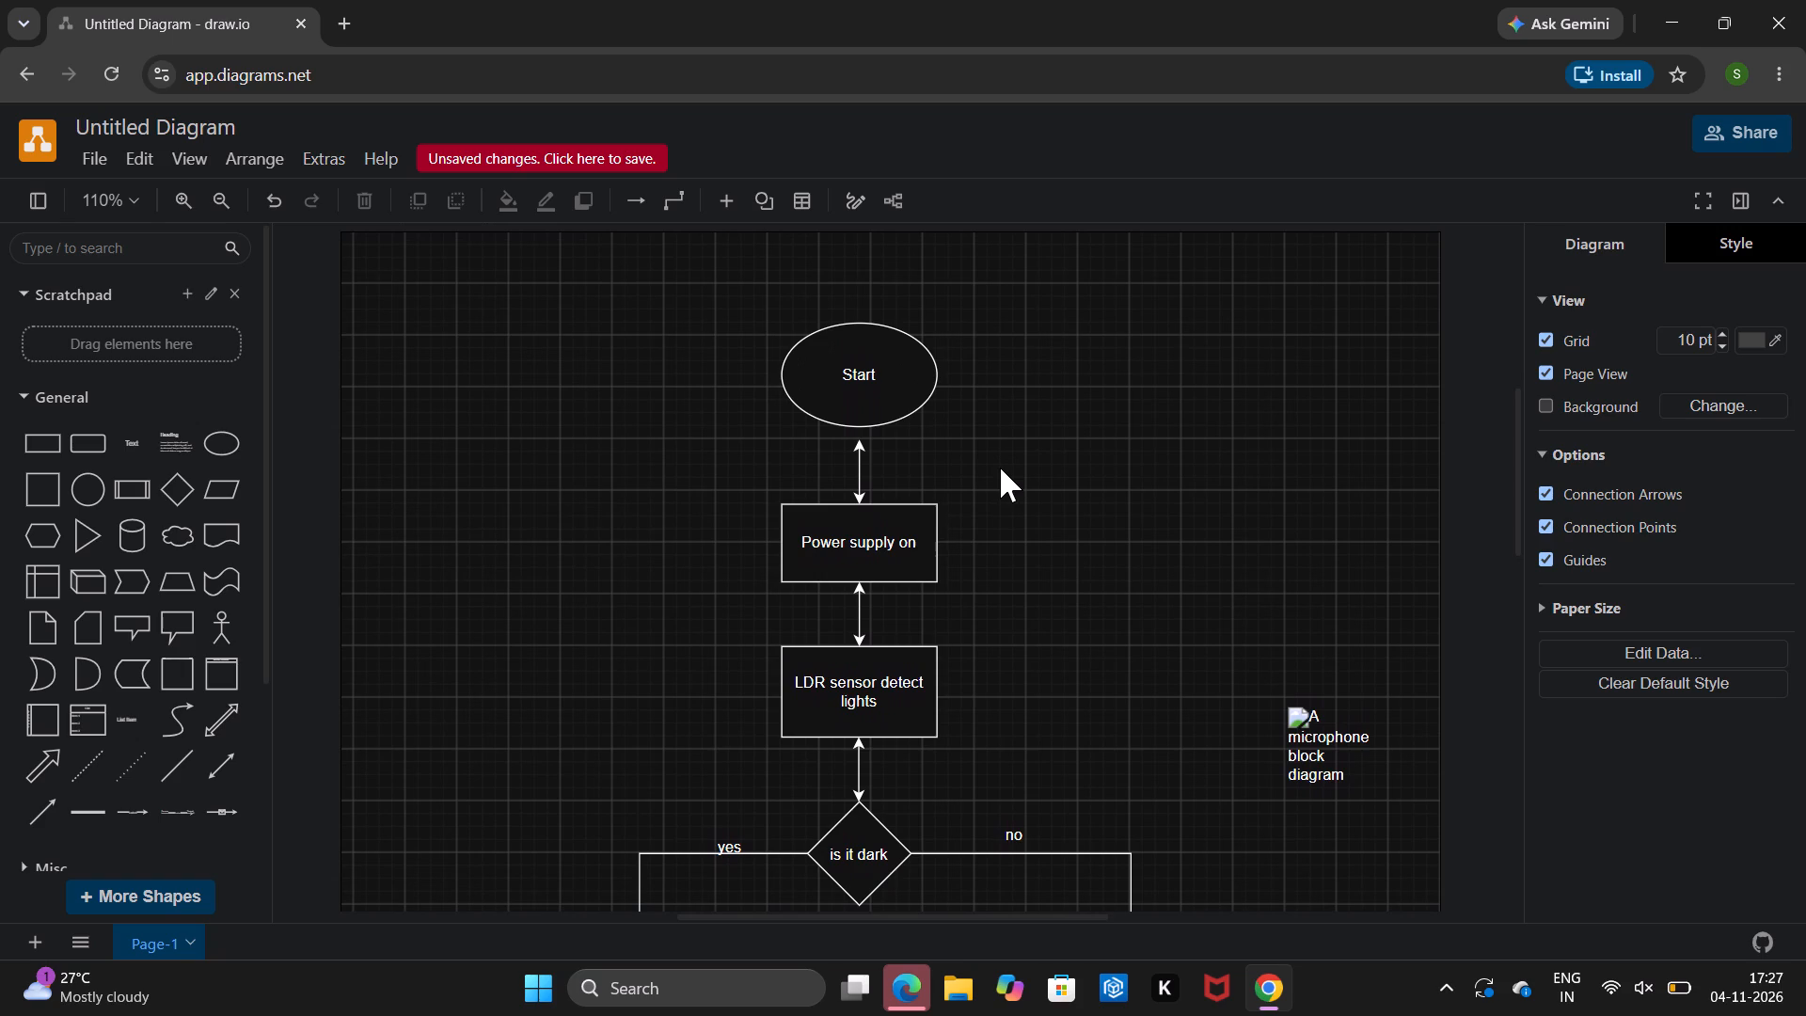
scroll(1000, 468, "down", 2)
scroll(1000, 468, "up", 1)
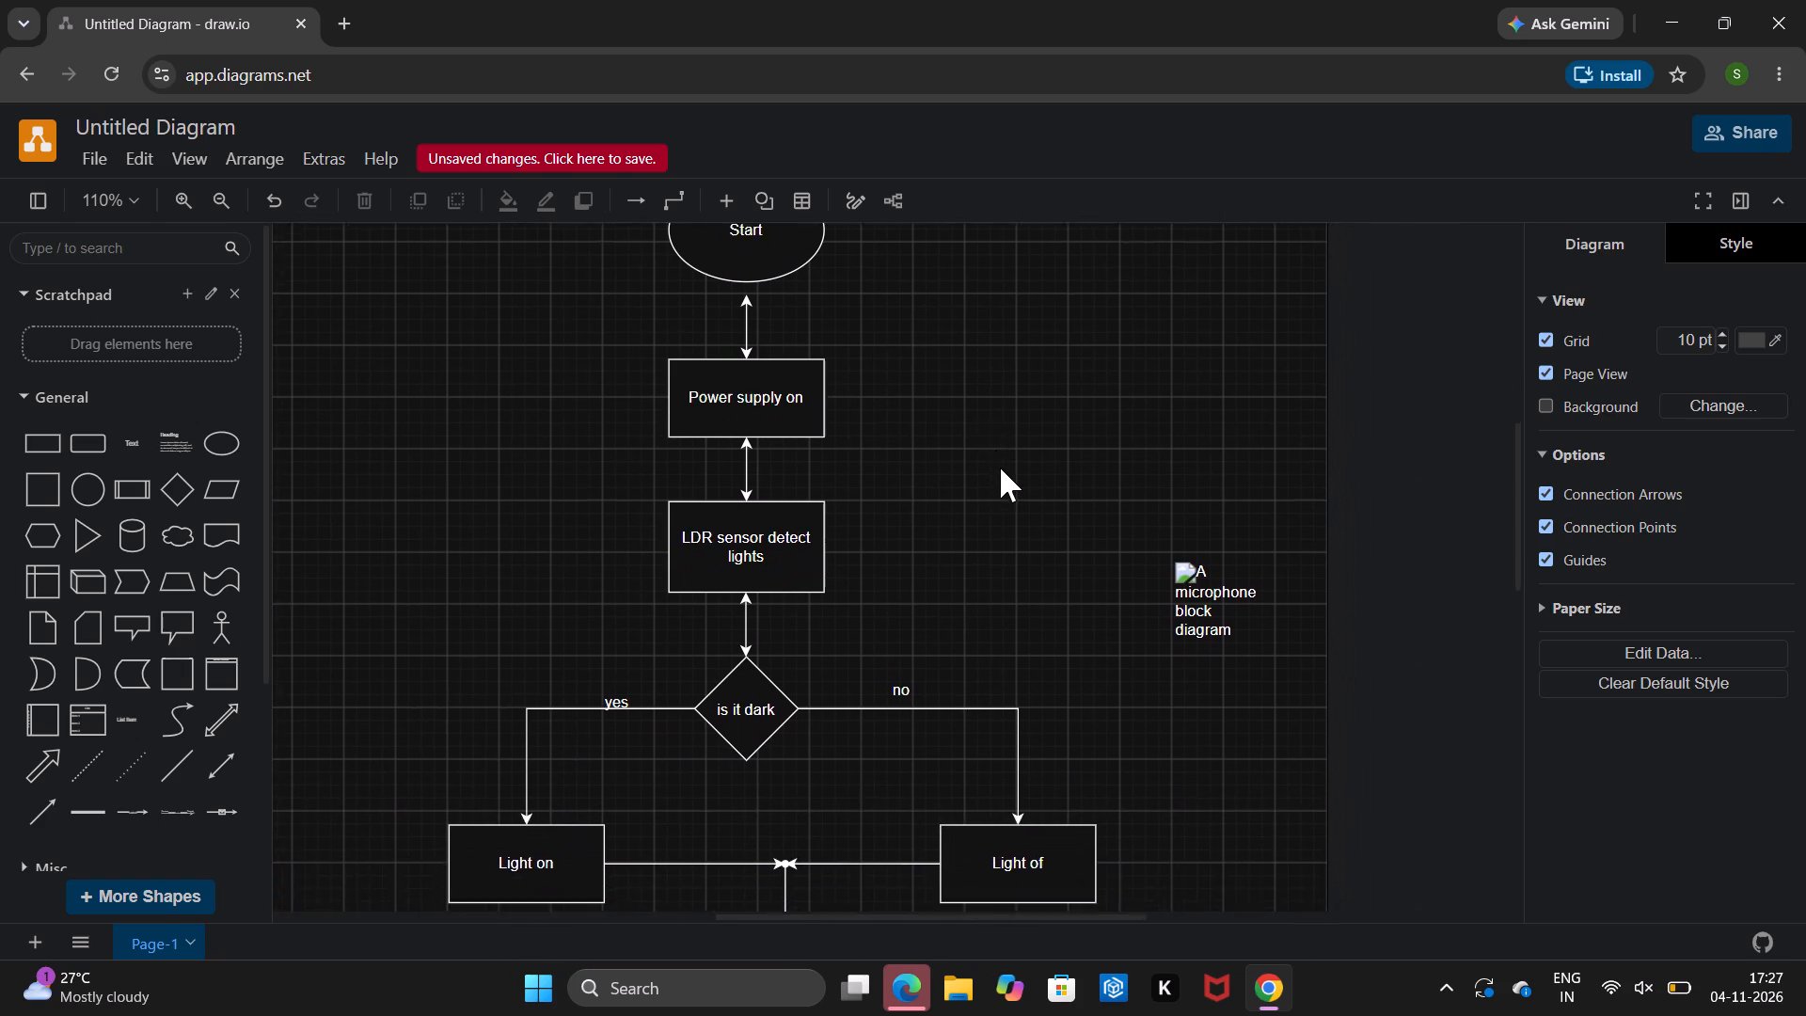
scroll(1000, 468, "up", 1)
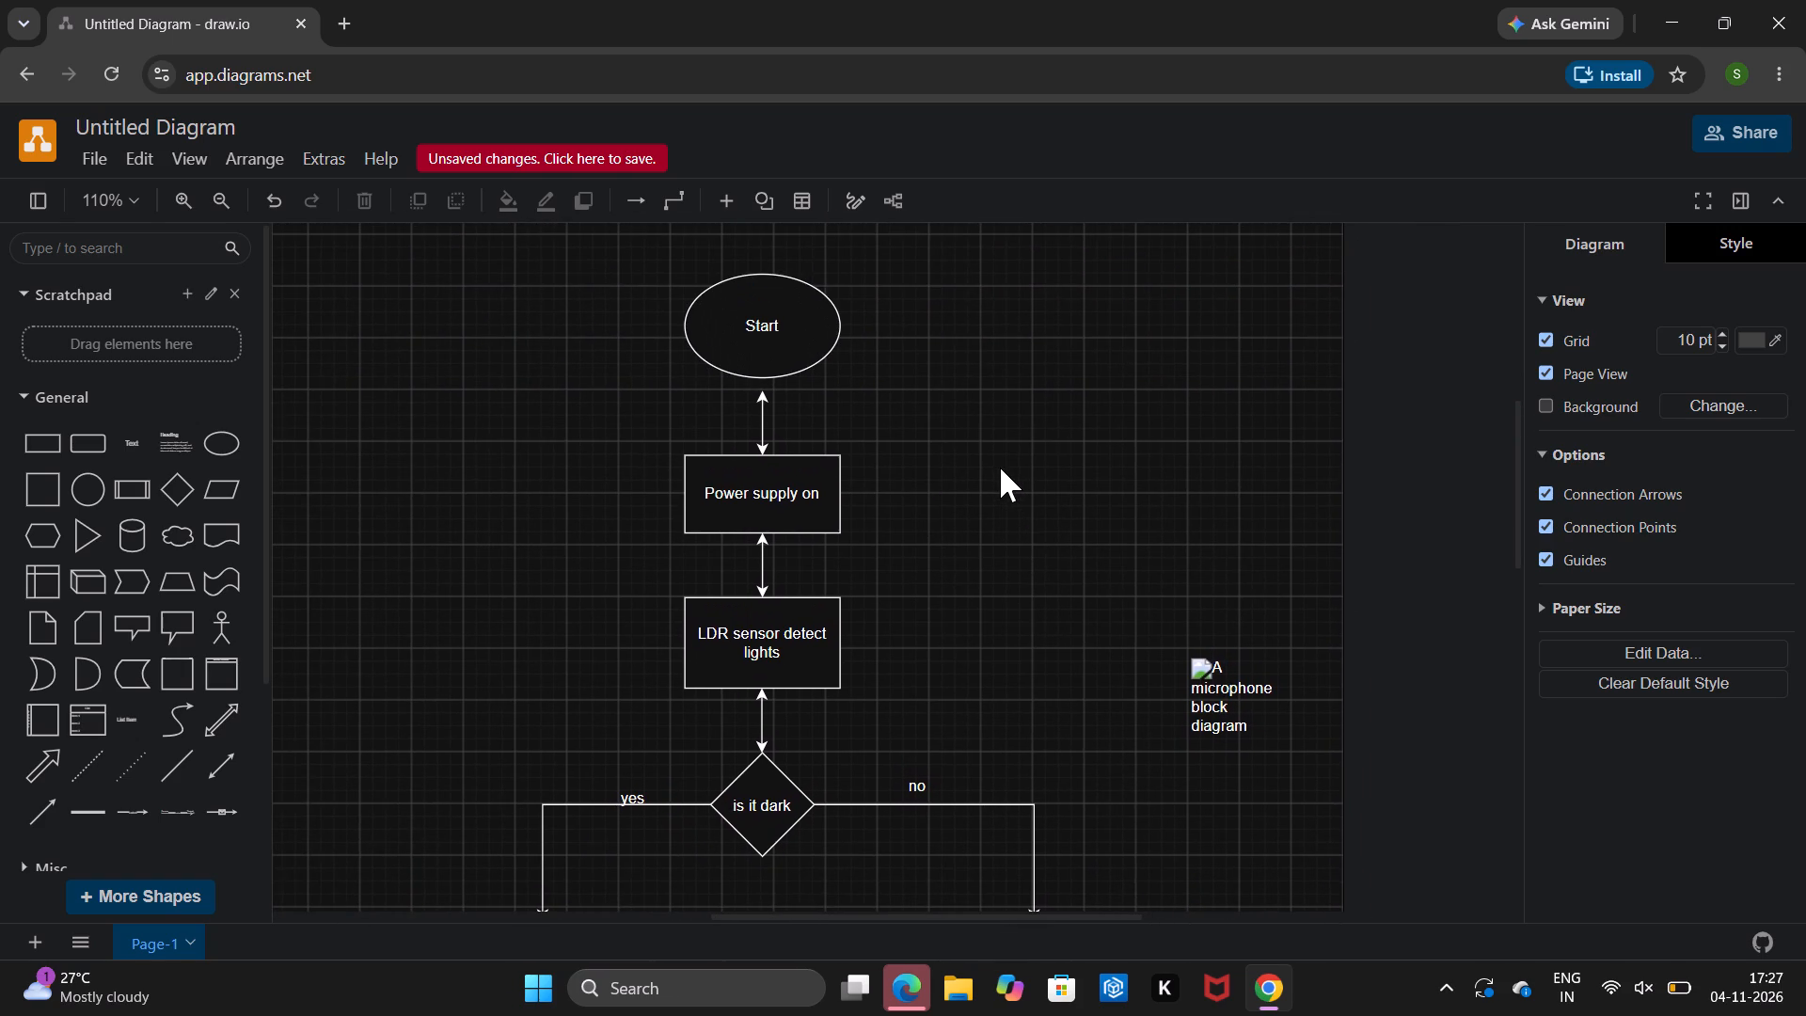
scroll(1000, 468, "right", 1)
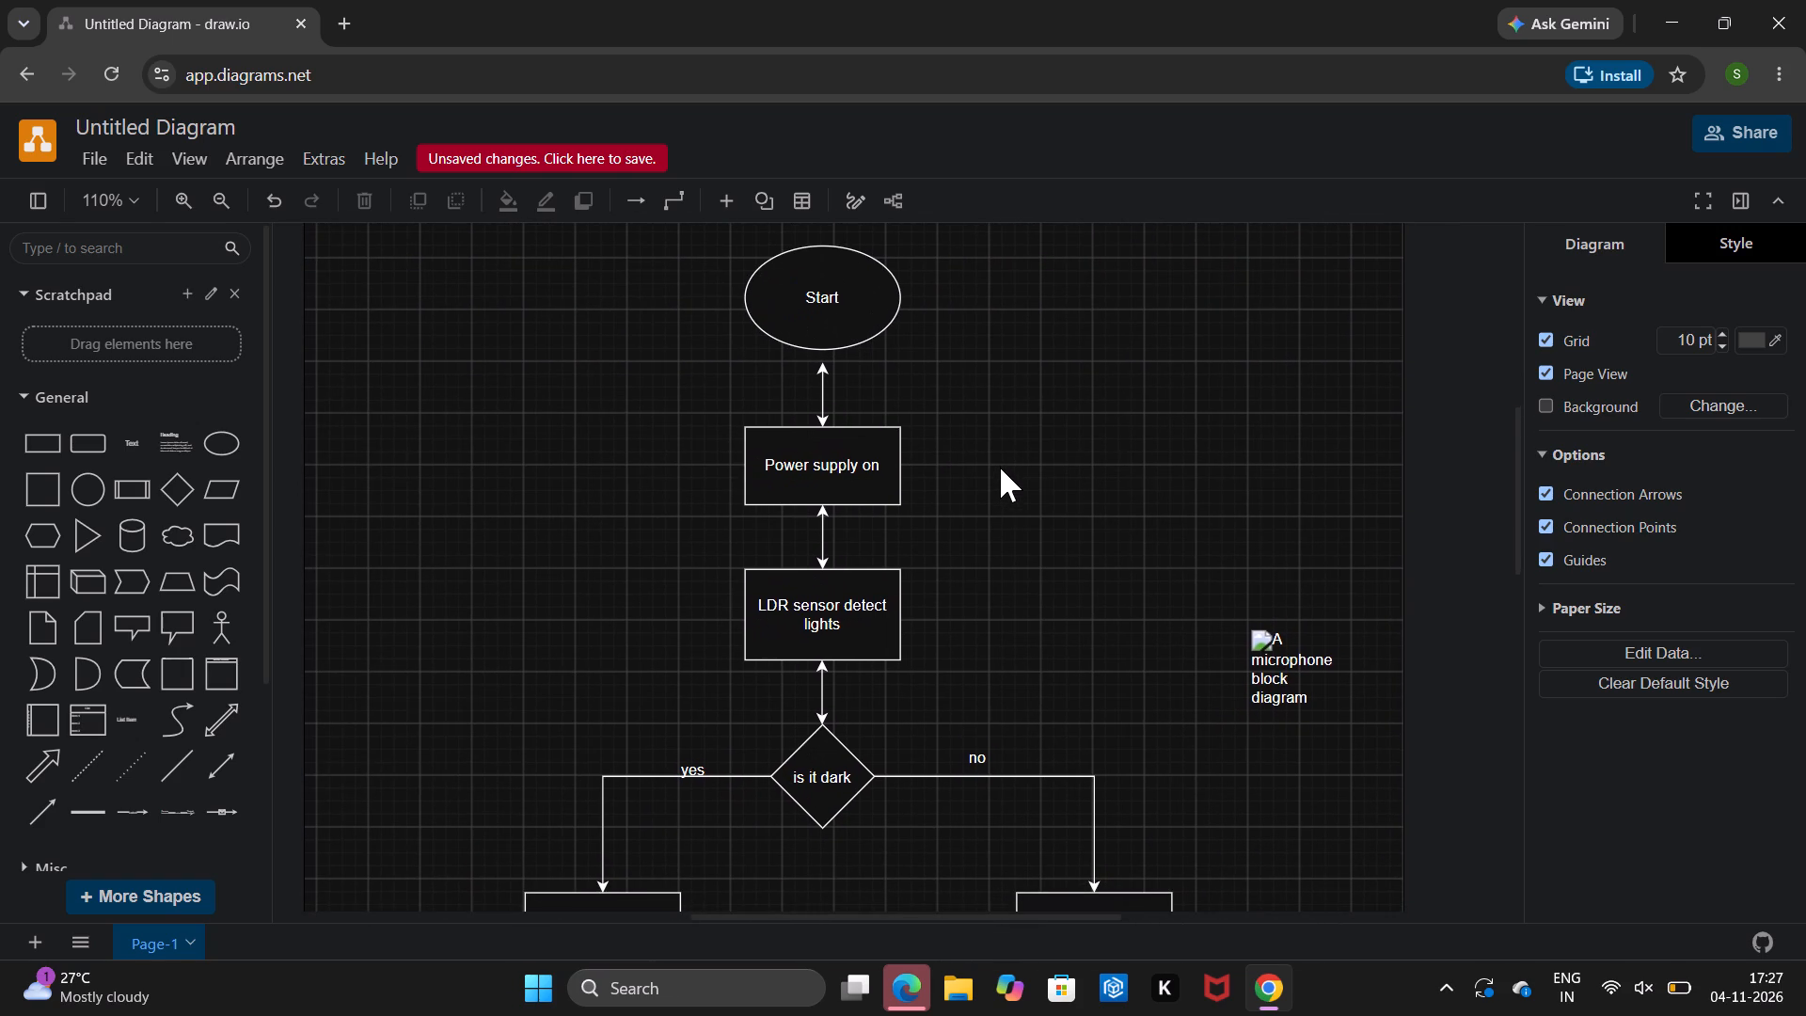
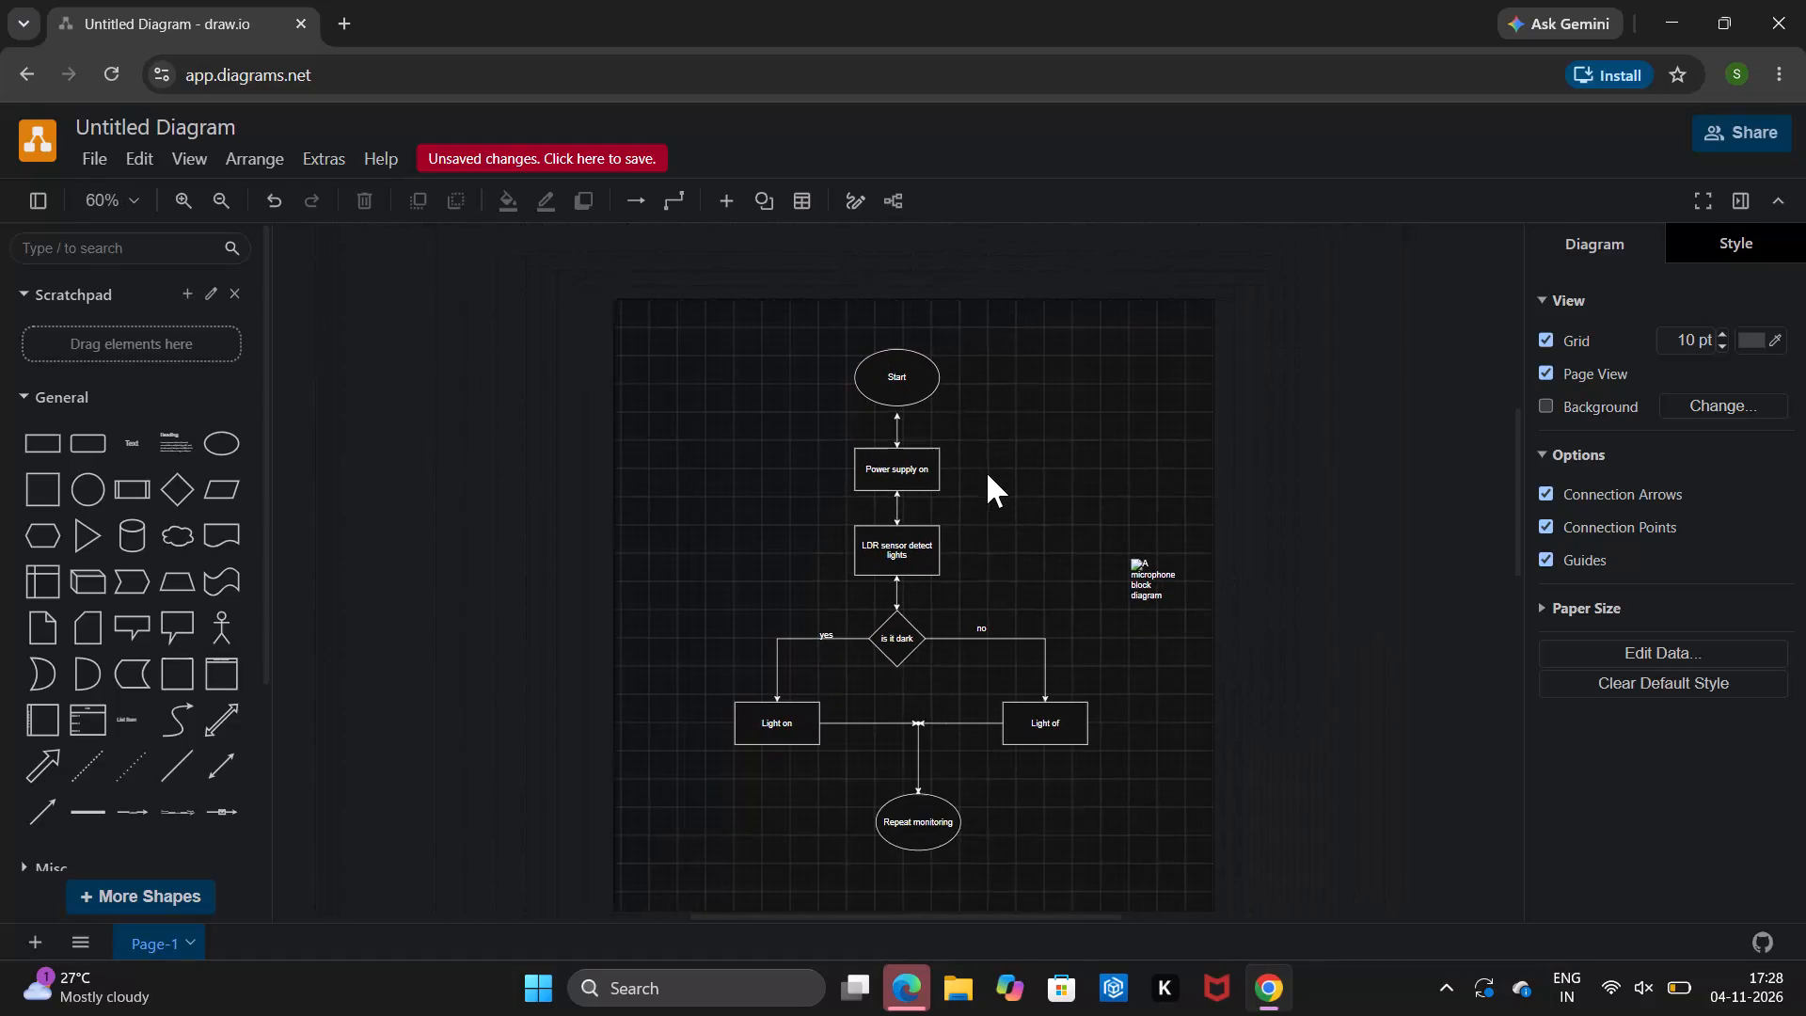
Capture a full-screen screenshot showing the whole flowchart from Start to "Repeat monitoring".
scroll(987, 527, "down", 1)
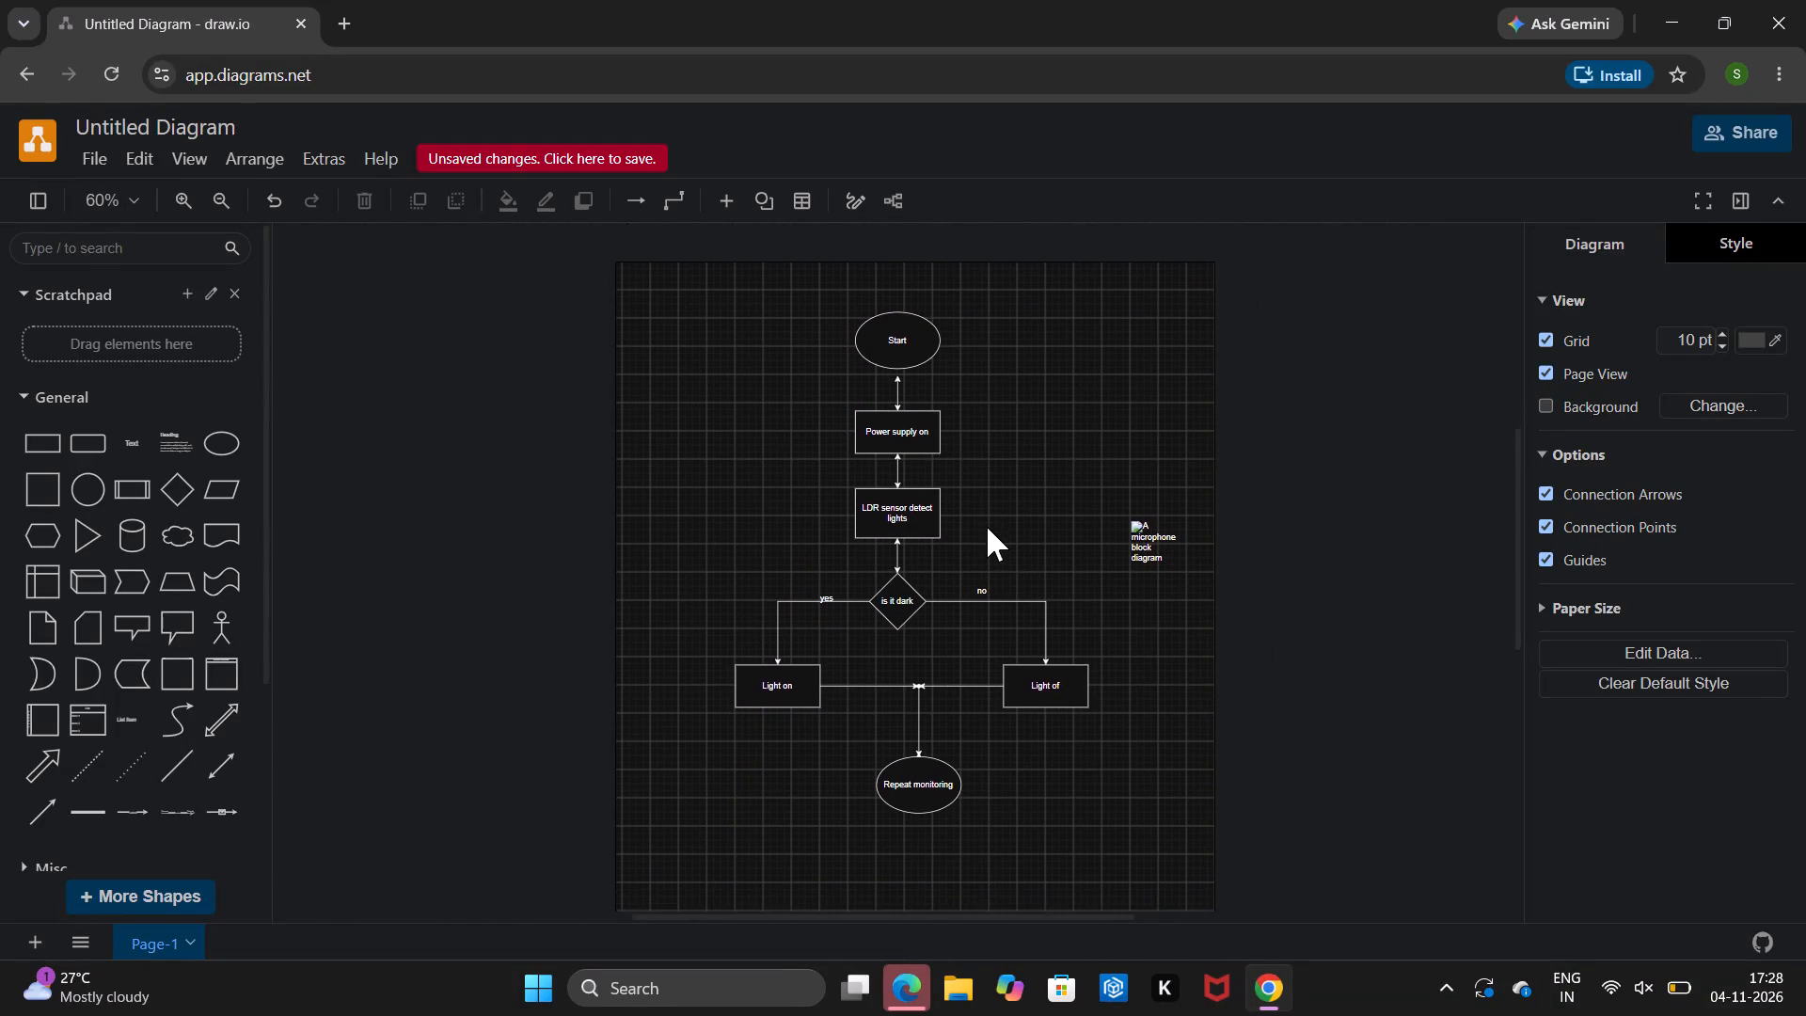
scroll(987, 527, "down", 1)
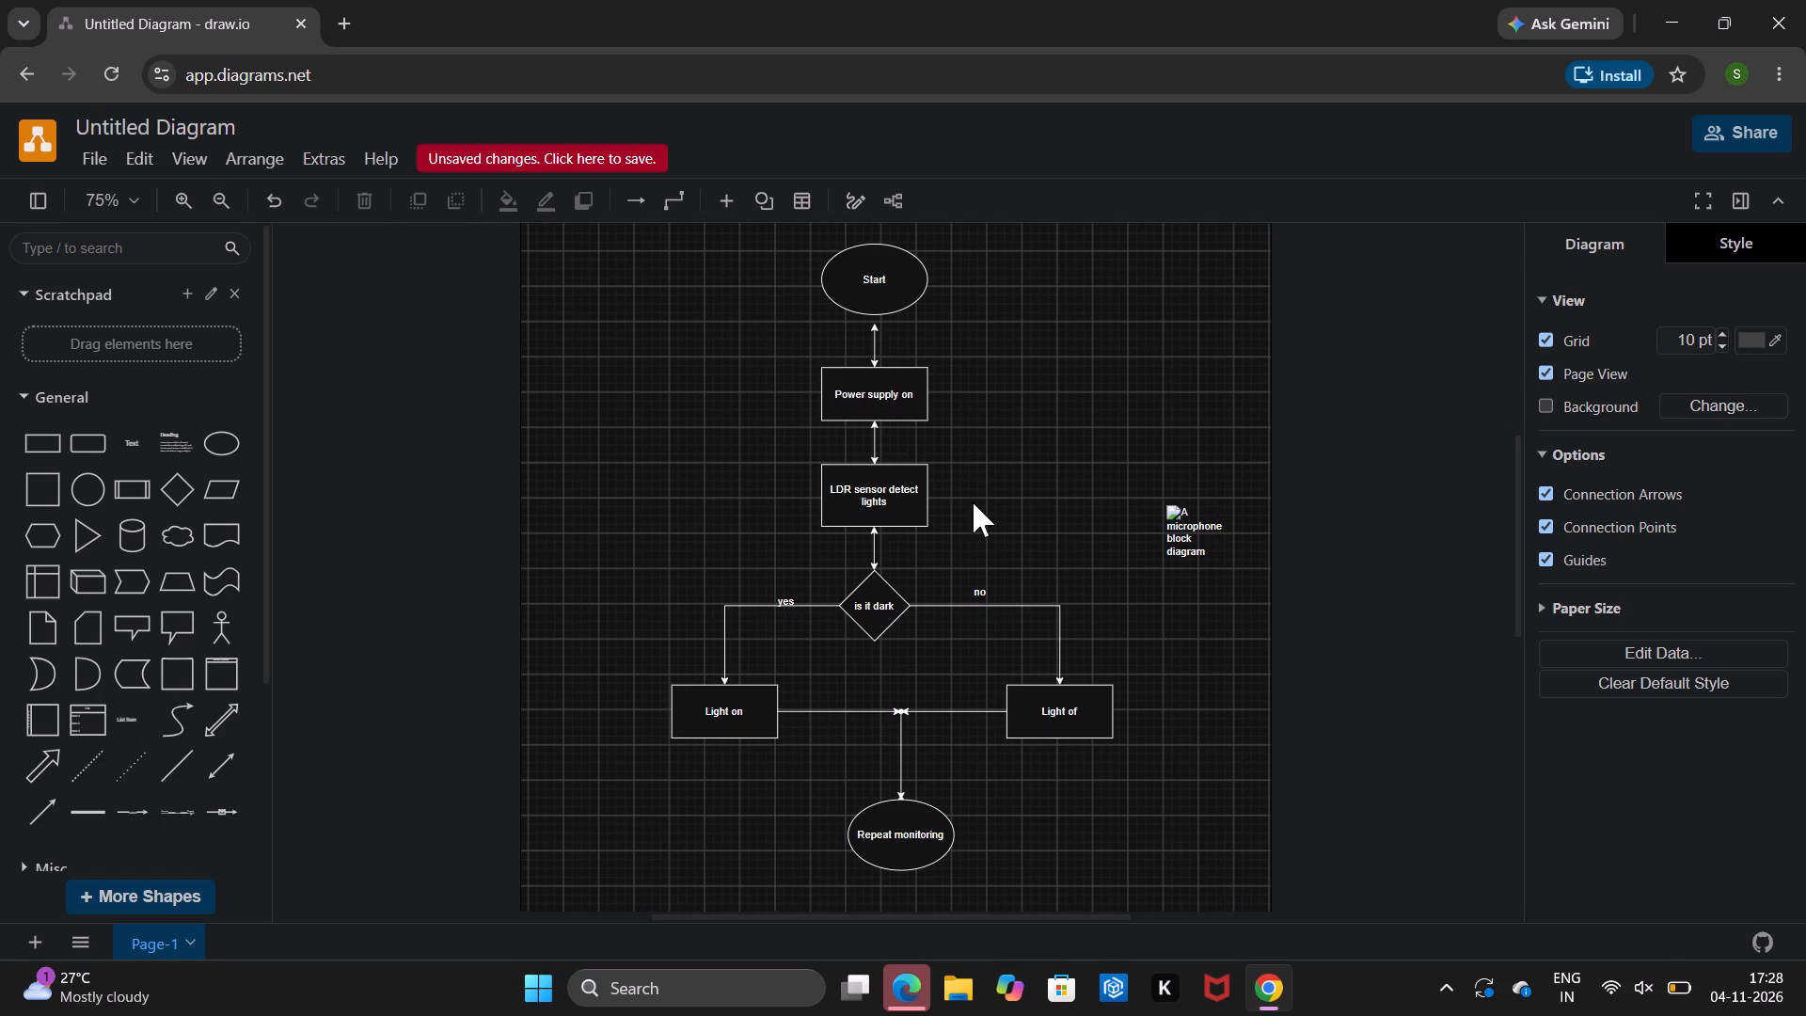
key("super+Print")
Switch to File Explorer and view Screenshot (3) from the recent files, closing the image after checking it.
left_click(950, 987)
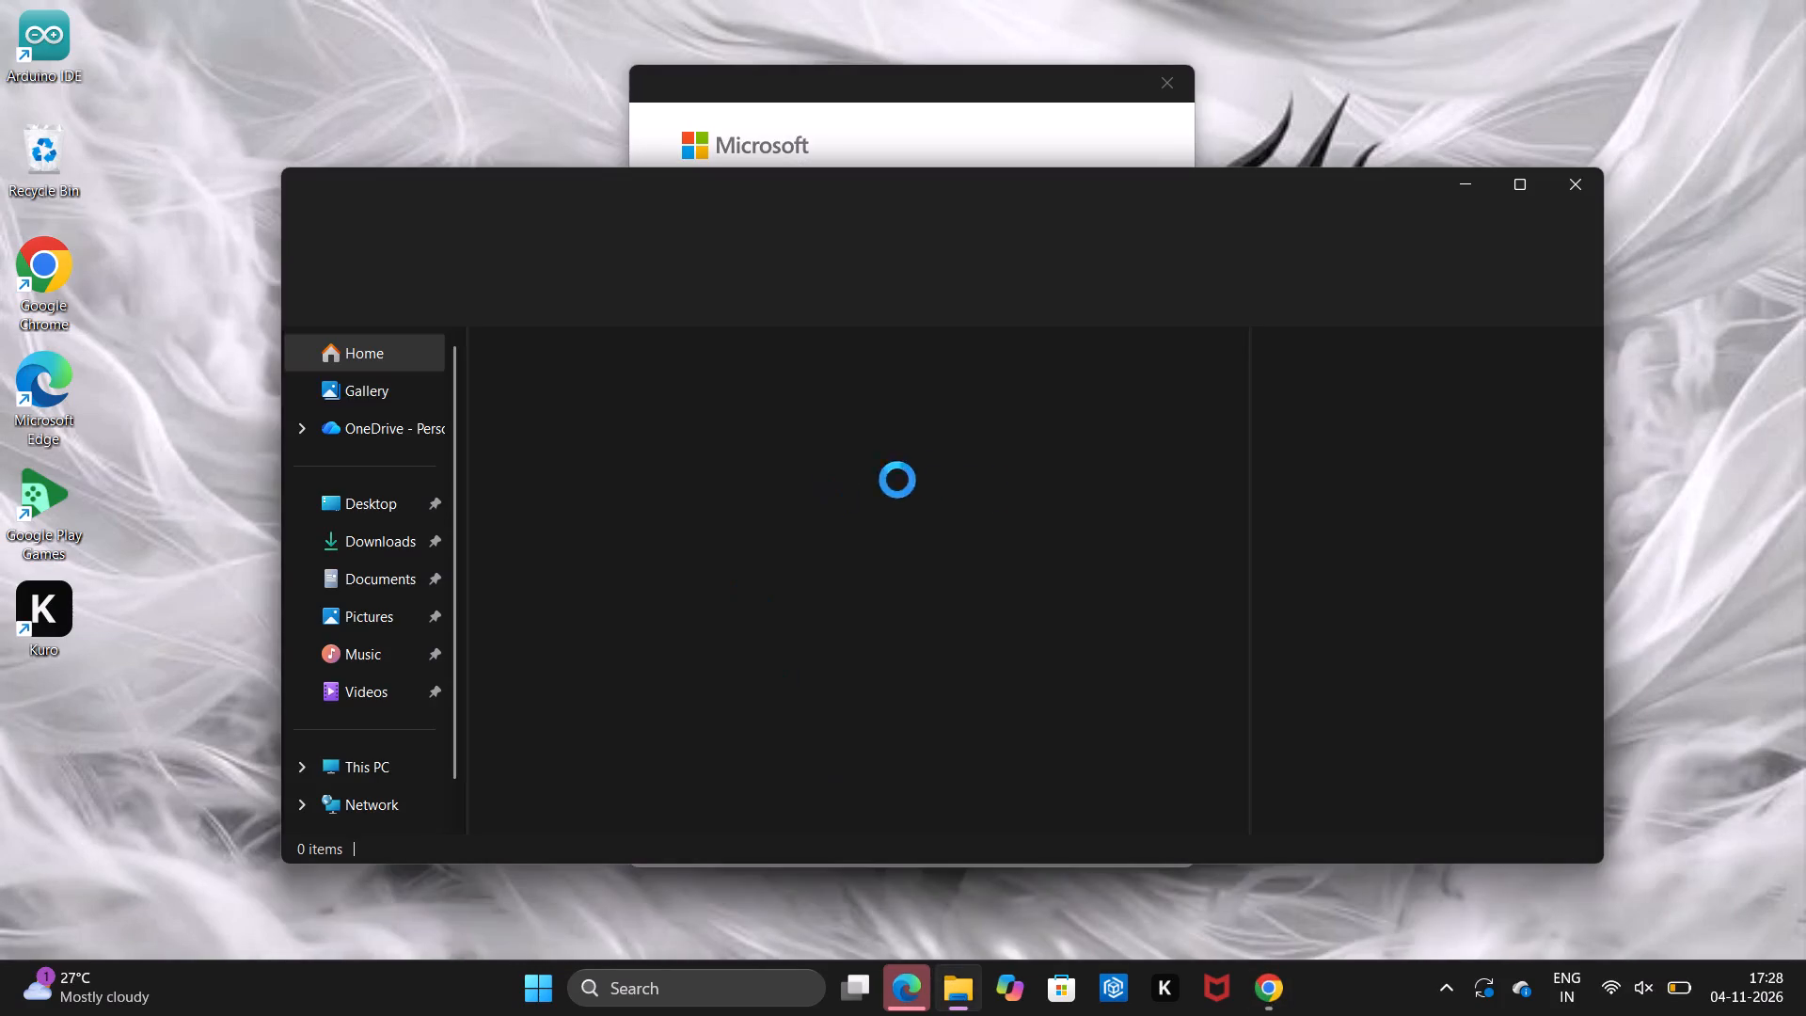
left_click(377, 508)
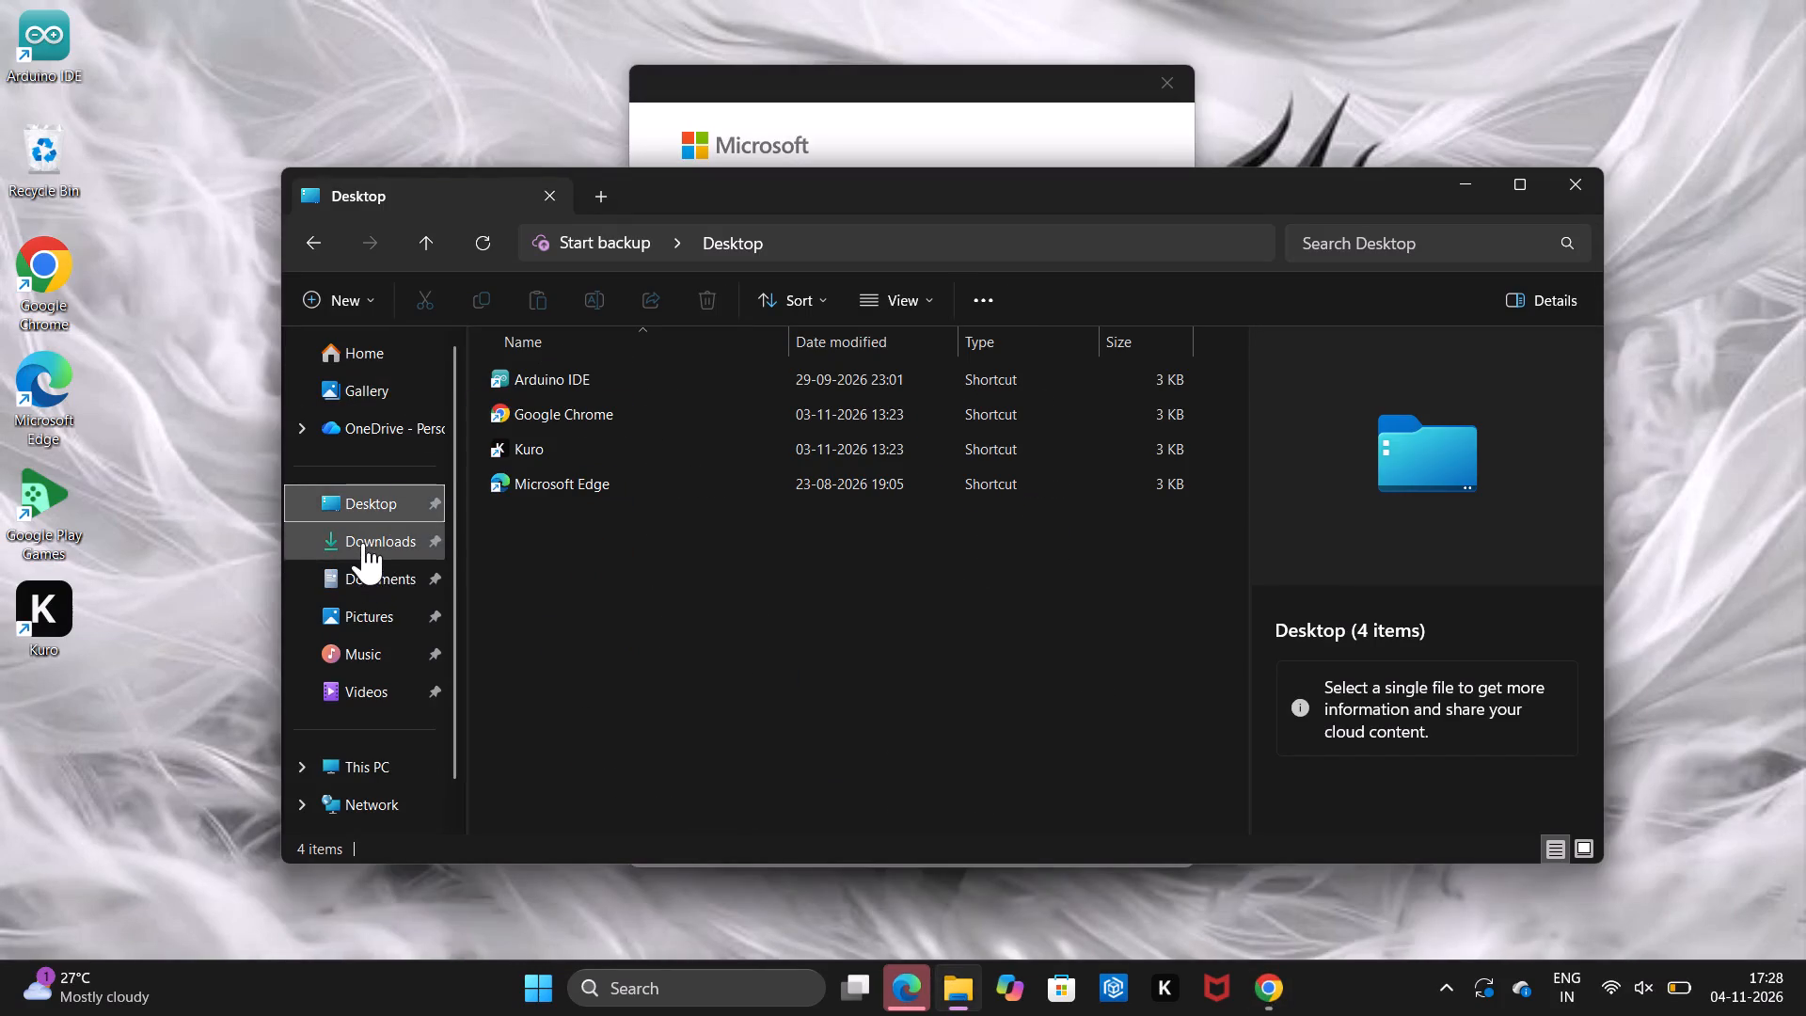
left_click(349, 353)
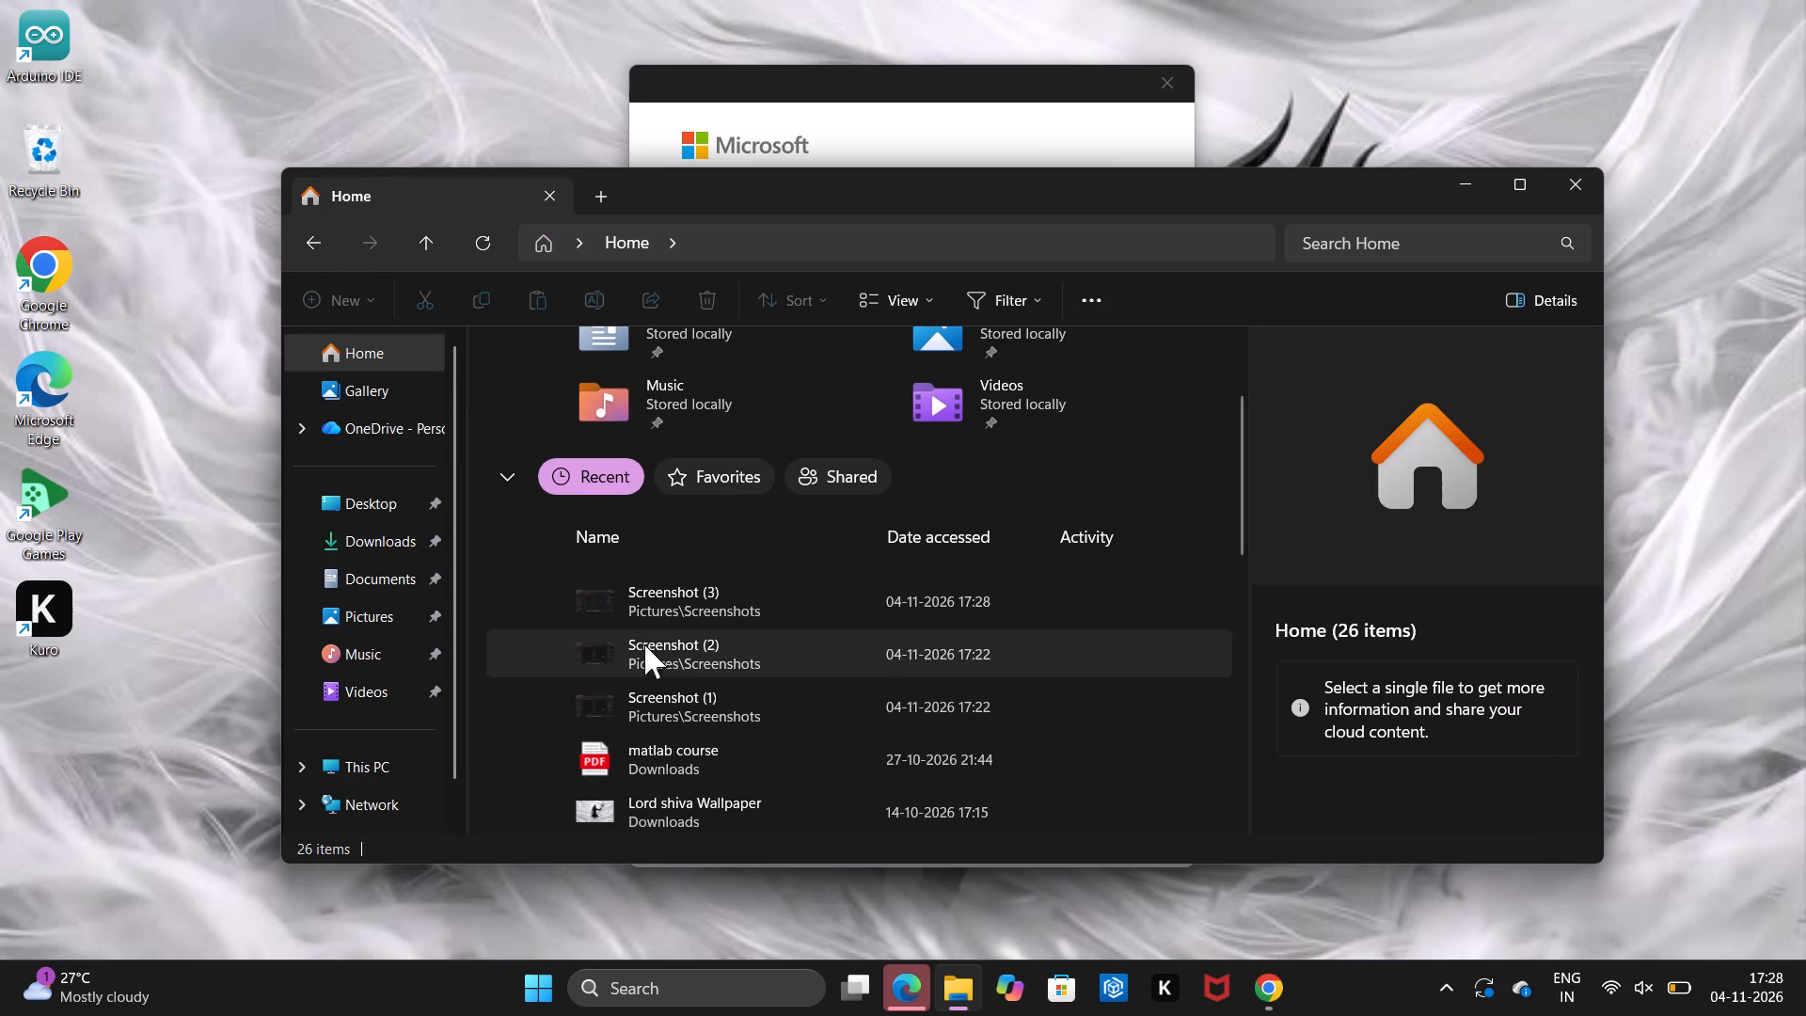
left_click(646, 609)
double_click(646, 609)
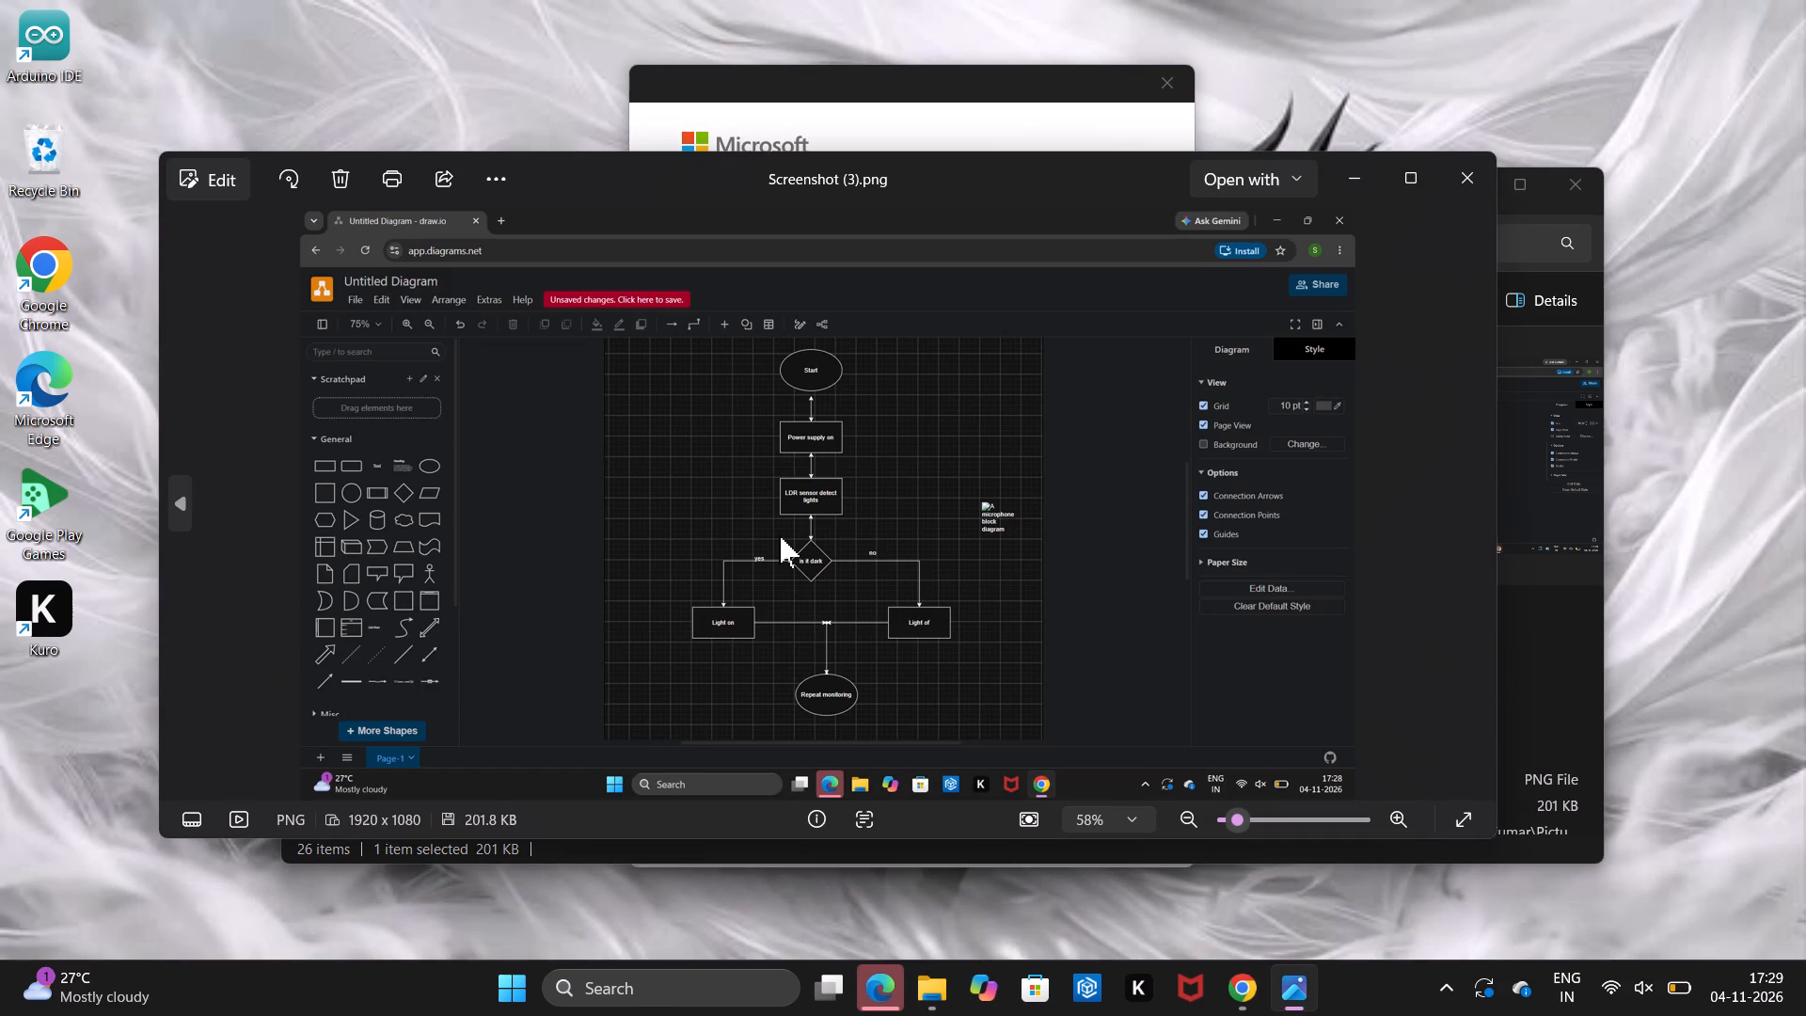
scroll(1204, 367, "up", 6)
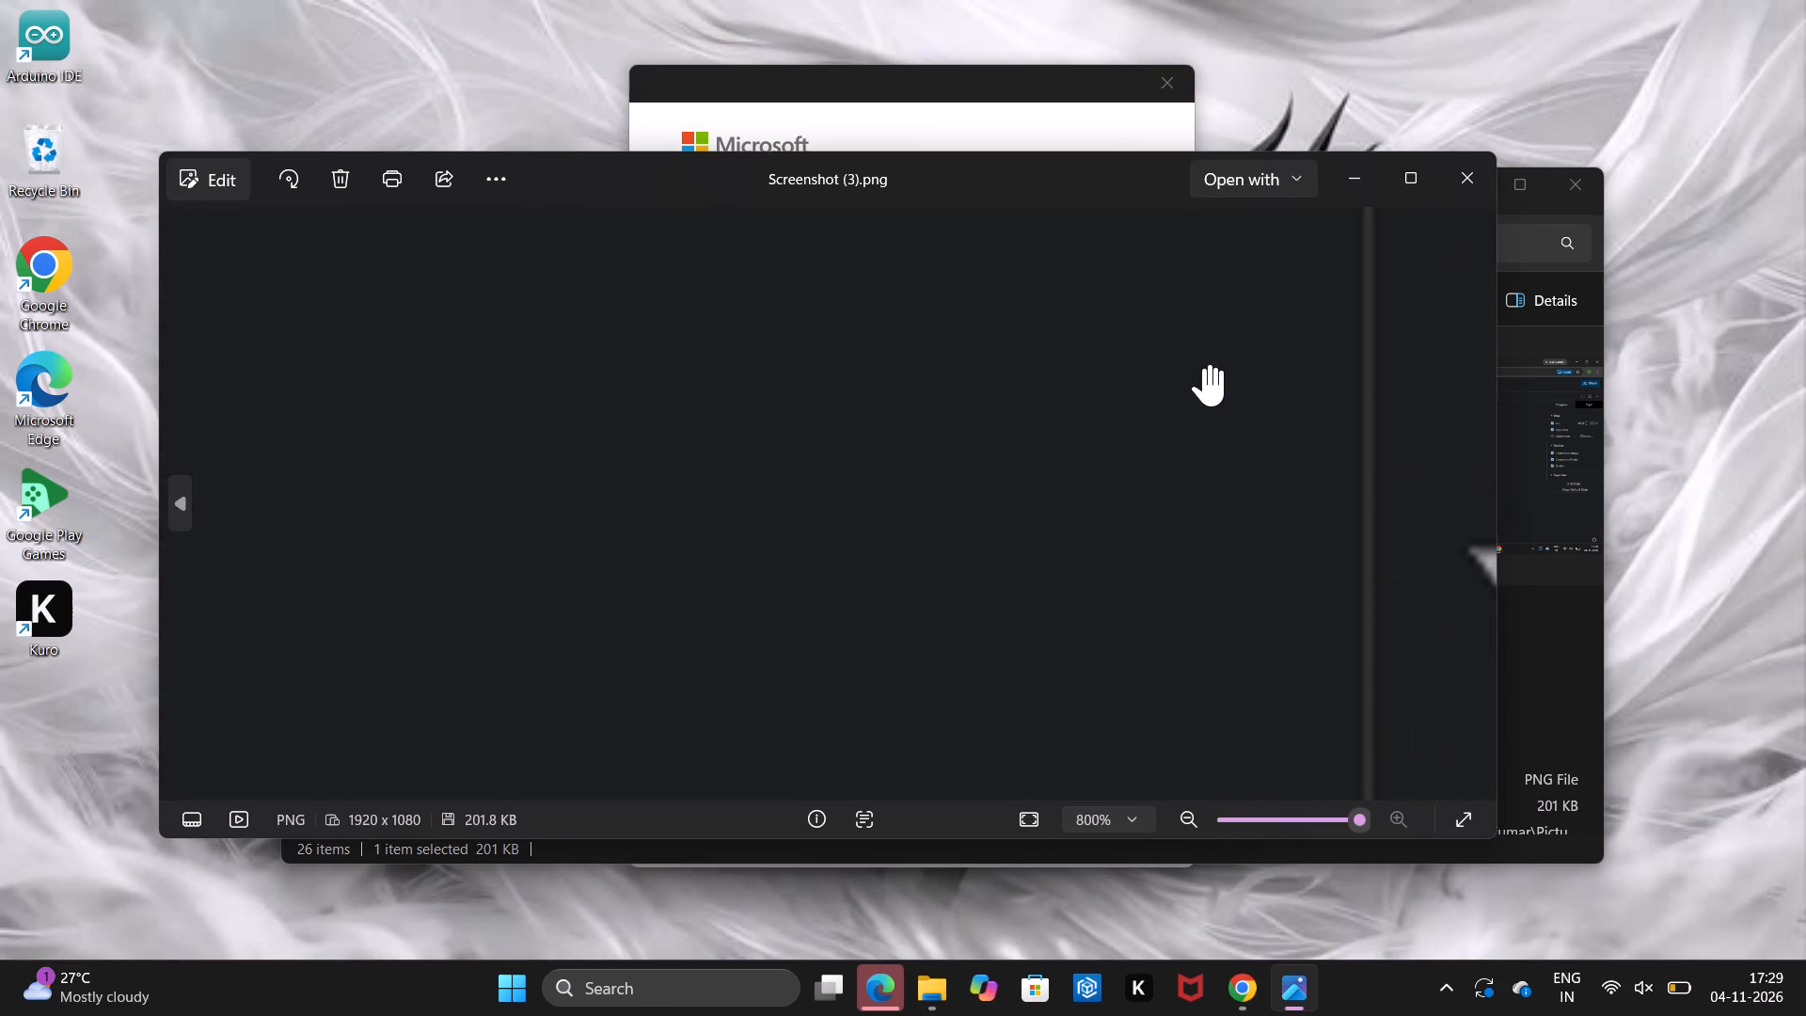
left_click(1475, 173)
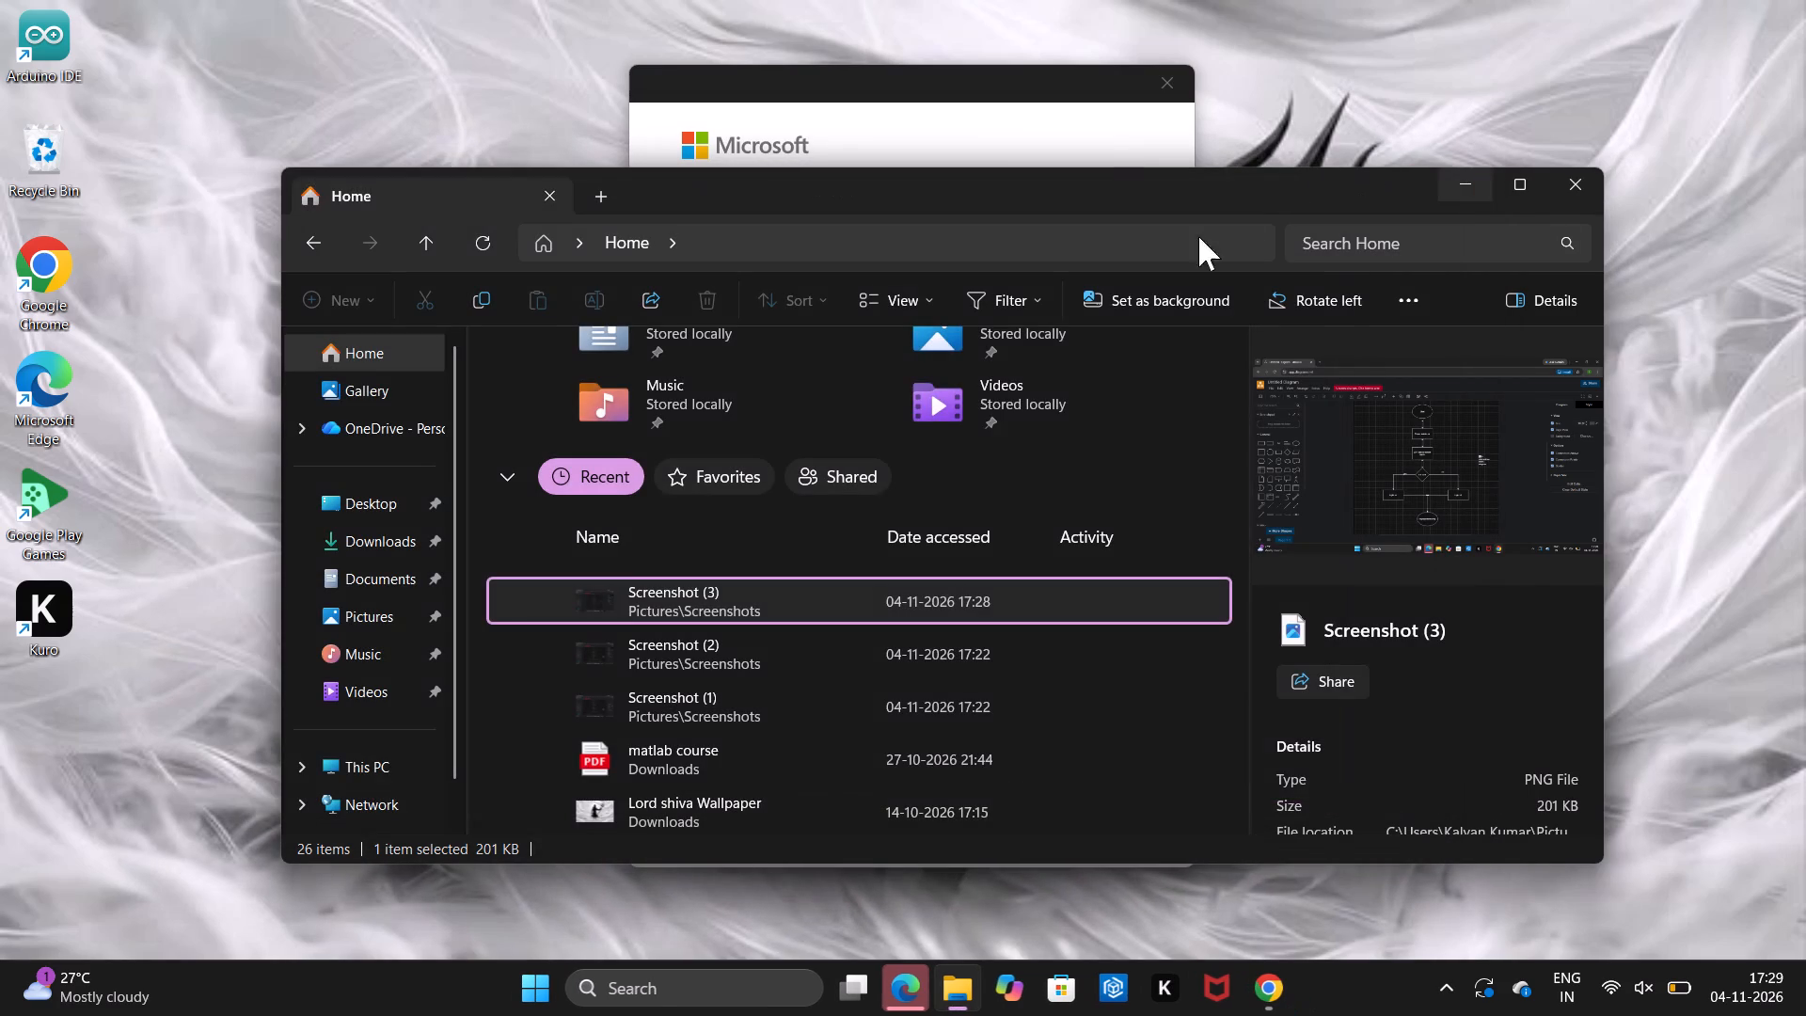
View Screenshot (2) from the recent files and close the image.
left_click(768, 651)
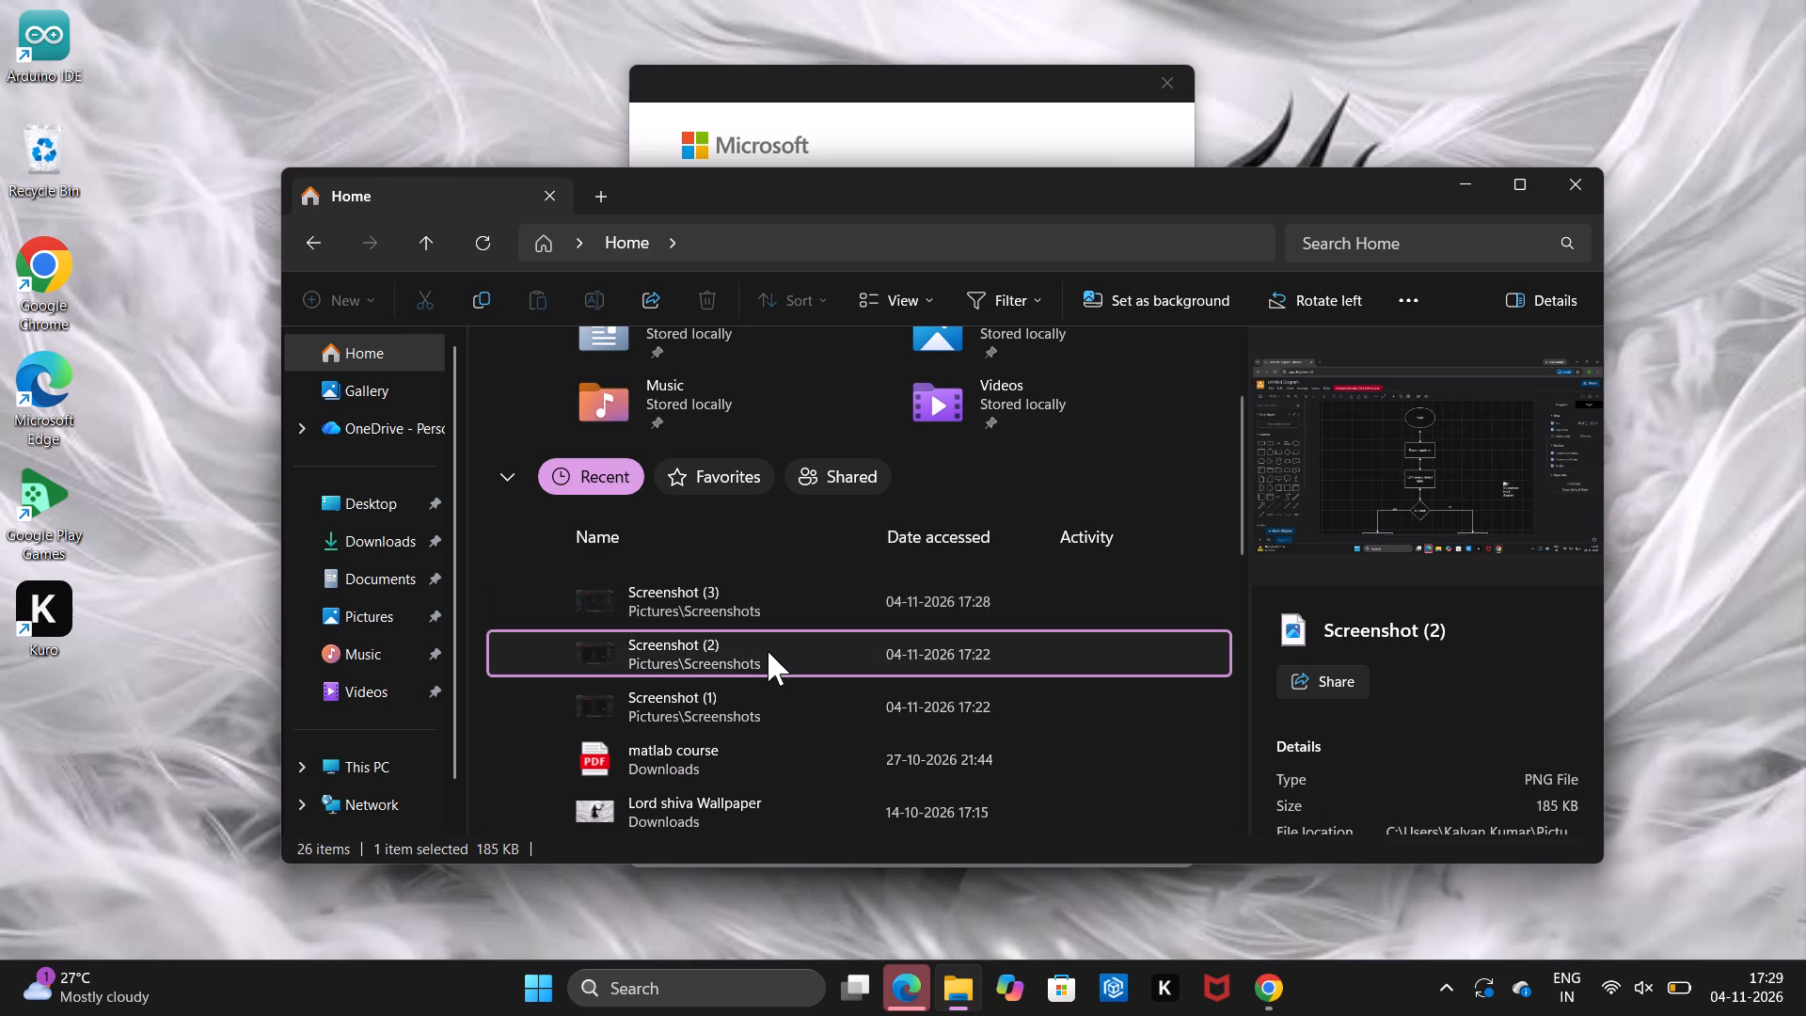
double_click(768, 651)
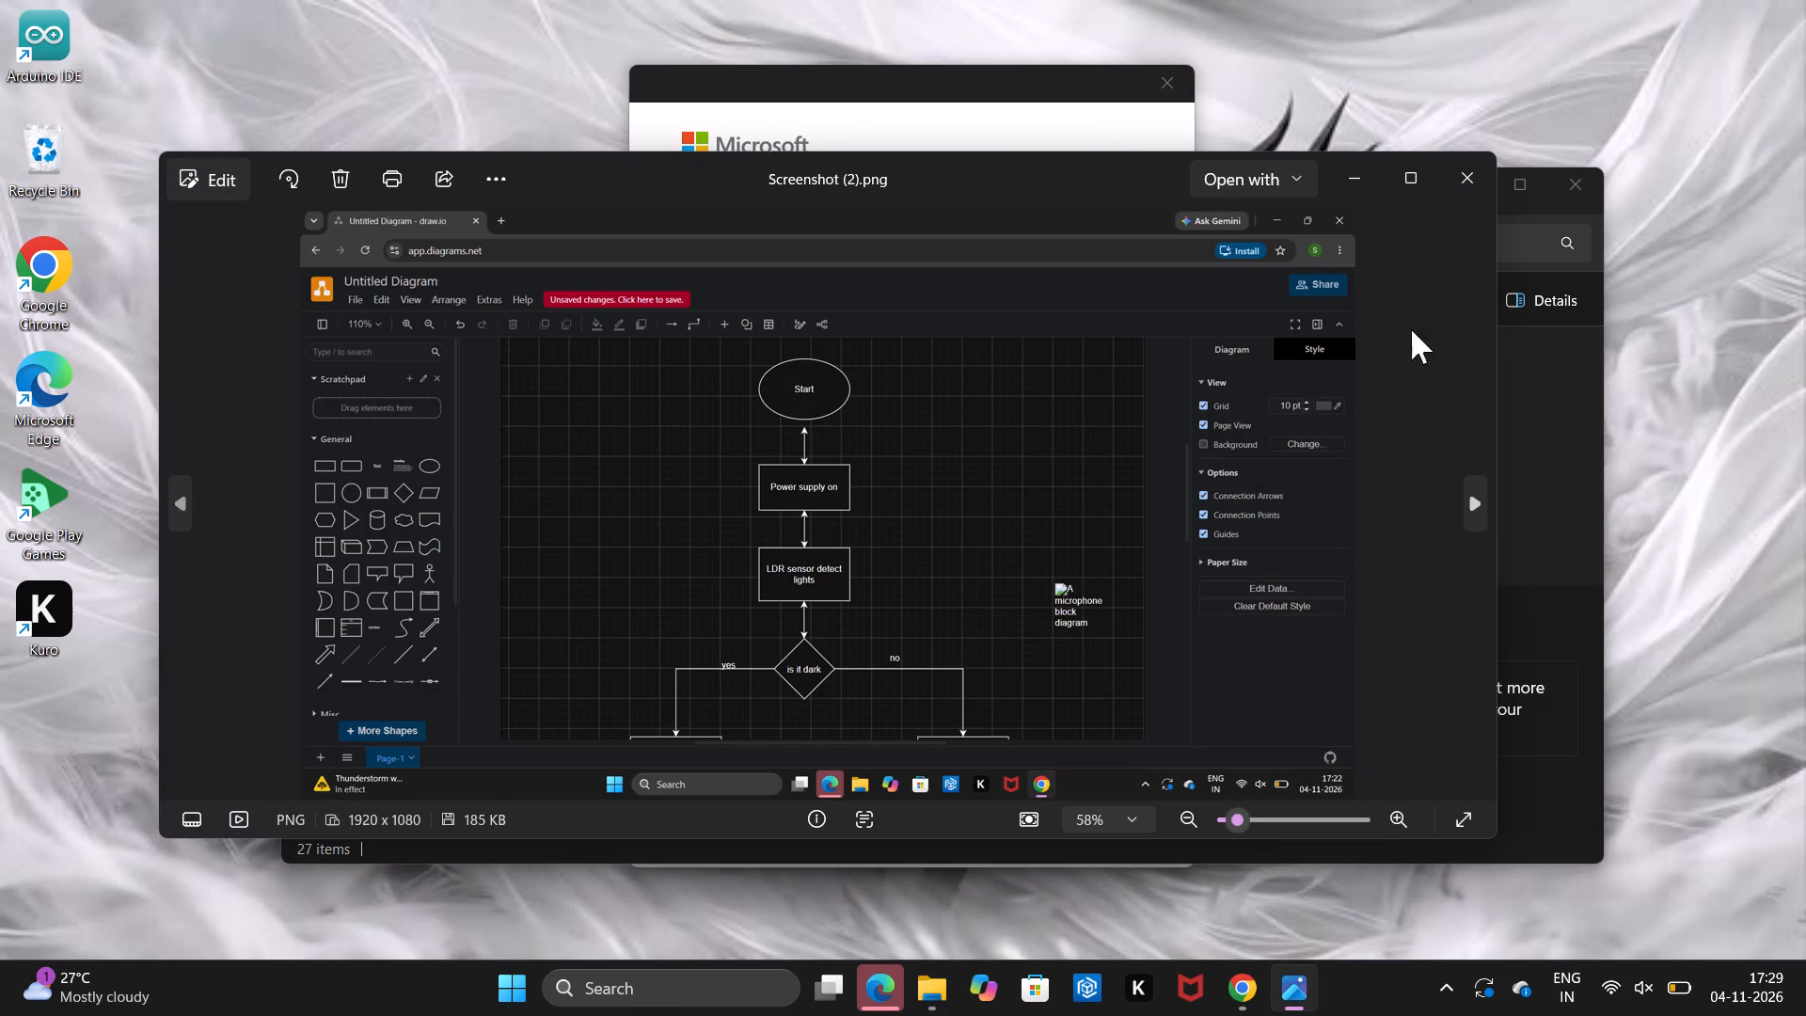
left_click(1469, 156)
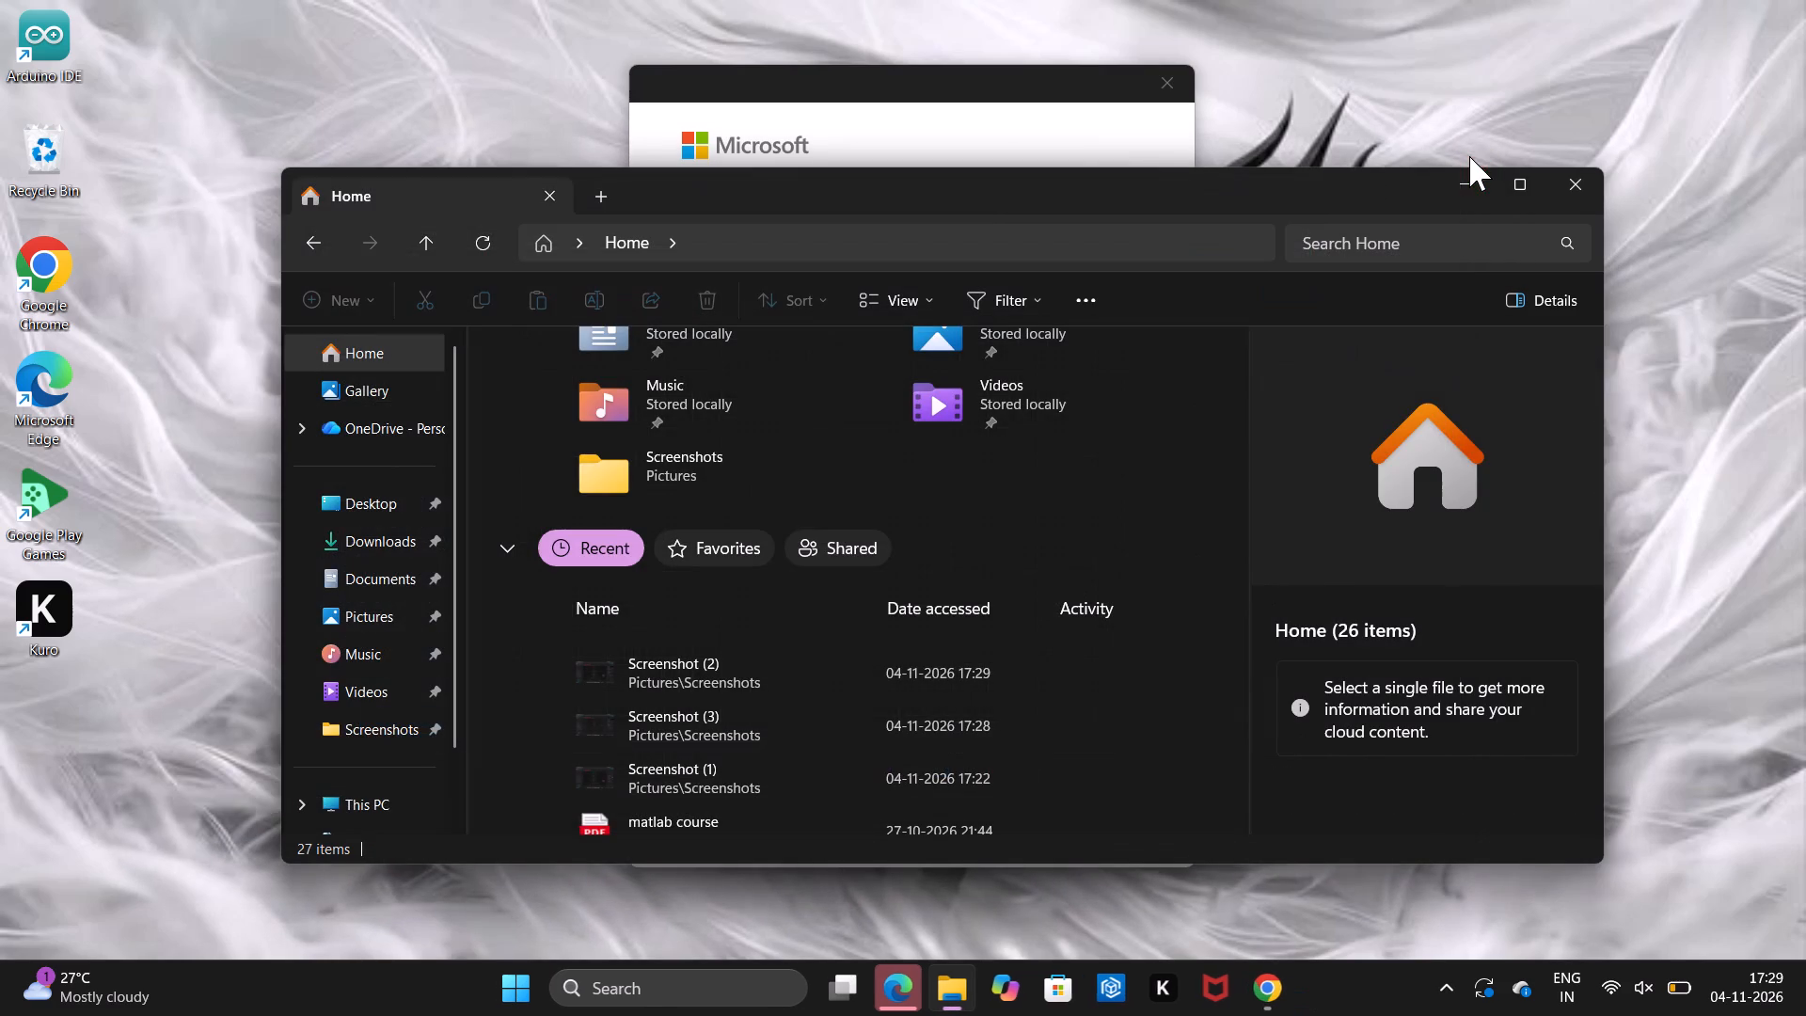
Close the File Explorer window and dismiss the Microsoft "Add details" dialog without entering a name.
left_click(1560, 188)
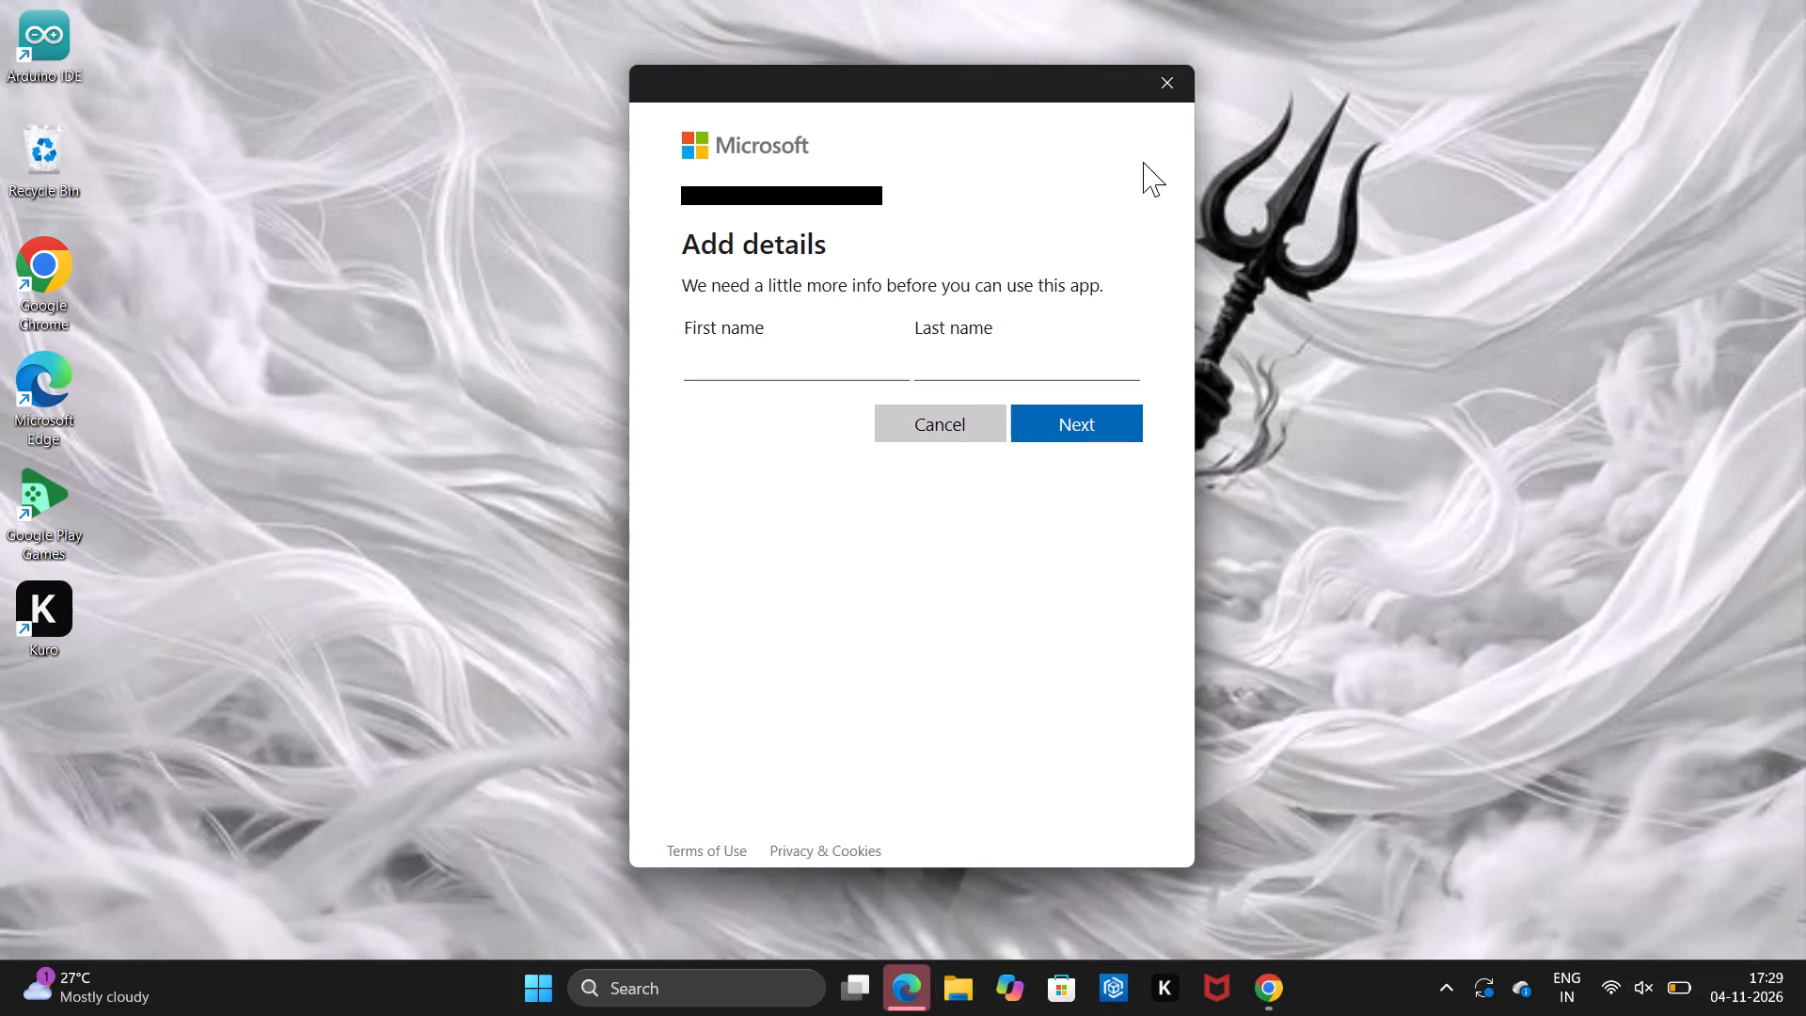
left_click(1173, 85)
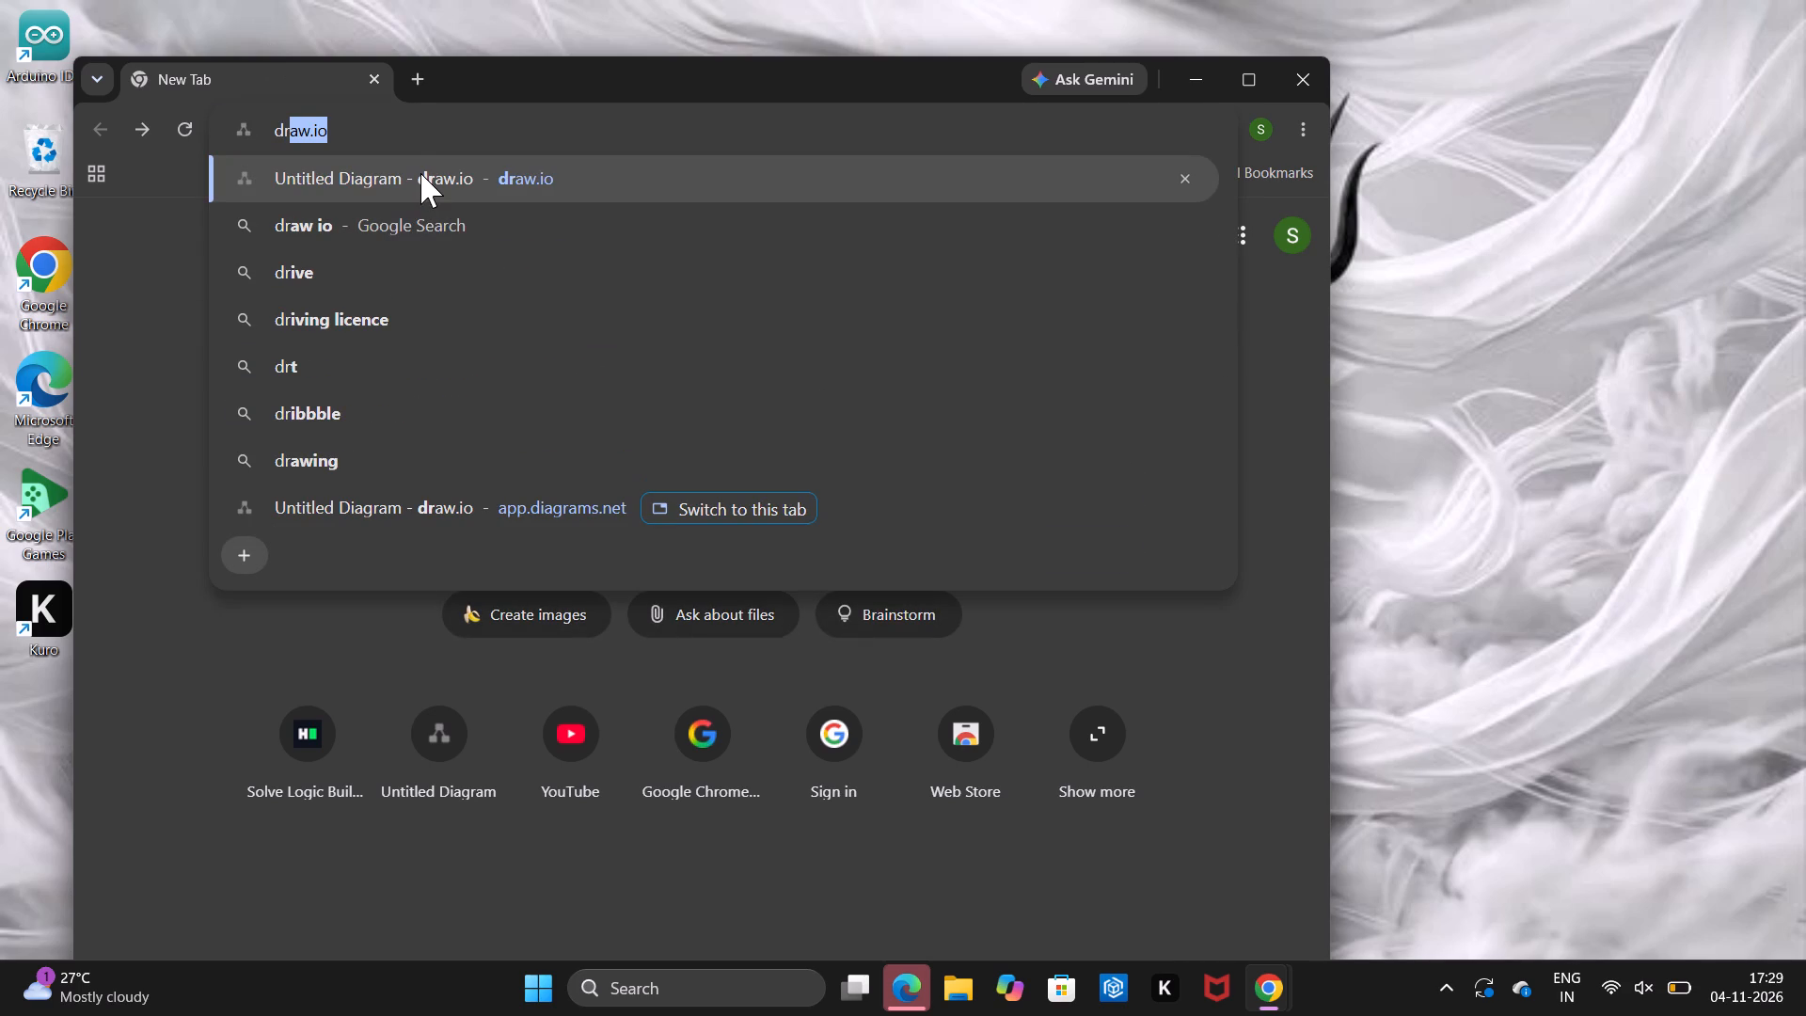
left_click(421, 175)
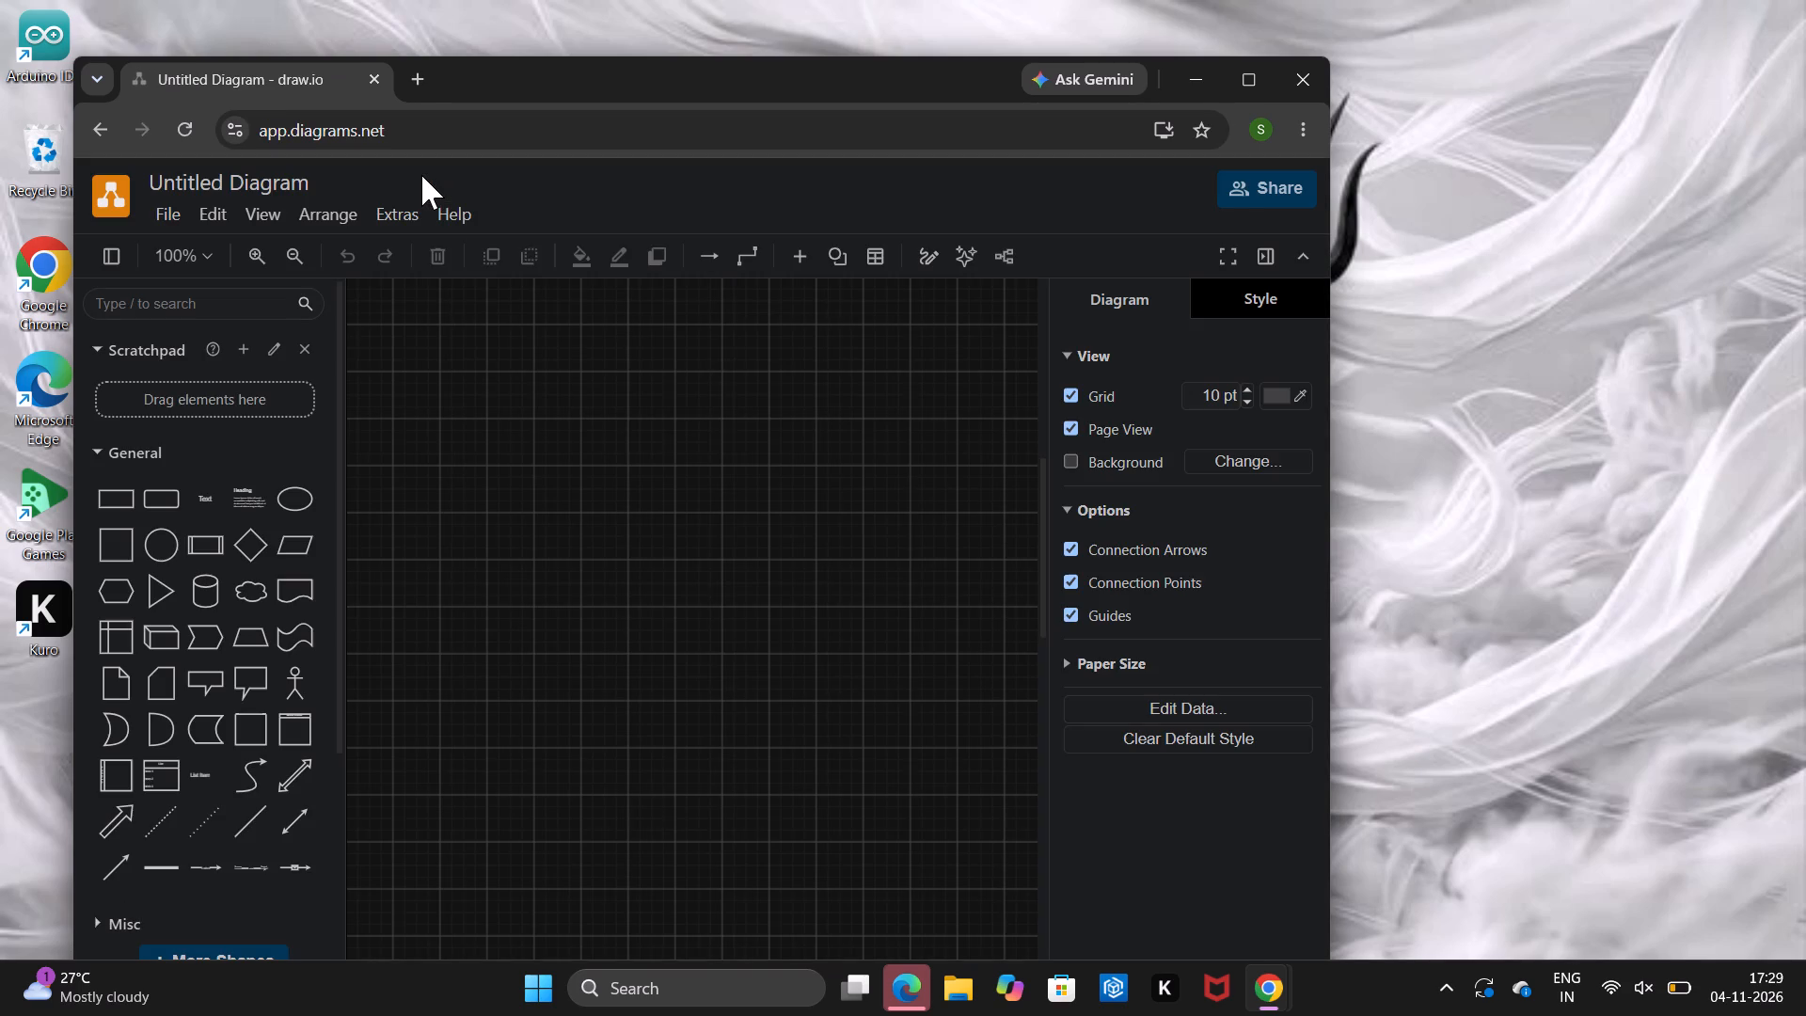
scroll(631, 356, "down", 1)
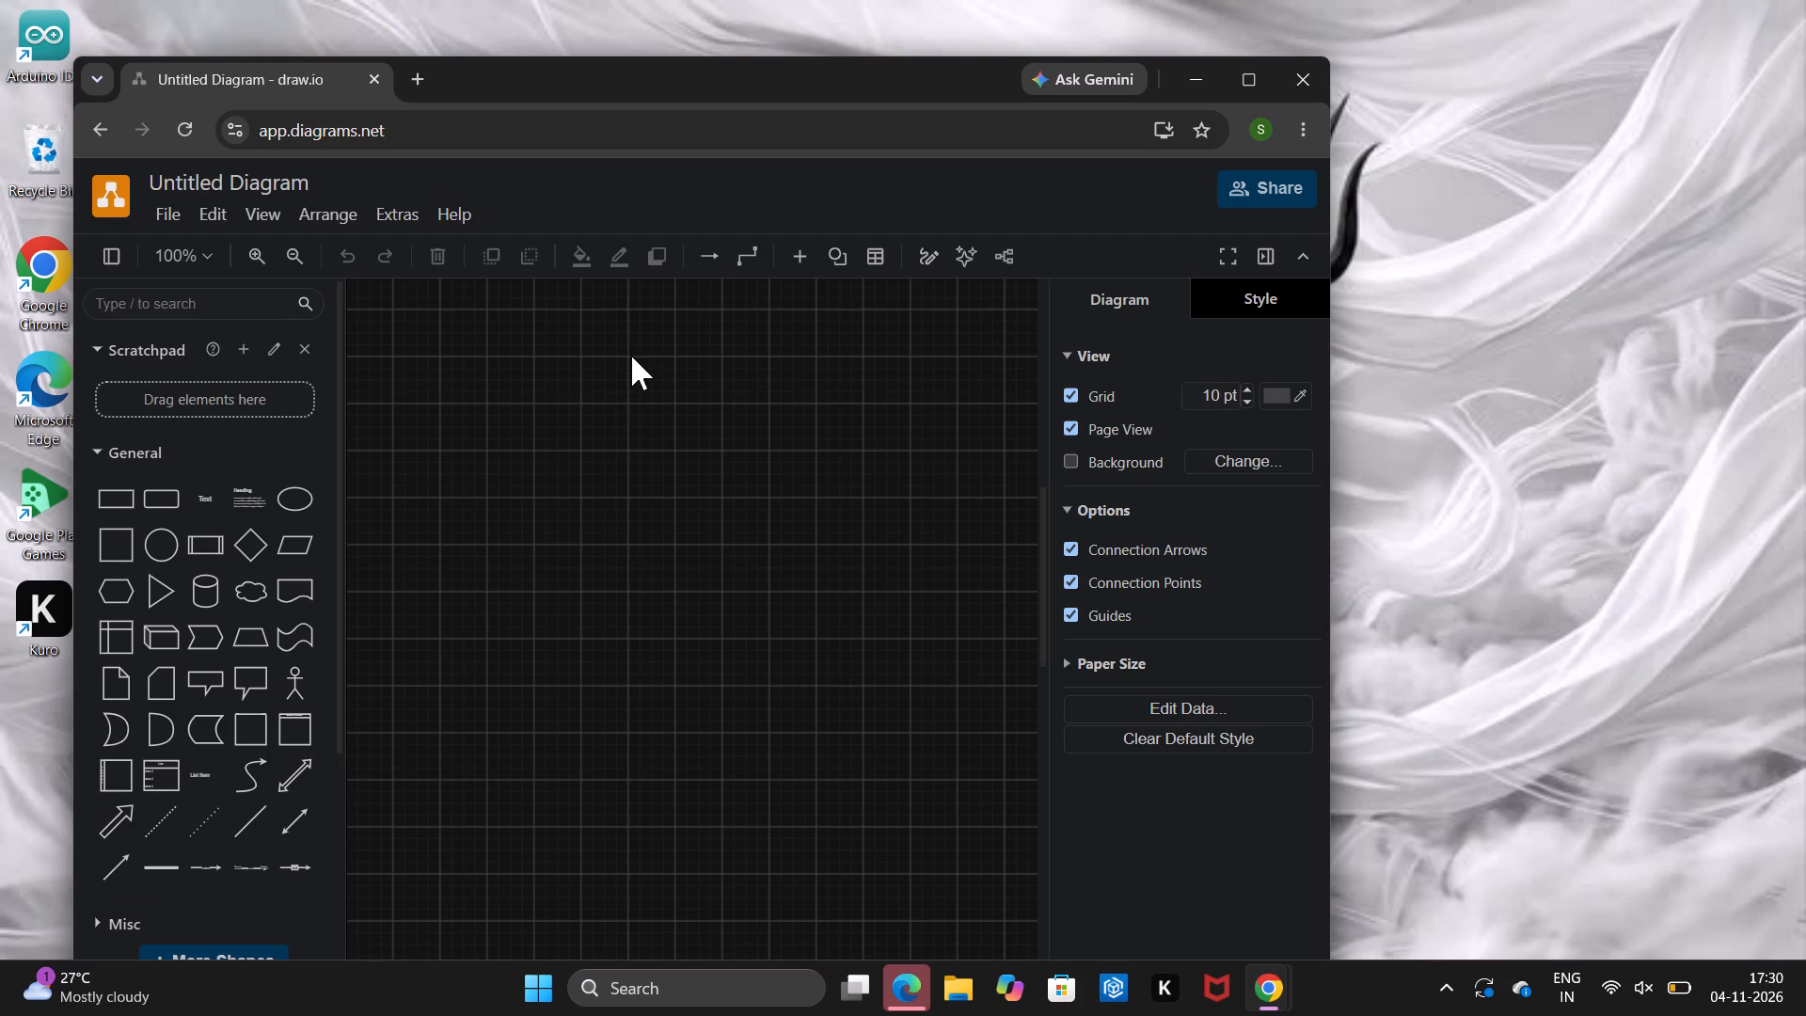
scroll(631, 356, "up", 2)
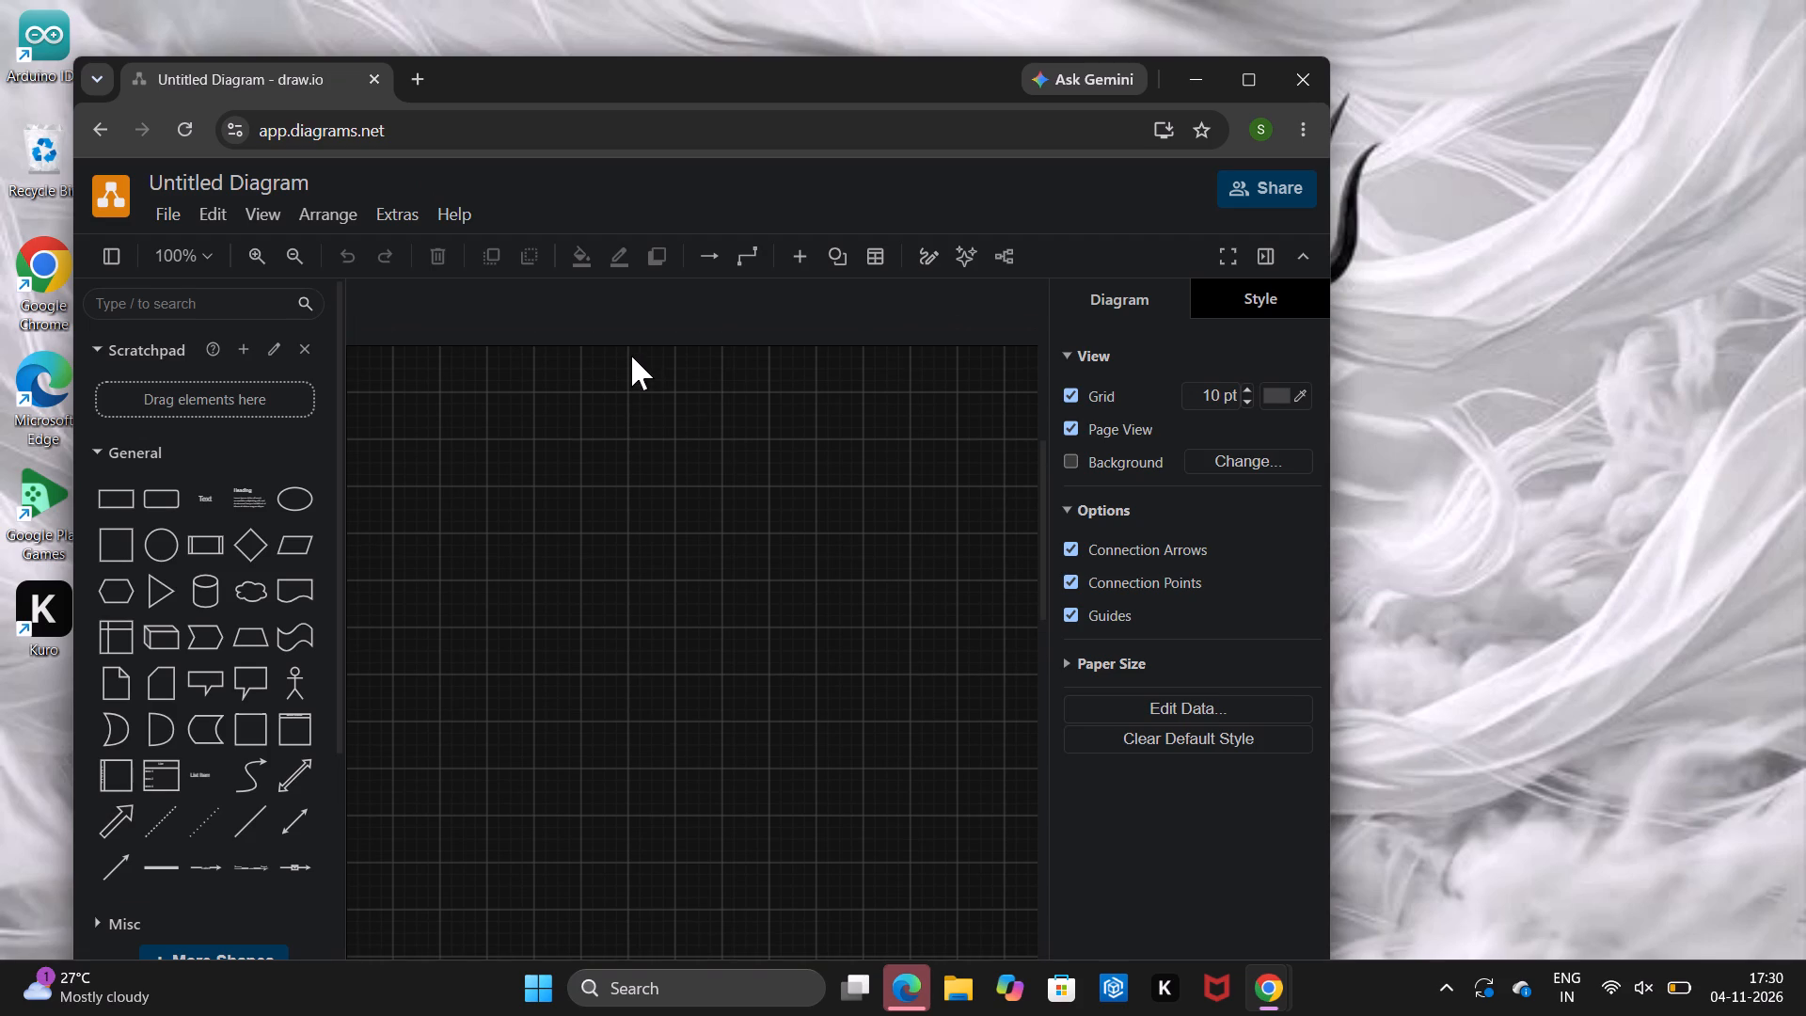
Check draw.io's recently opened files for the earlier flowchart.
left_click(177, 214)
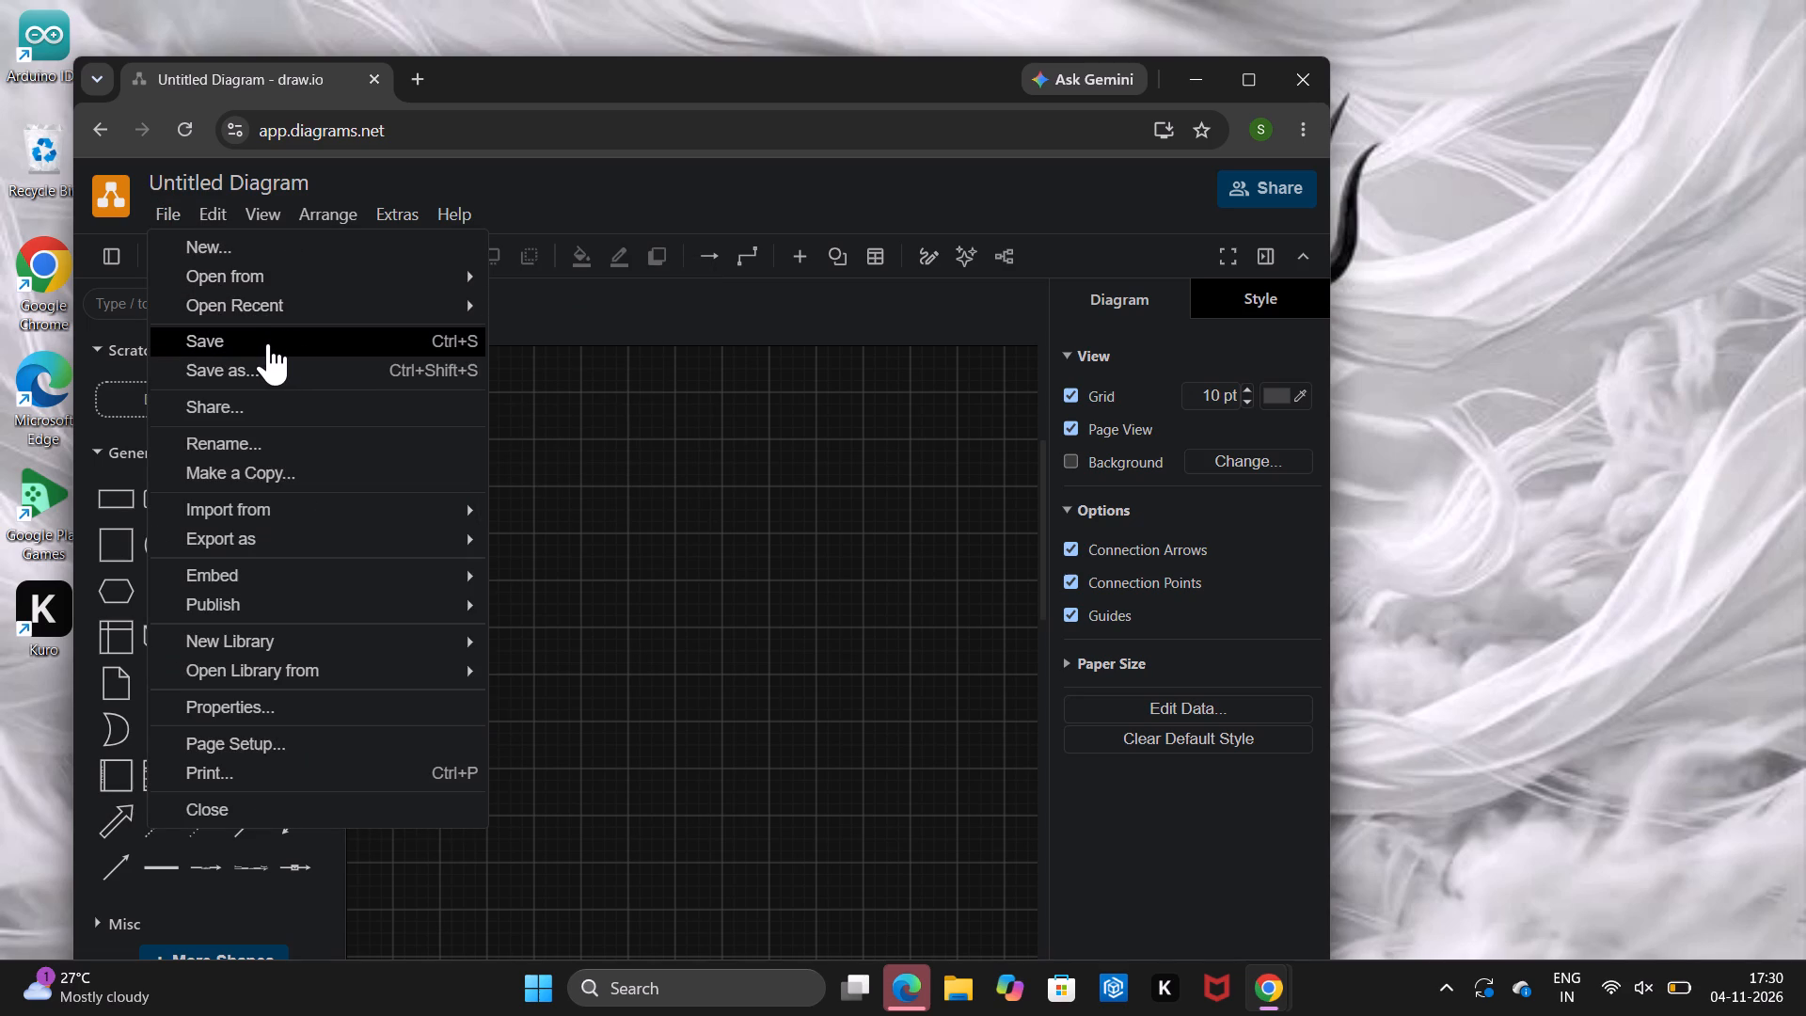
left_click(260, 304)
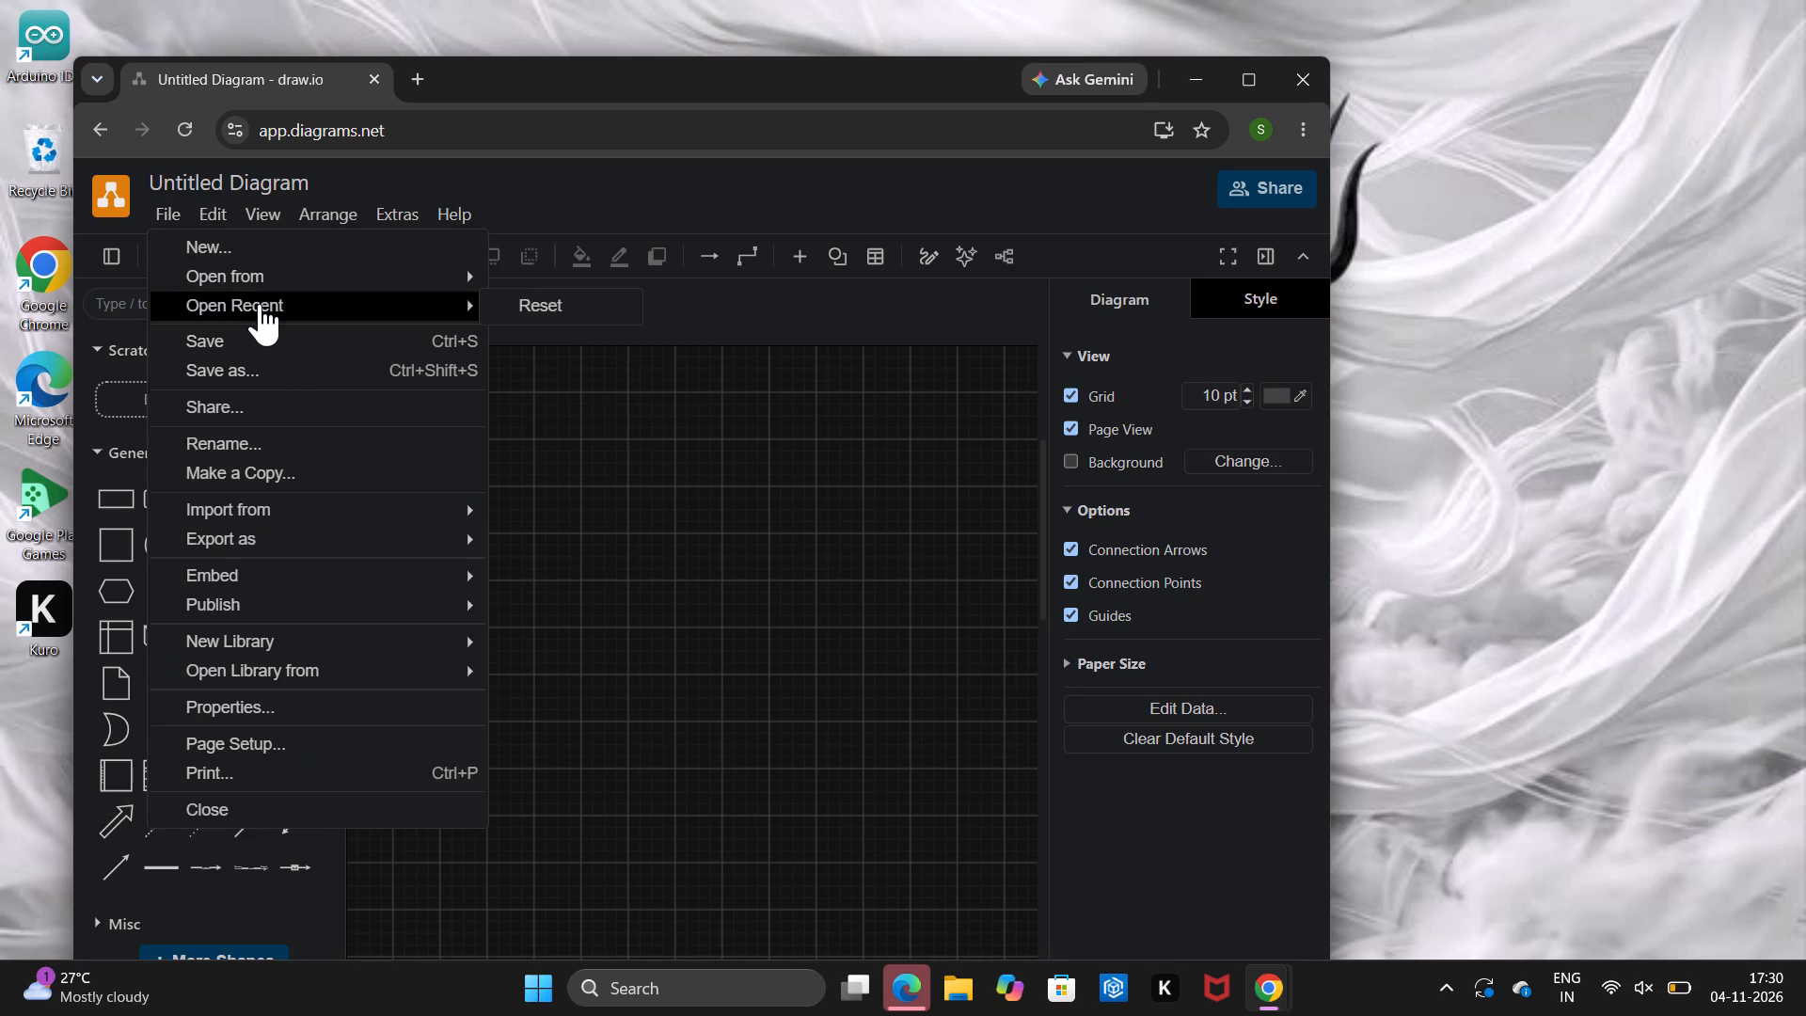
left_click(260, 304)
double_click(260, 304)
left_click(455, 306)
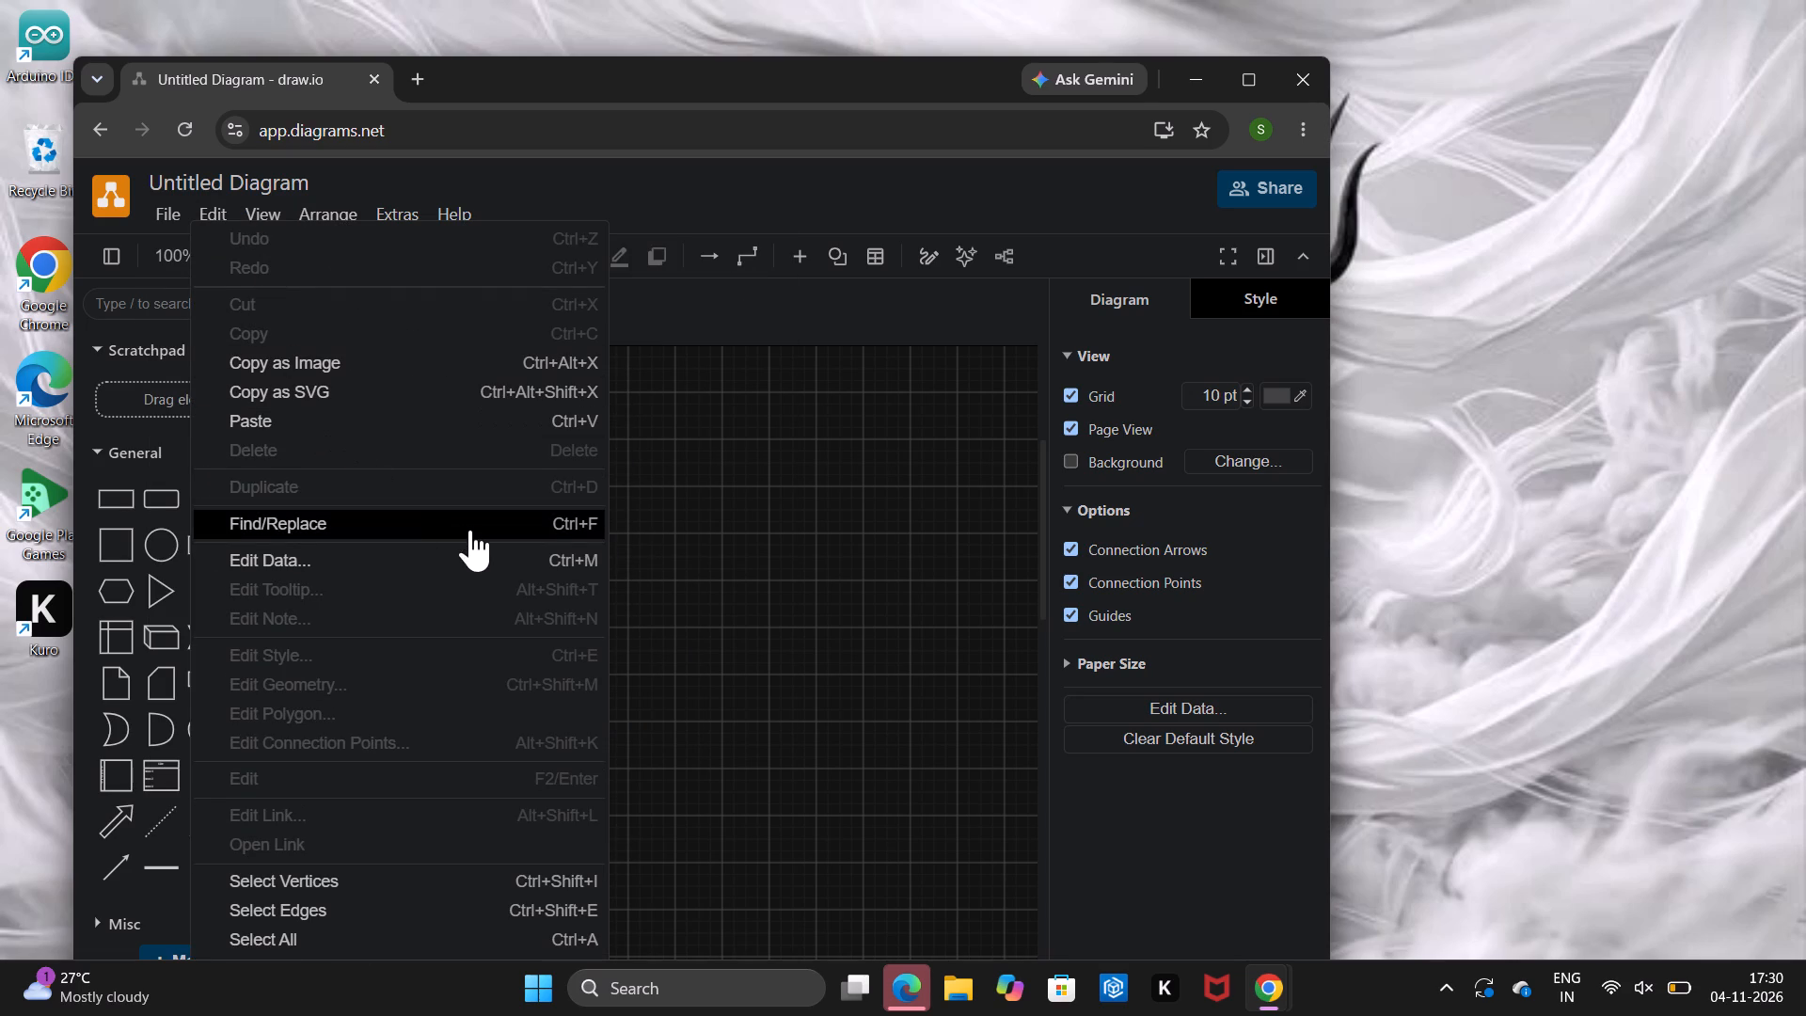
left_click(773, 527)
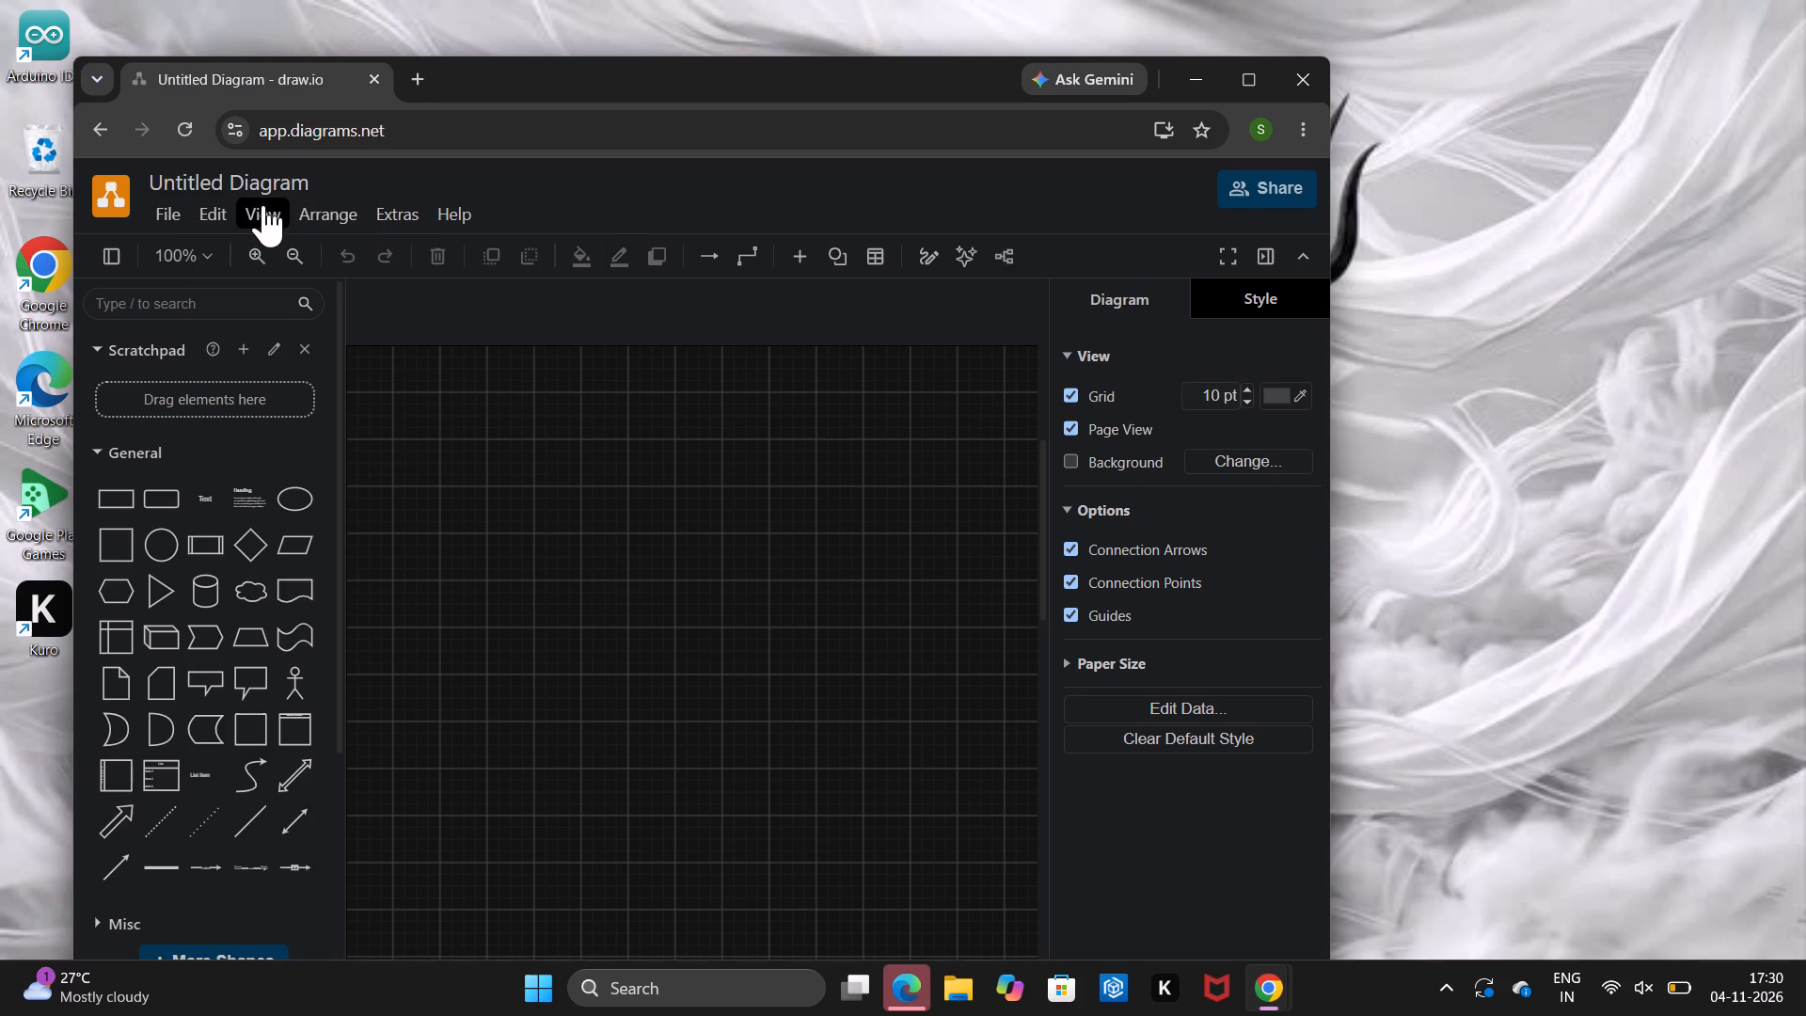
left_click(166, 209)
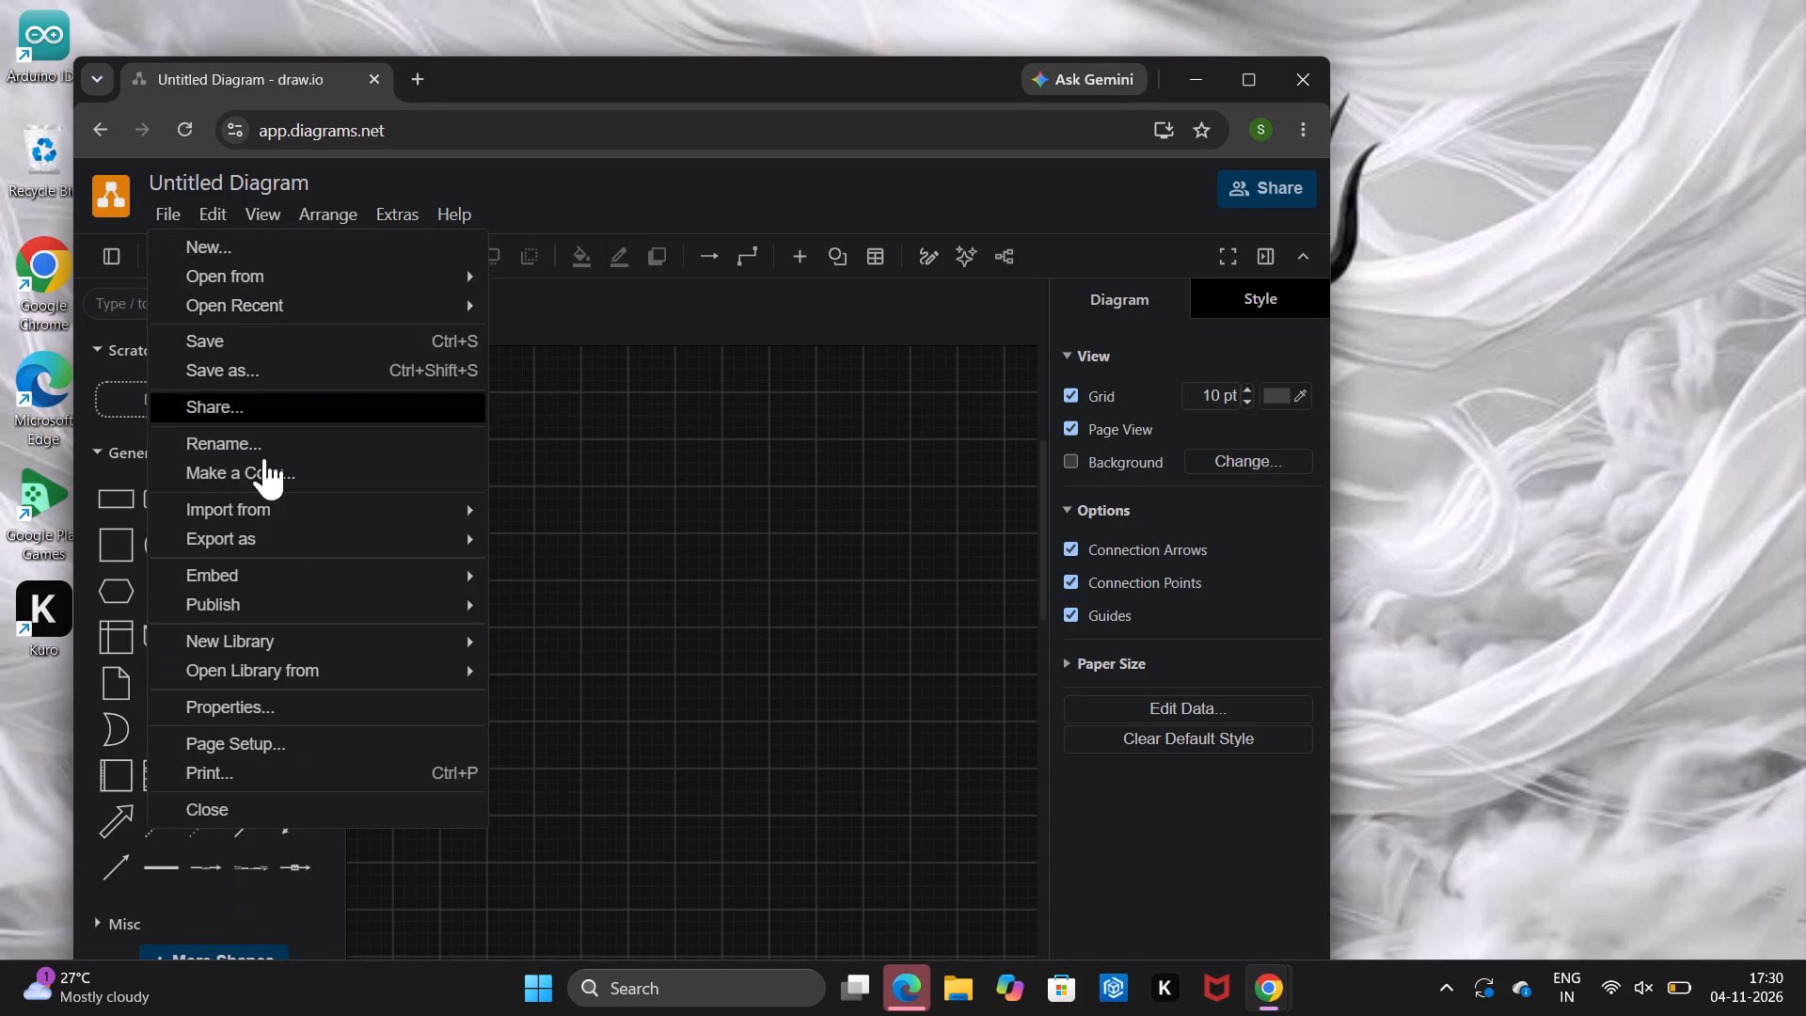
scroll(318, 514, "down", 2)
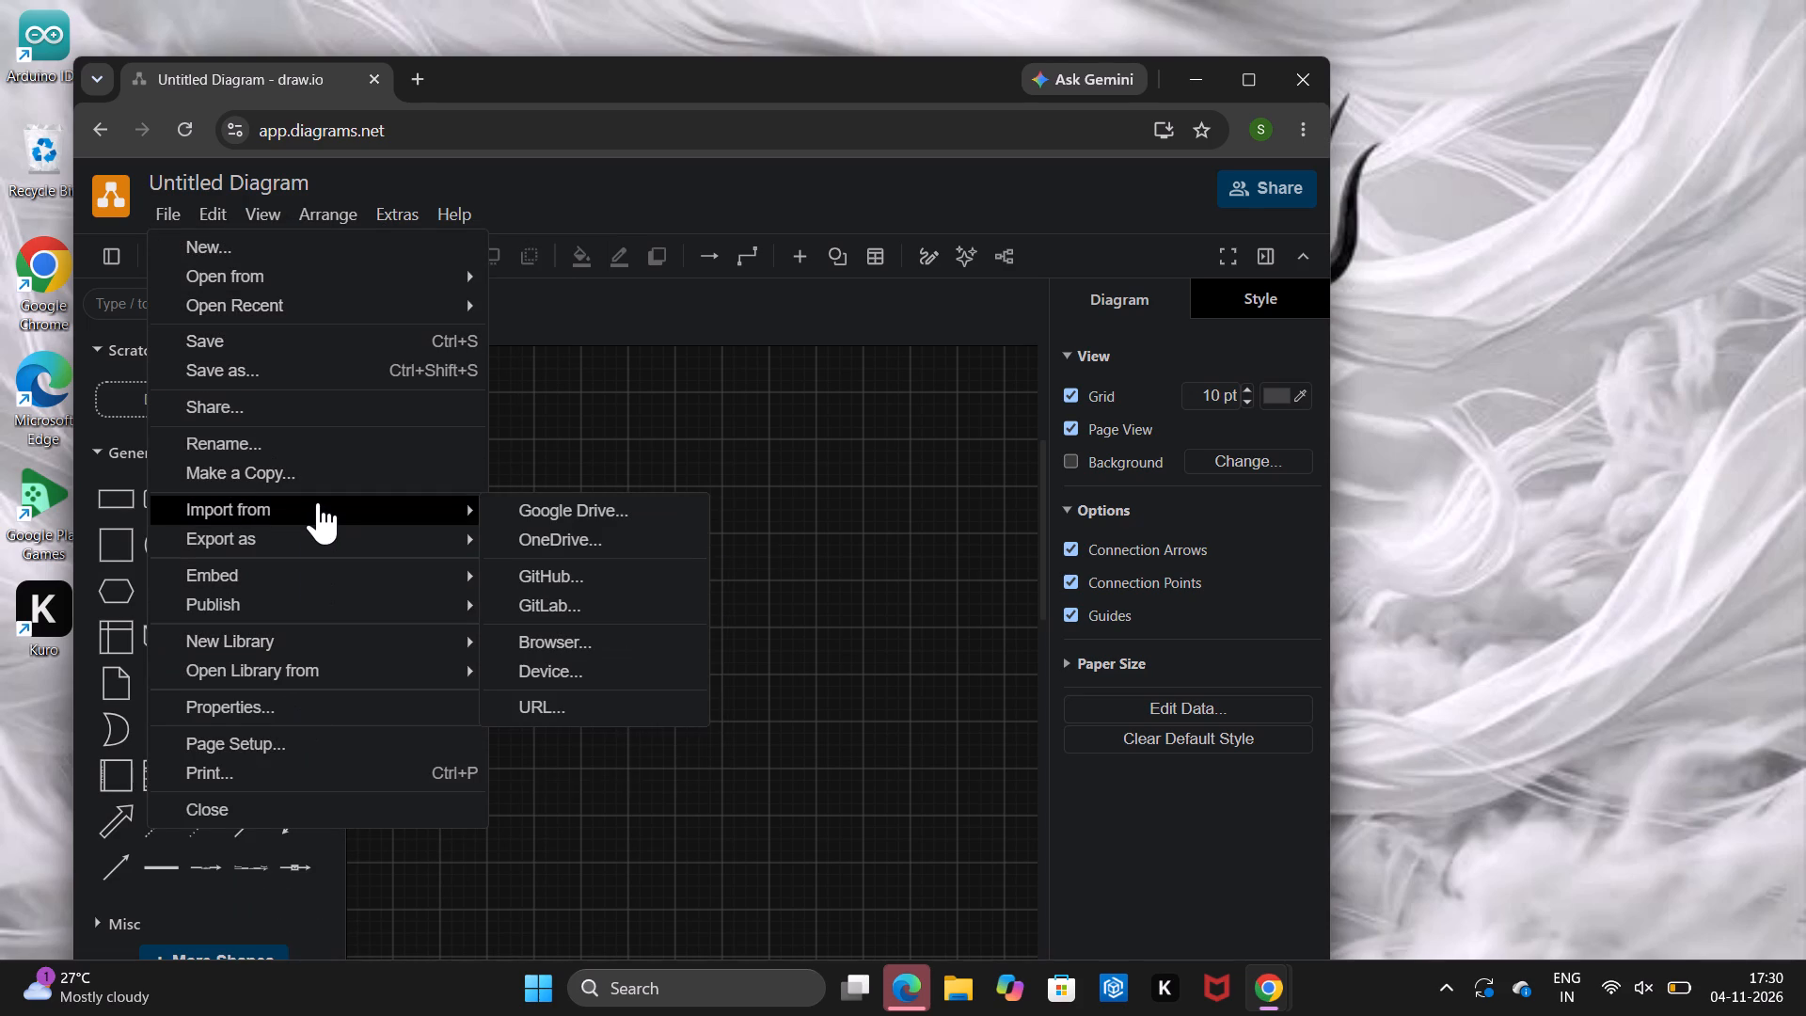
scroll(318, 502, "down", 1)
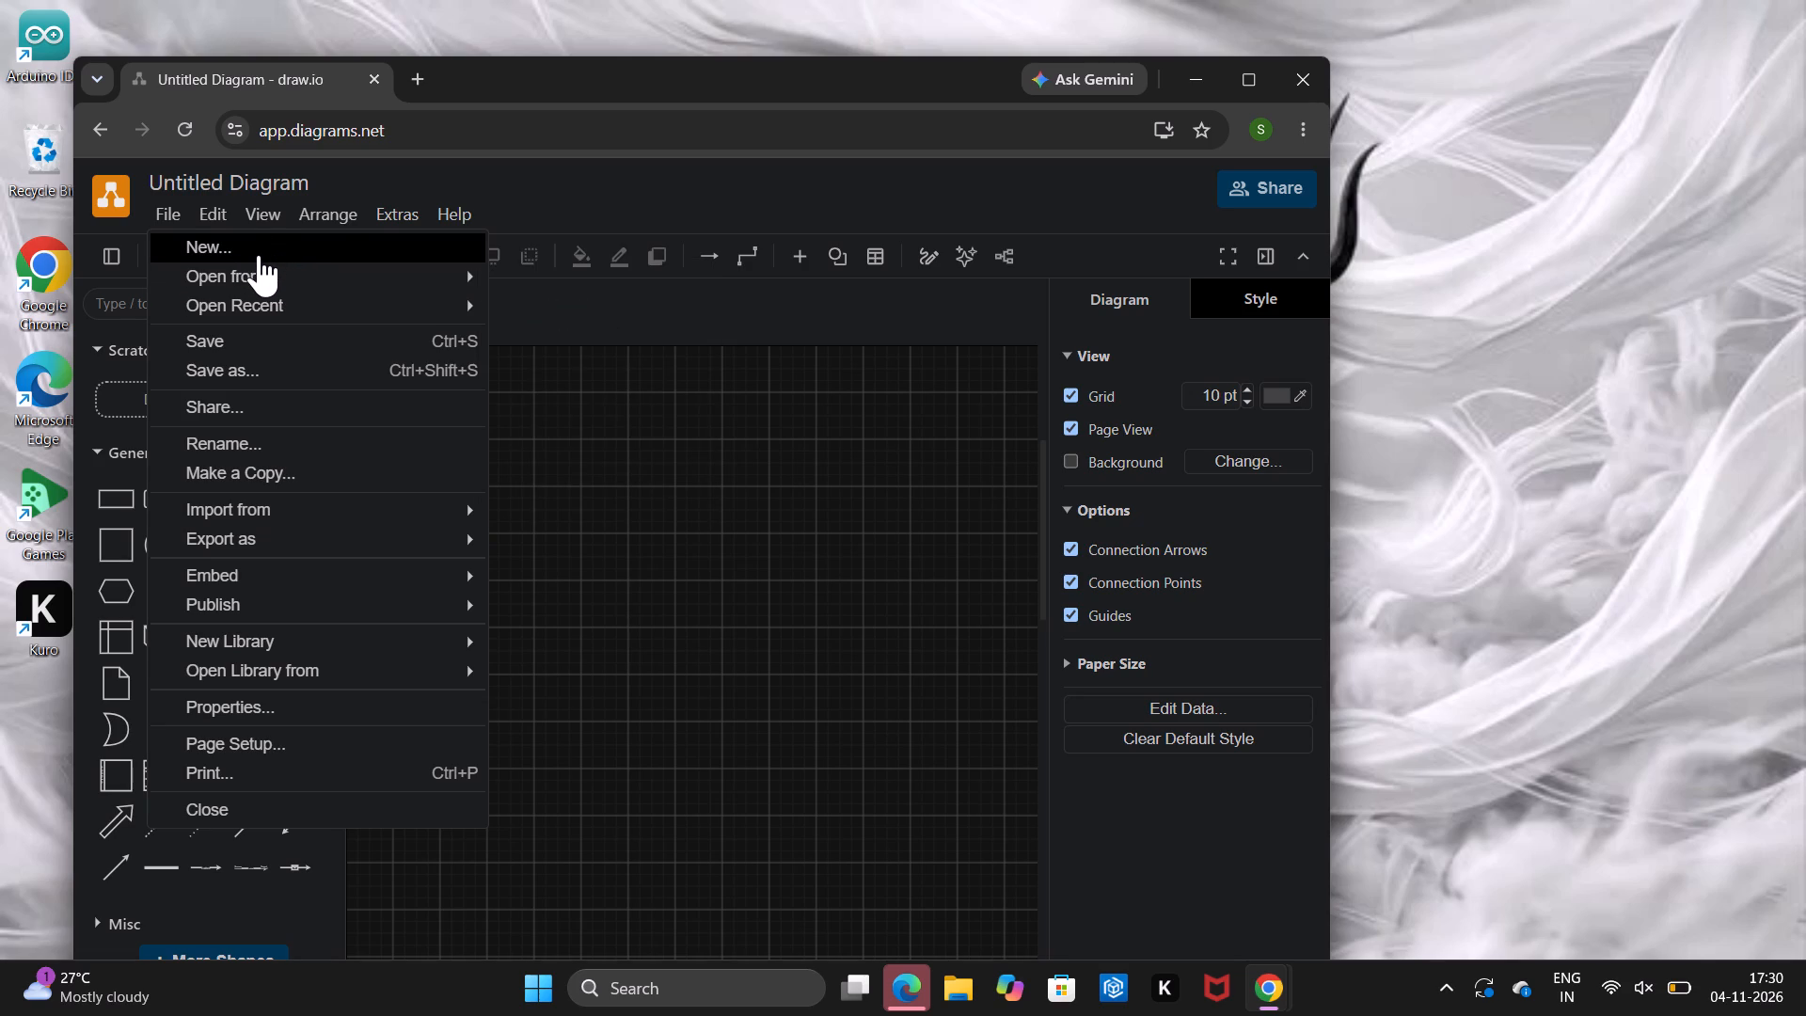
double_click(271, 309)
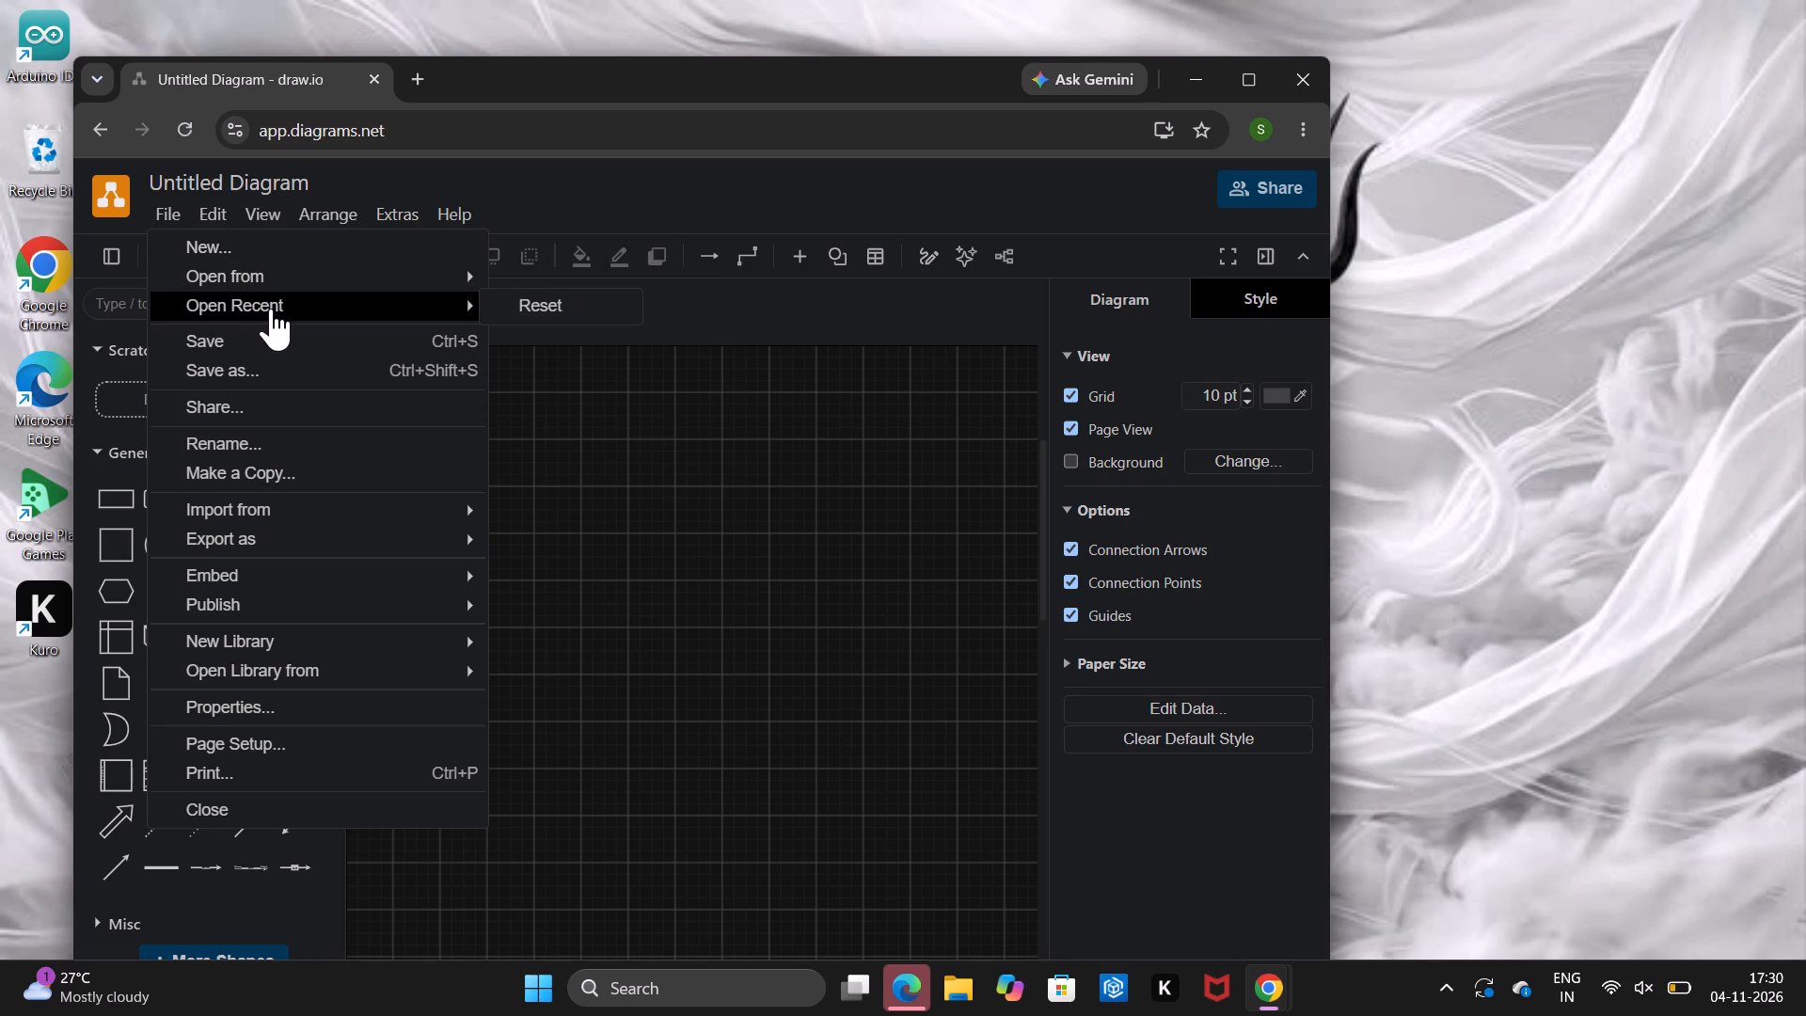
left_click(474, 305)
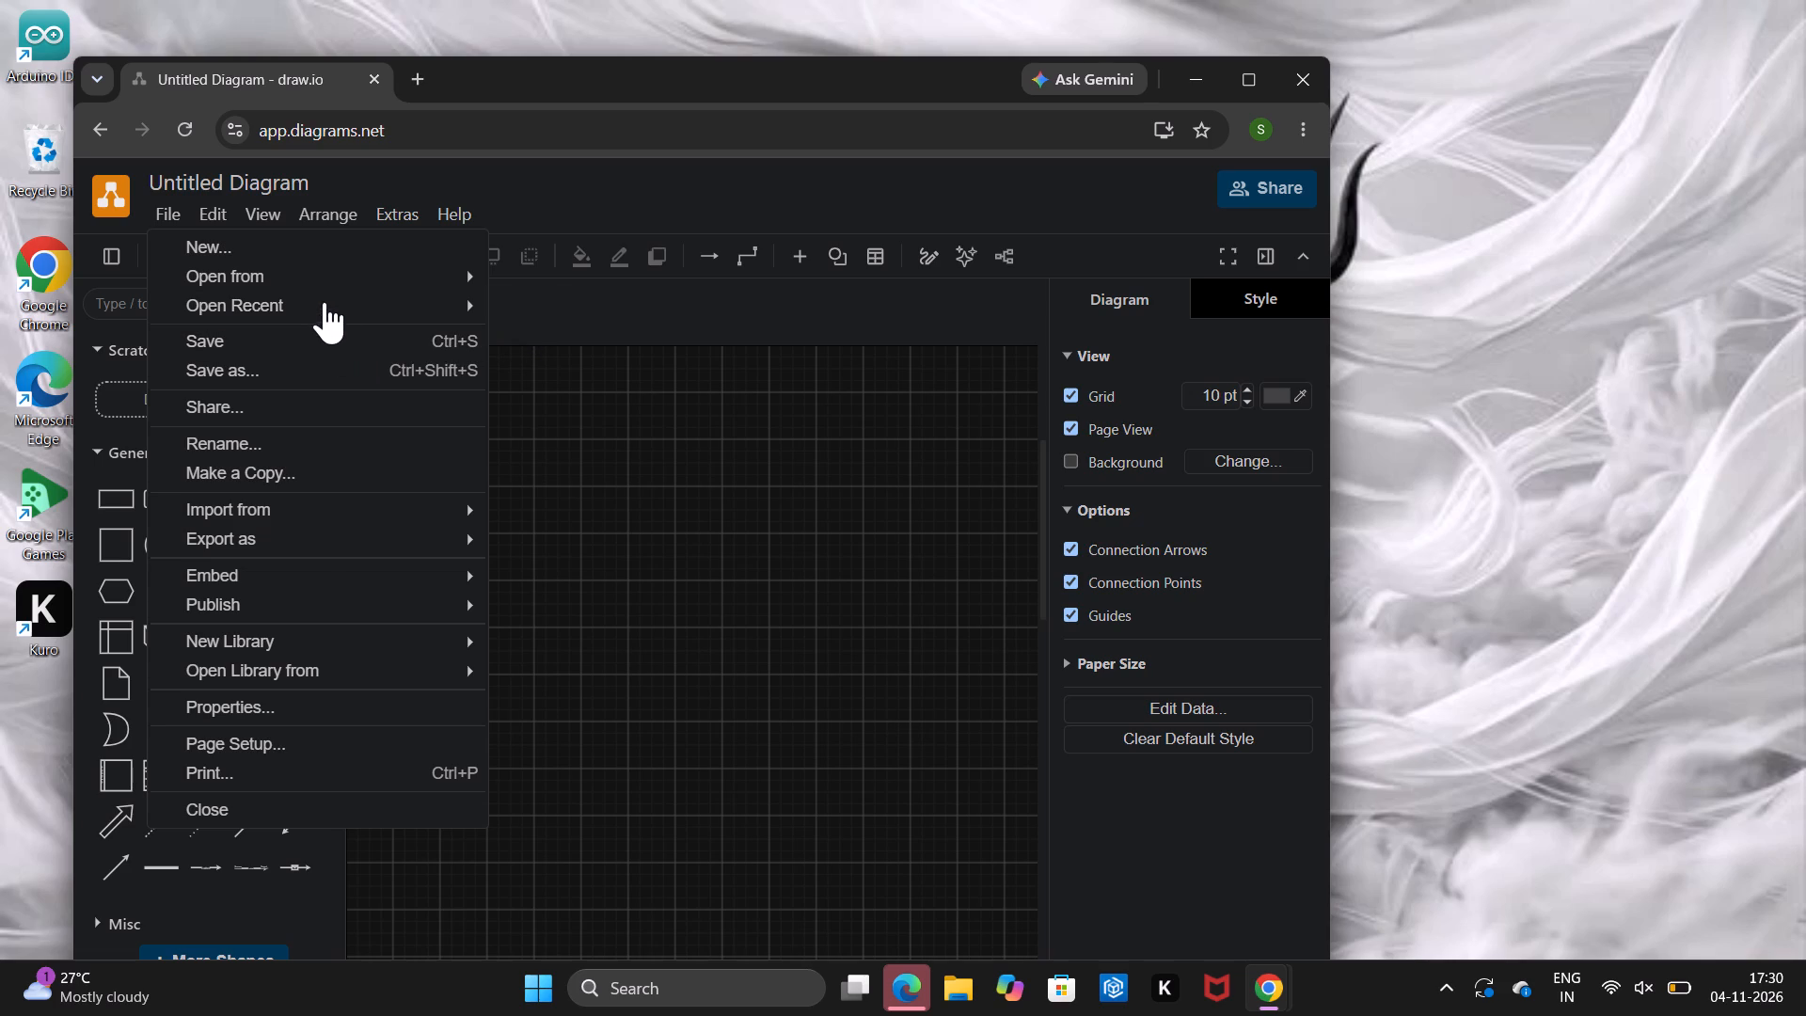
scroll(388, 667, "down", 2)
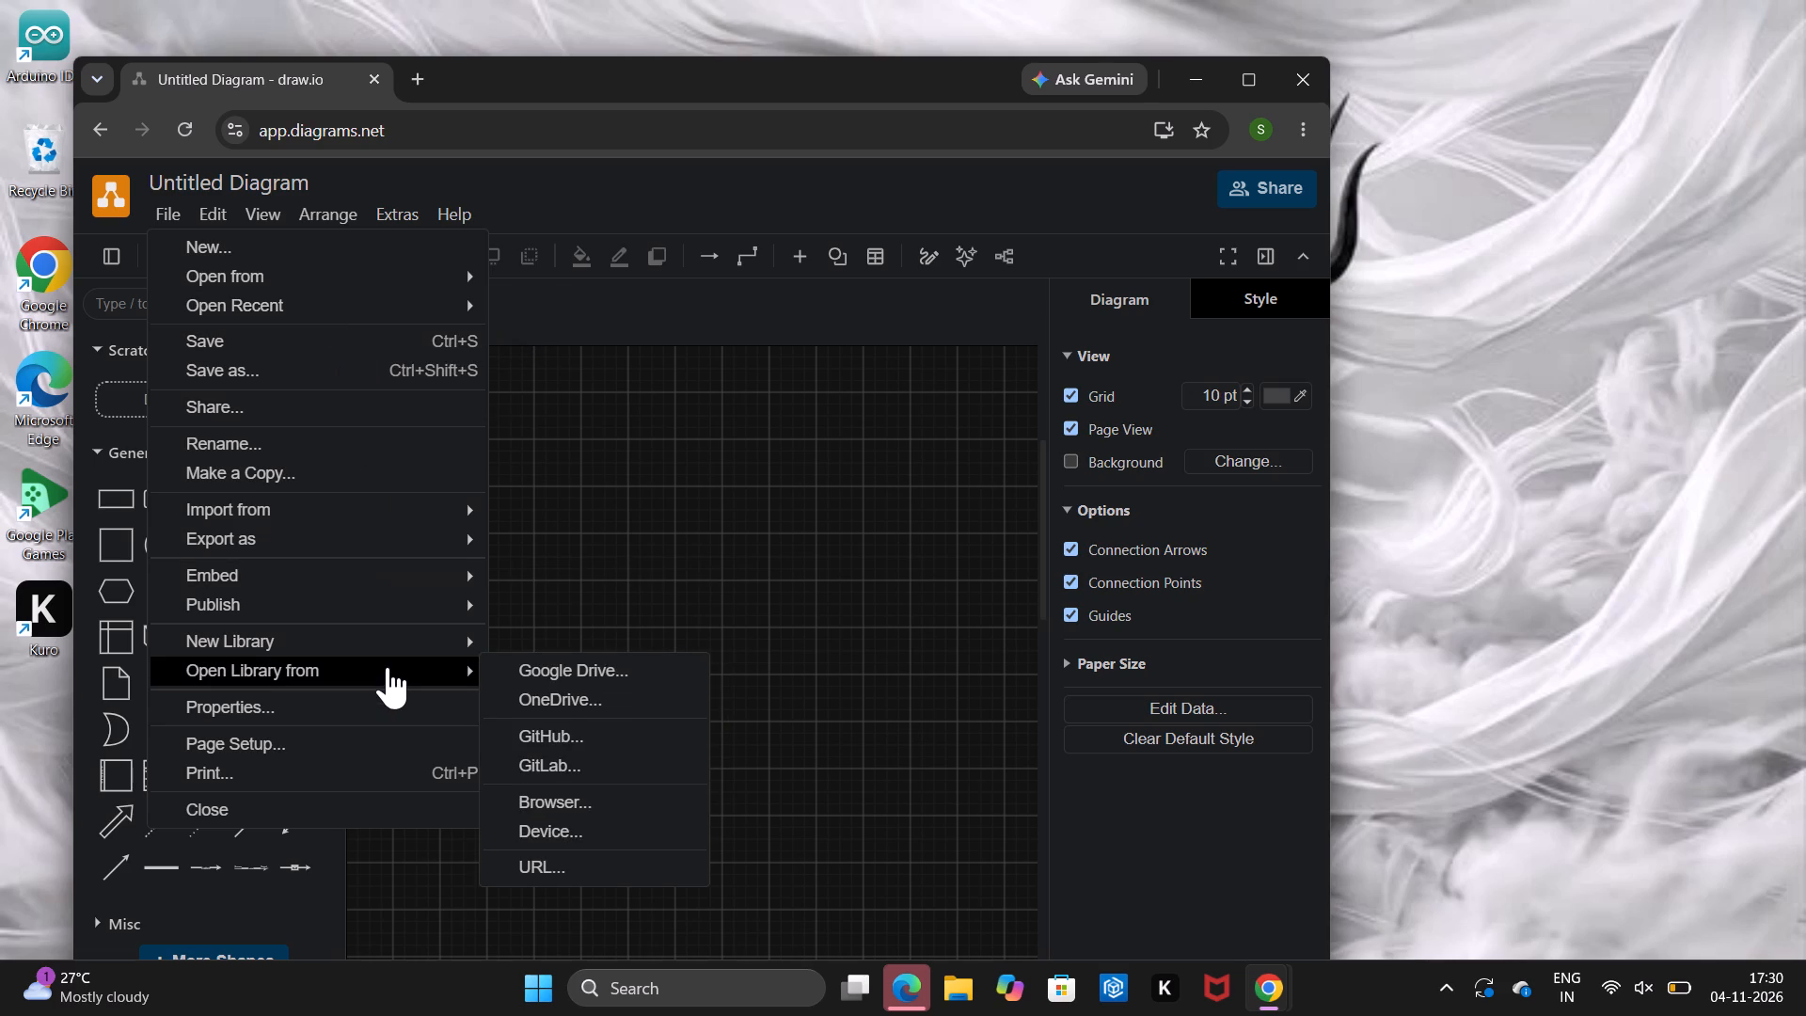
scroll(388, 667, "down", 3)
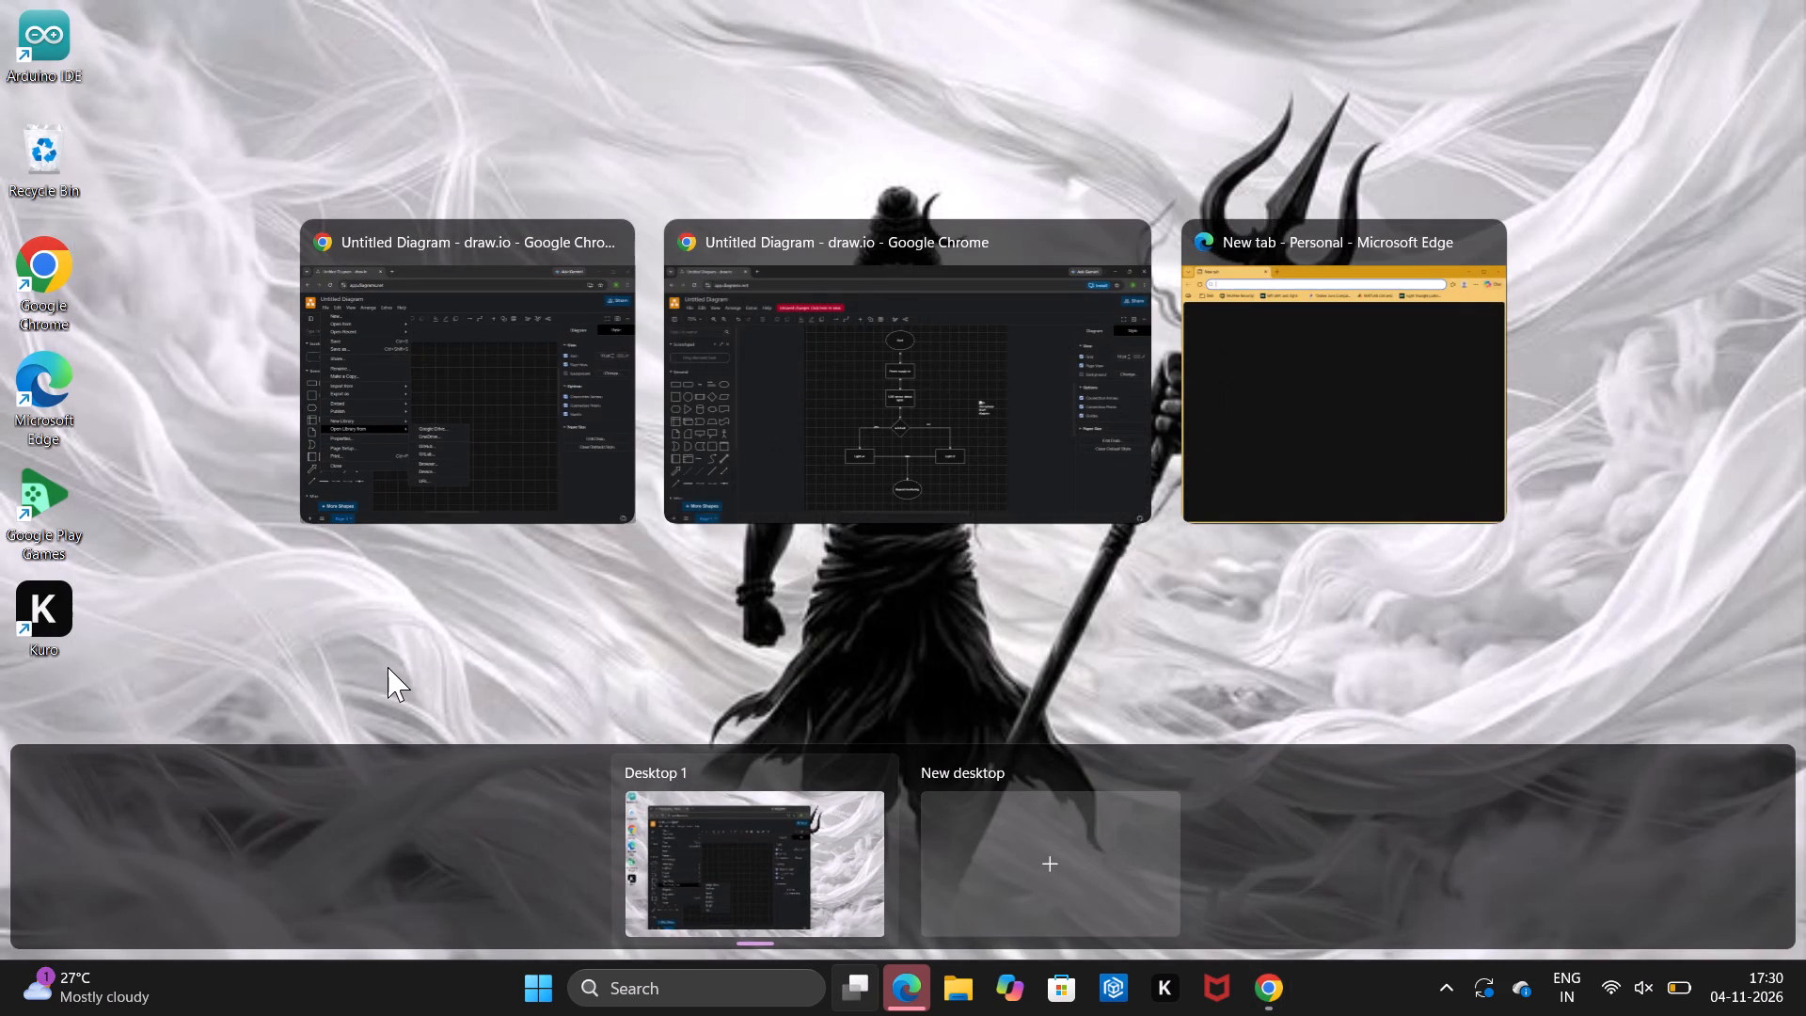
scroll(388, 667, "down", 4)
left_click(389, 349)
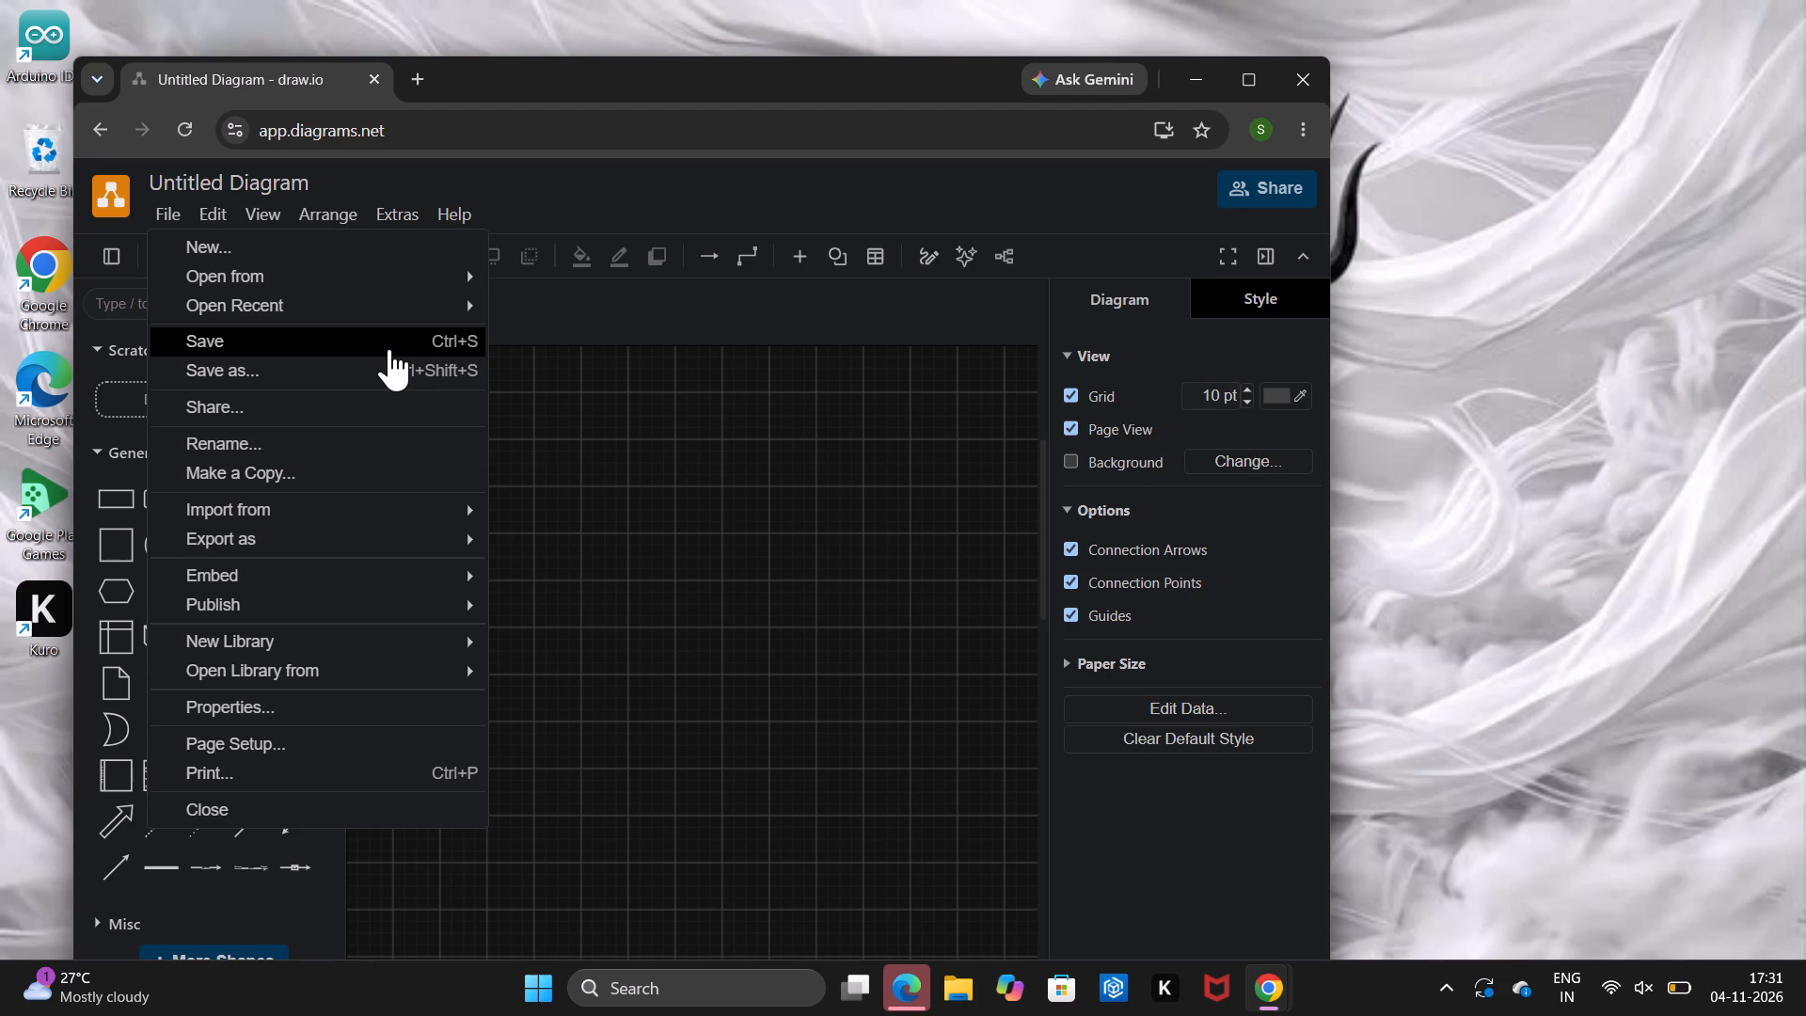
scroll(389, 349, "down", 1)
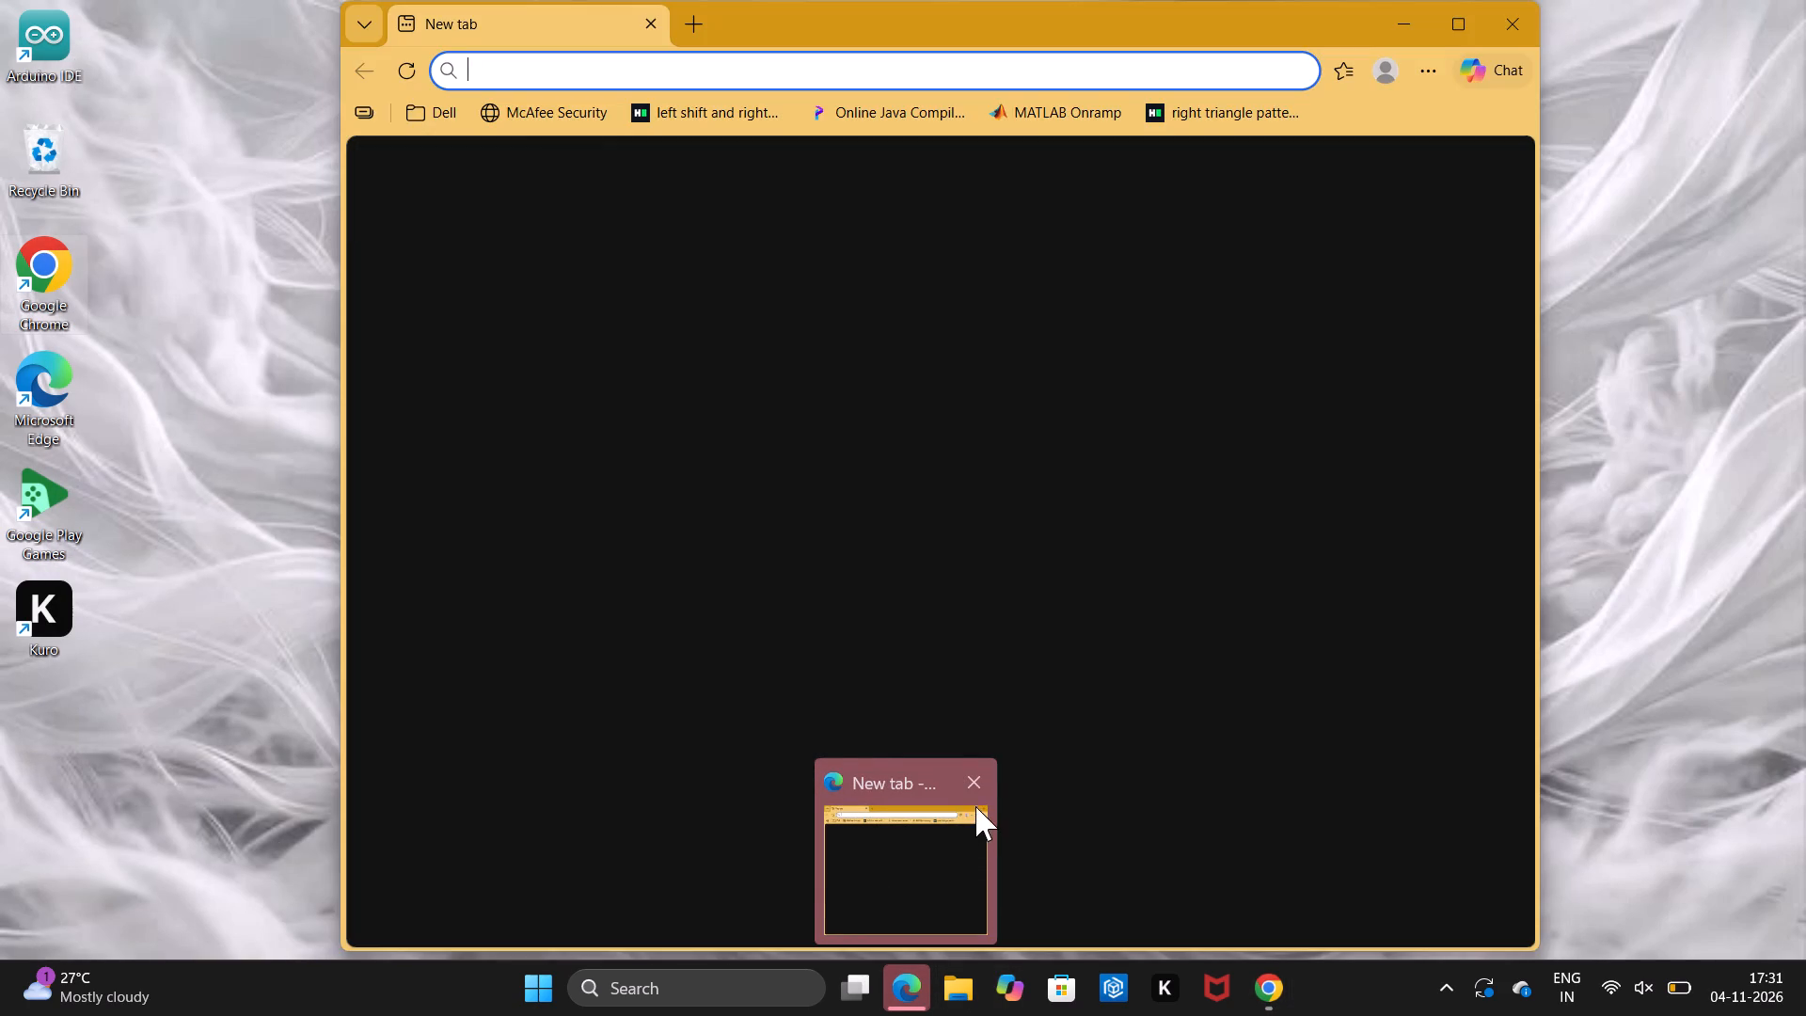
Close the Microsoft Edge window with the empty new tab.
left_click(975, 783)
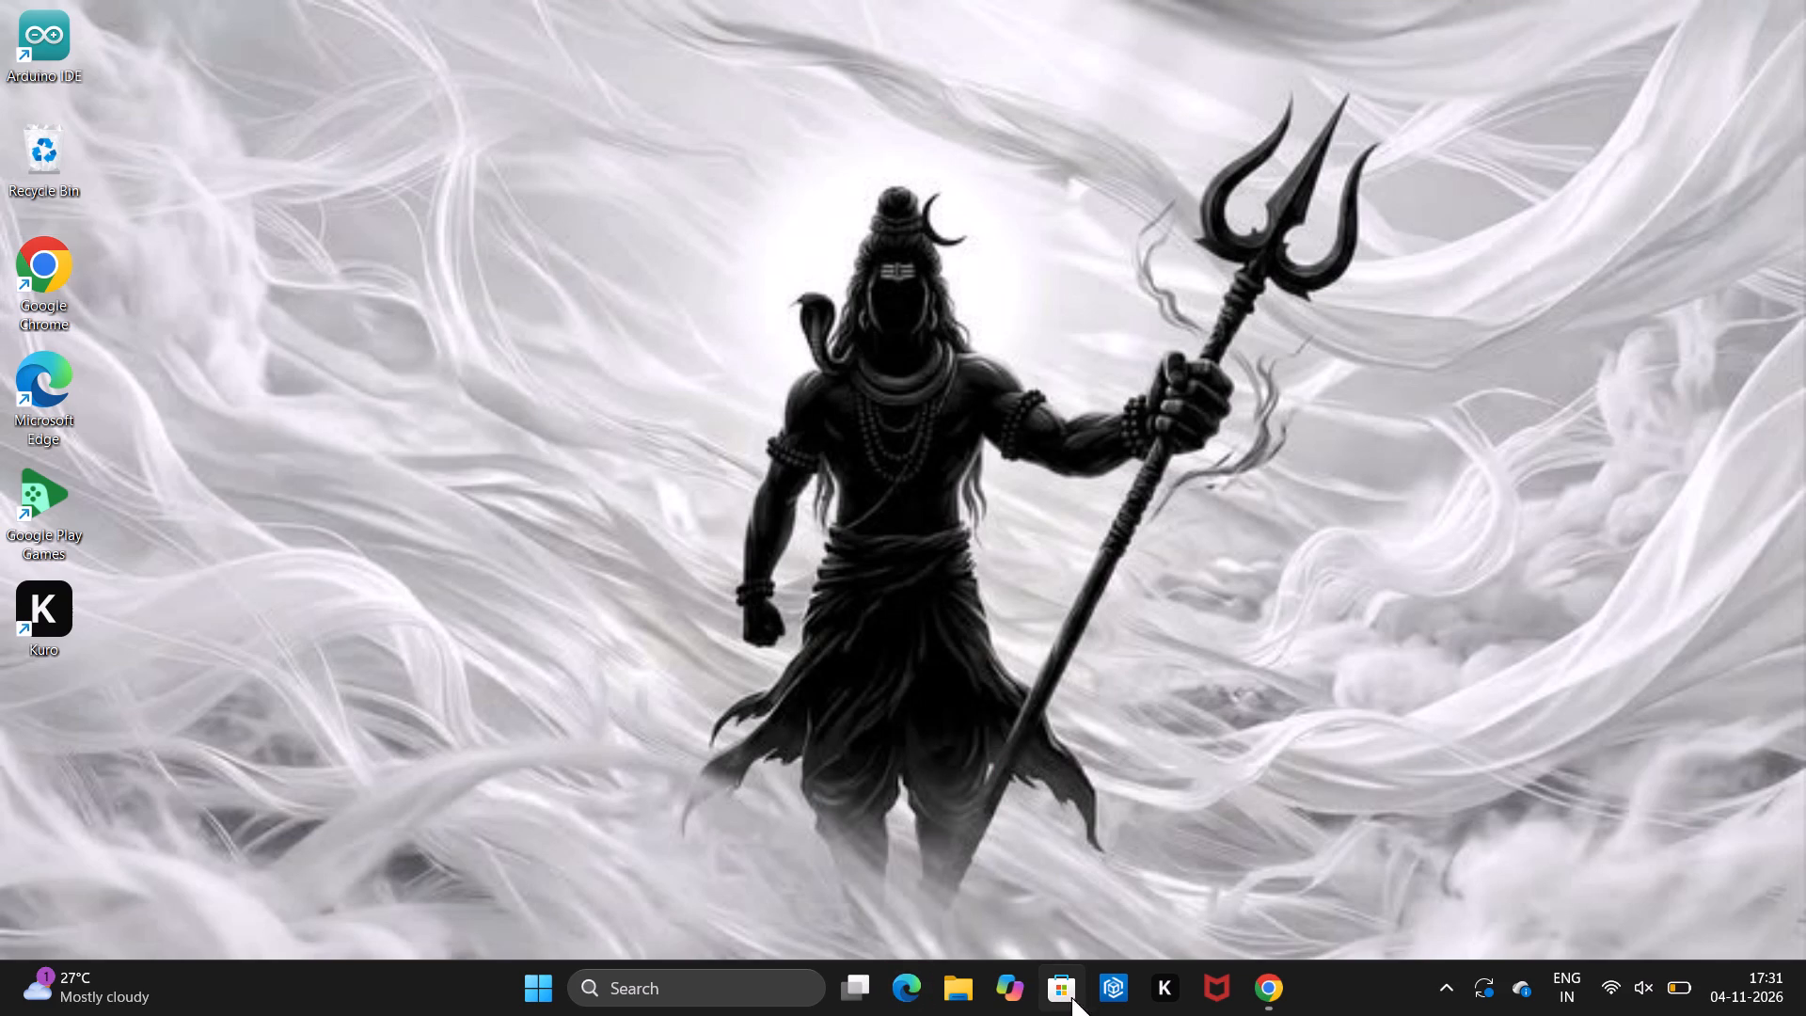
Switch to the Chrome window holding the unsaved LDR flowchart in draw.io.
left_click(1253, 985)
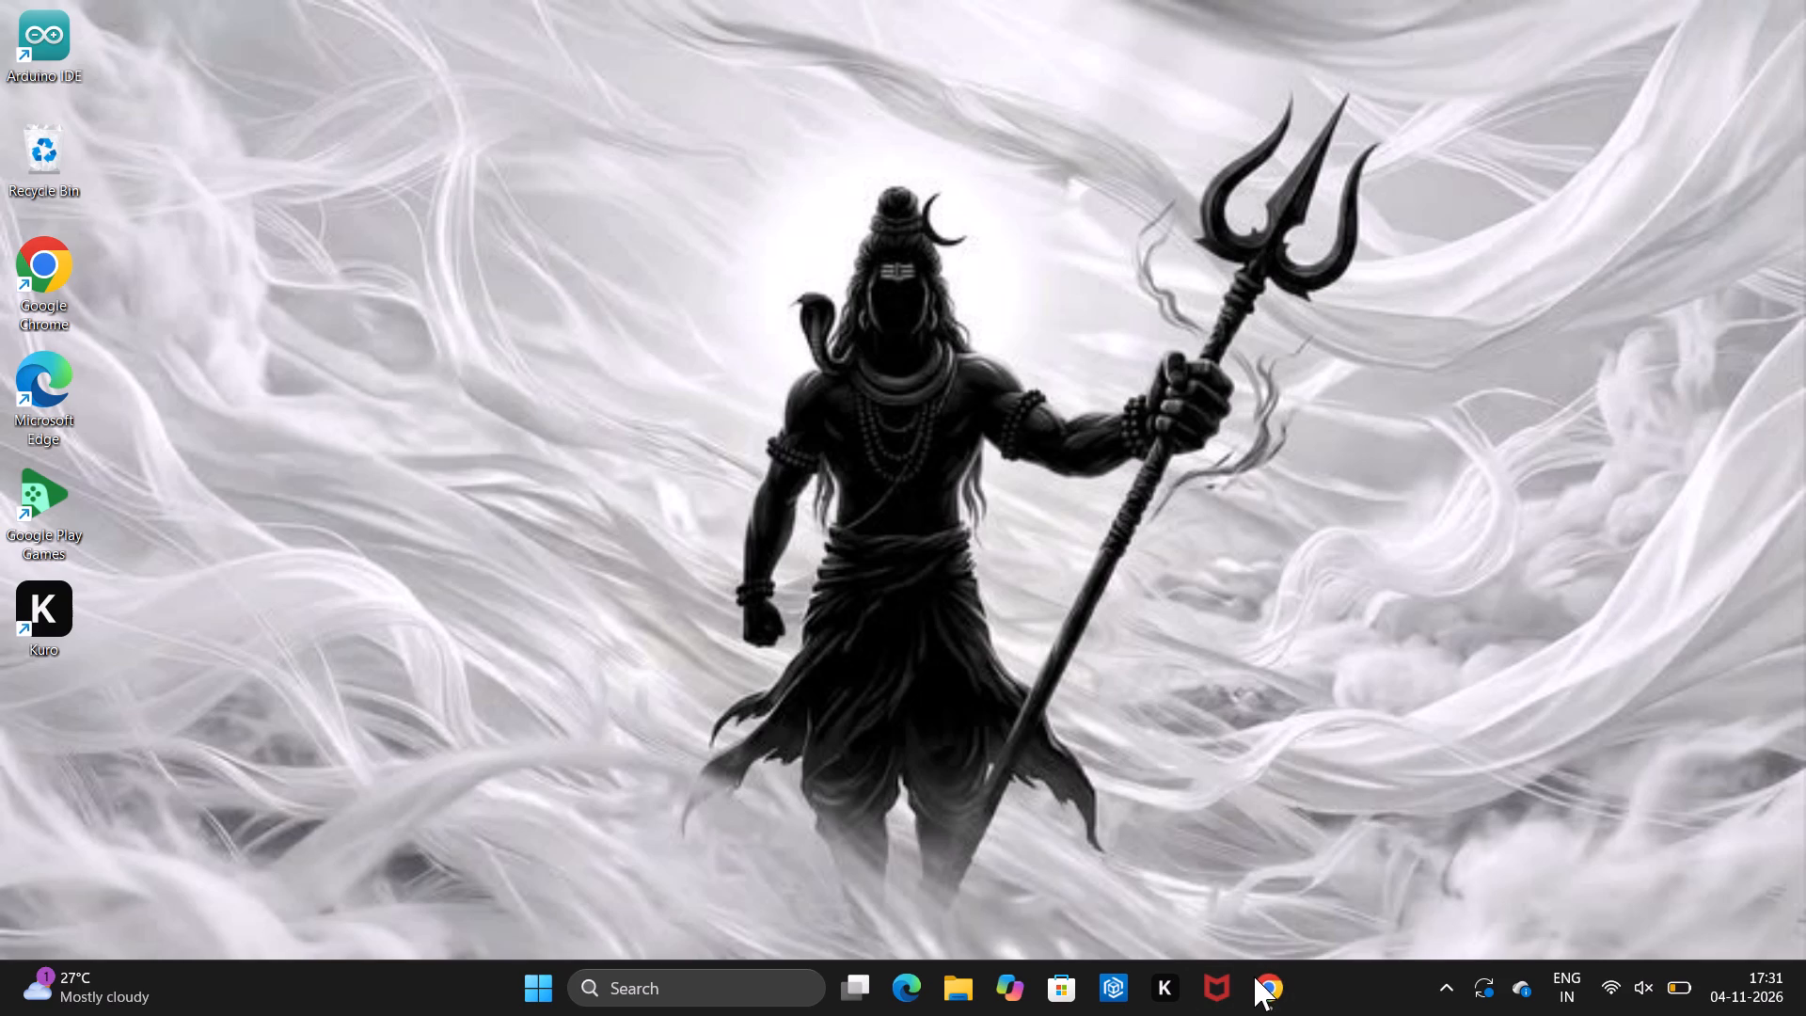
left_click(1254, 976)
left_click(1203, 905)
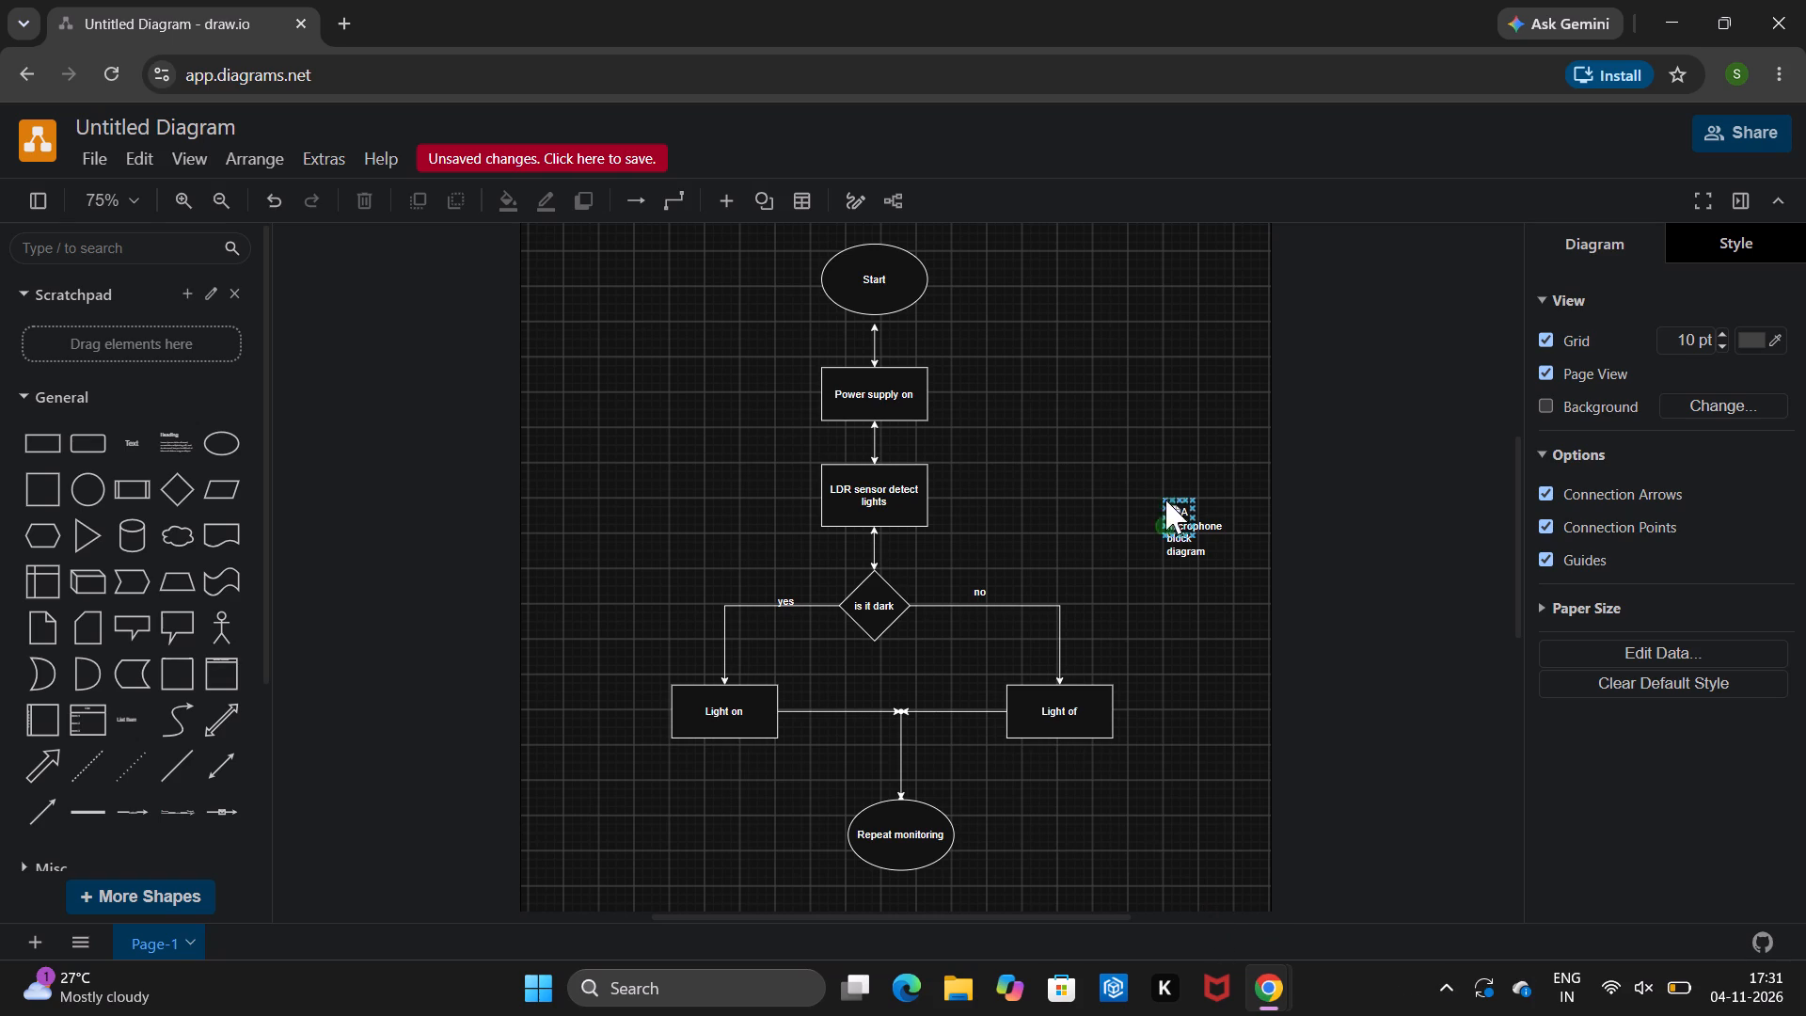
Delete the stray microphone block diagram image placeholder beside the flowchart.
left_click(1194, 505)
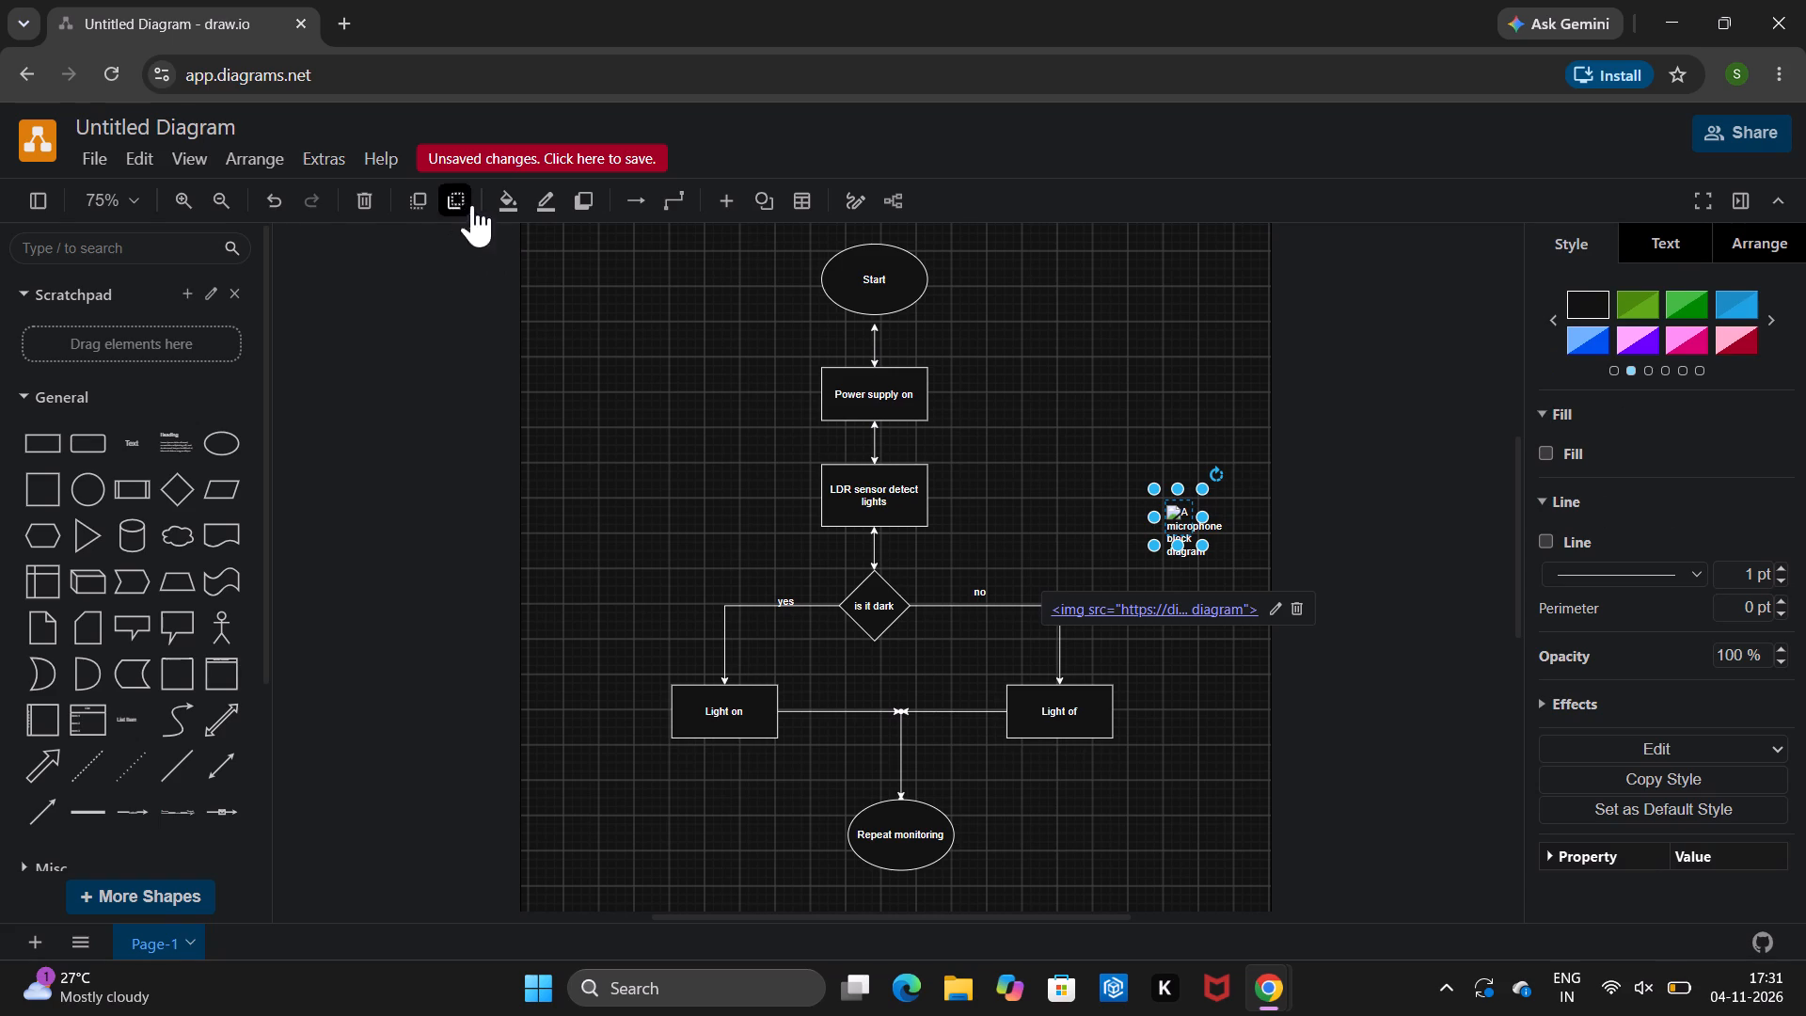
left_click(359, 196)
Try the pink and violet style presets on the Start ellipse, reset it to default, and apply the bright green preset.
left_click(904, 294)
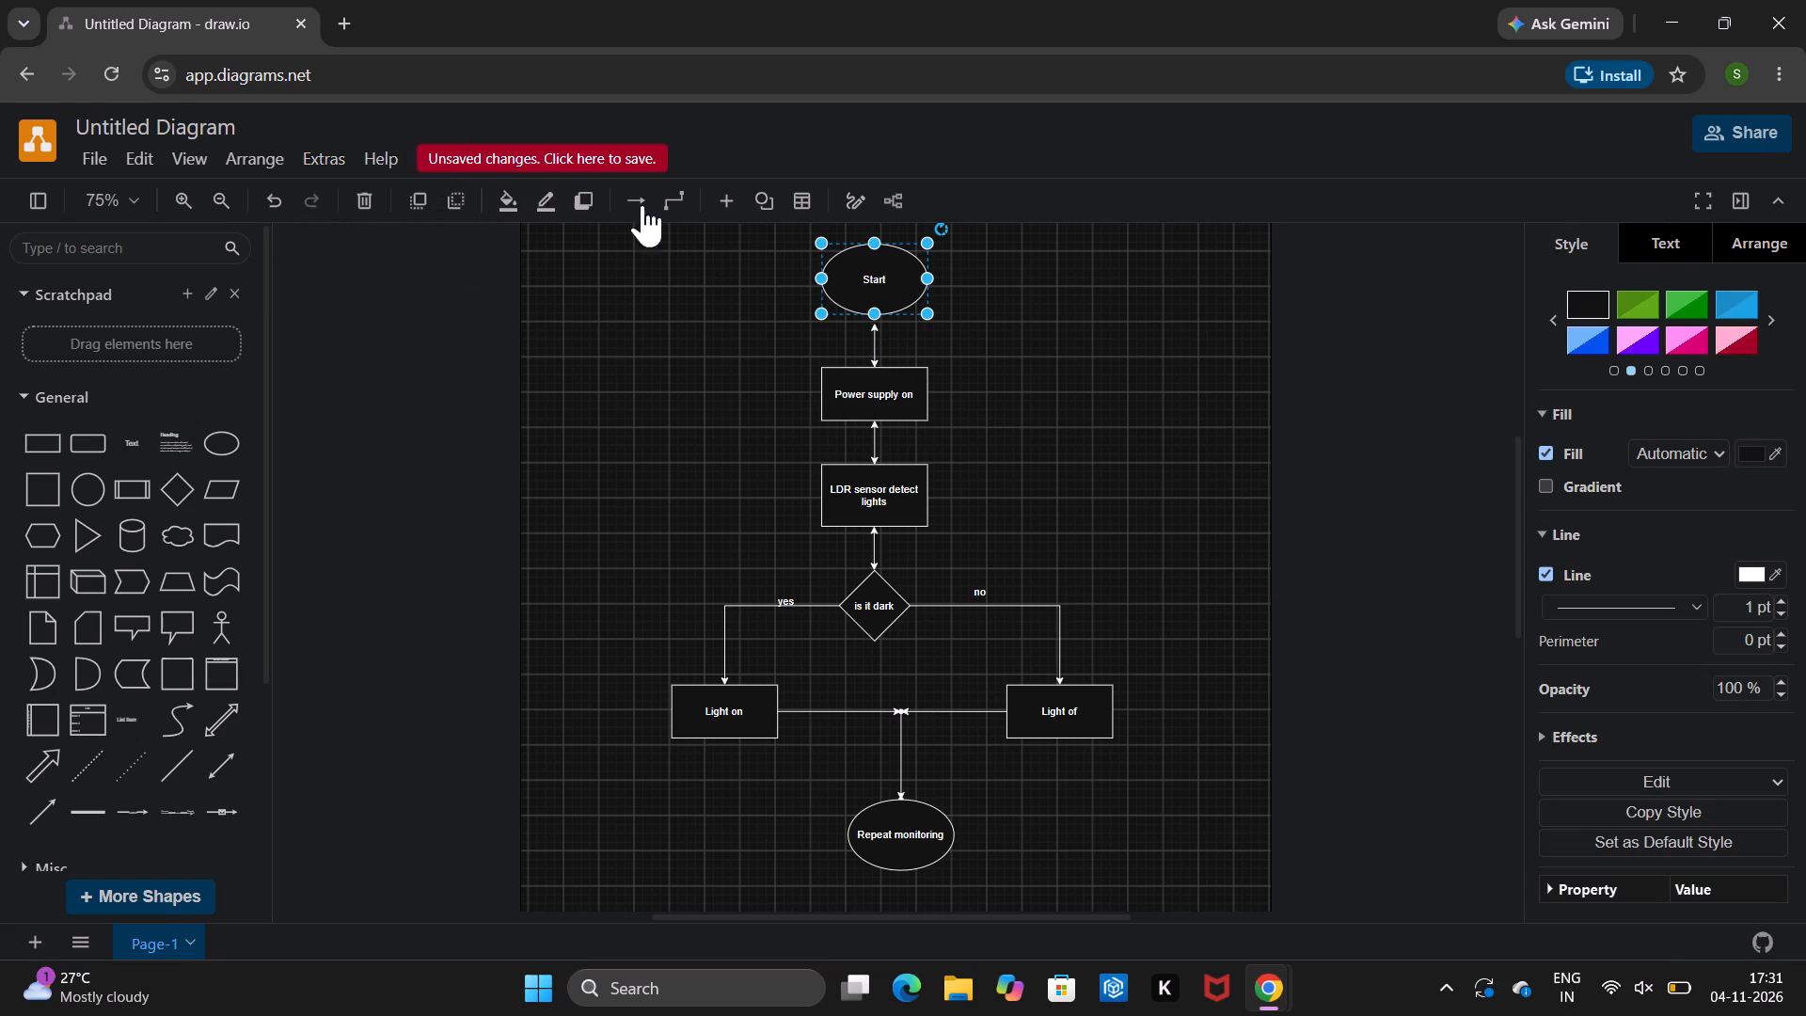
left_click(1126, 341)
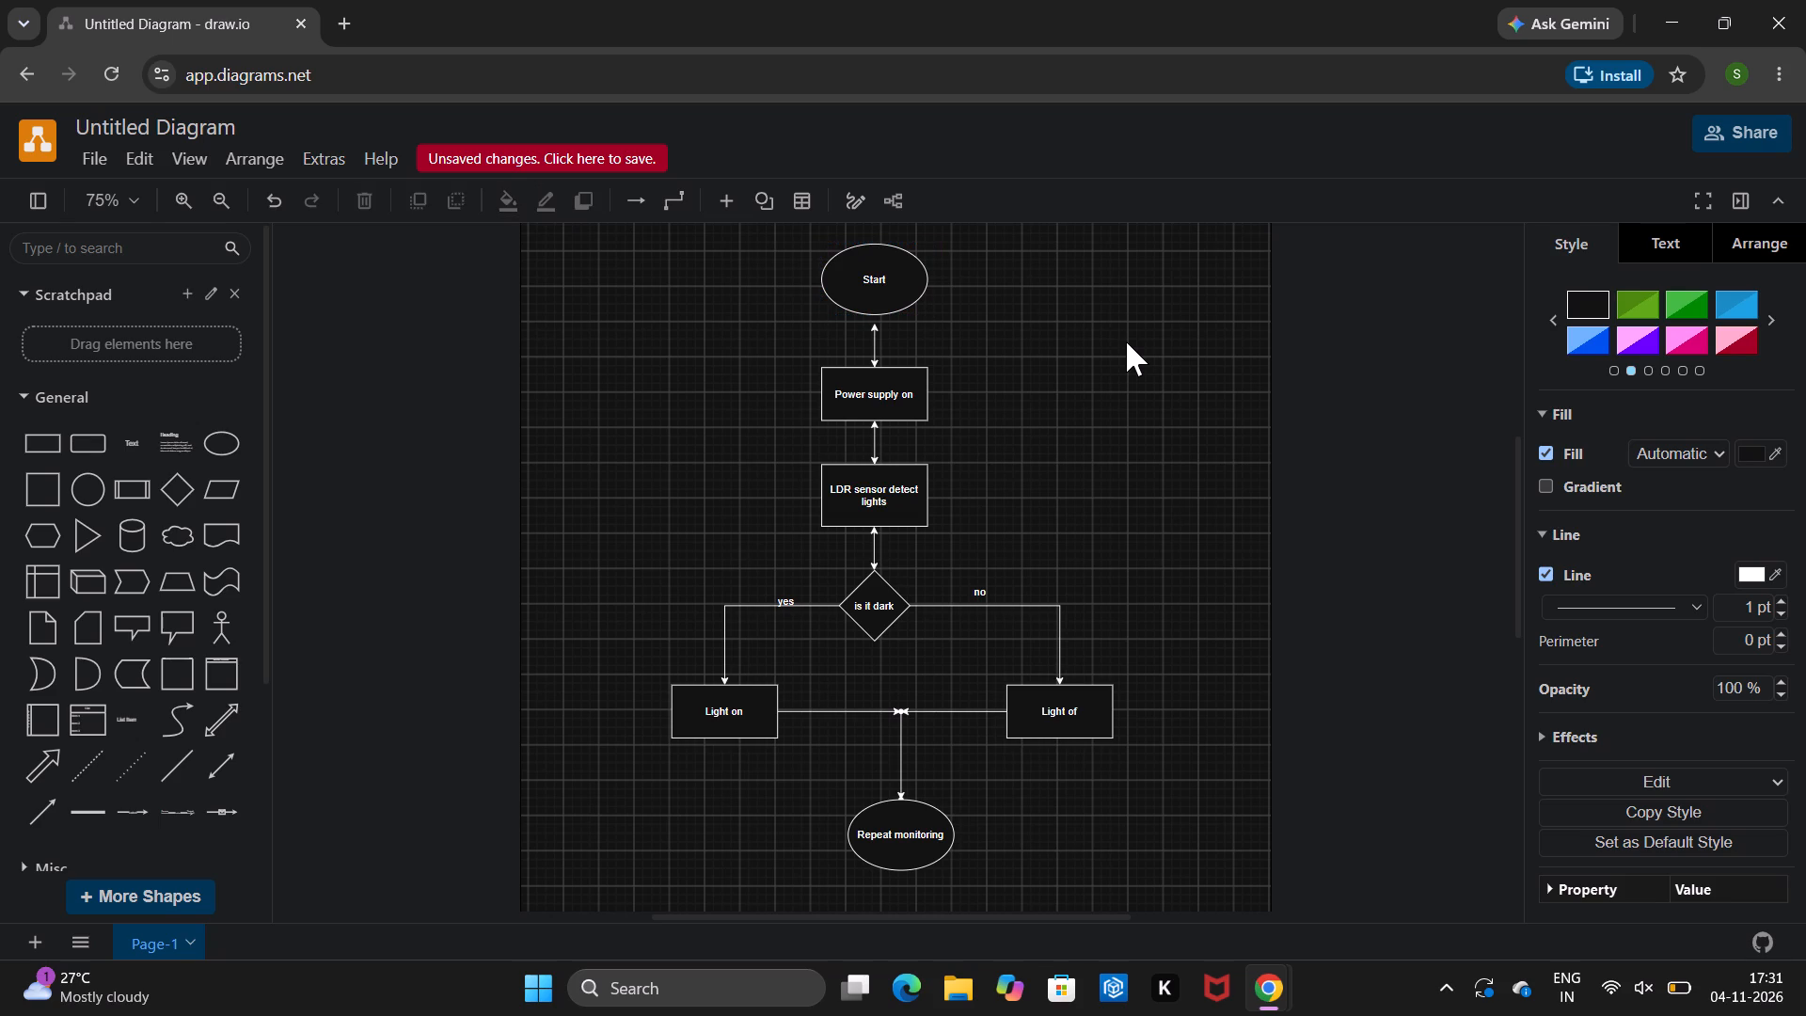
left_click(916, 293)
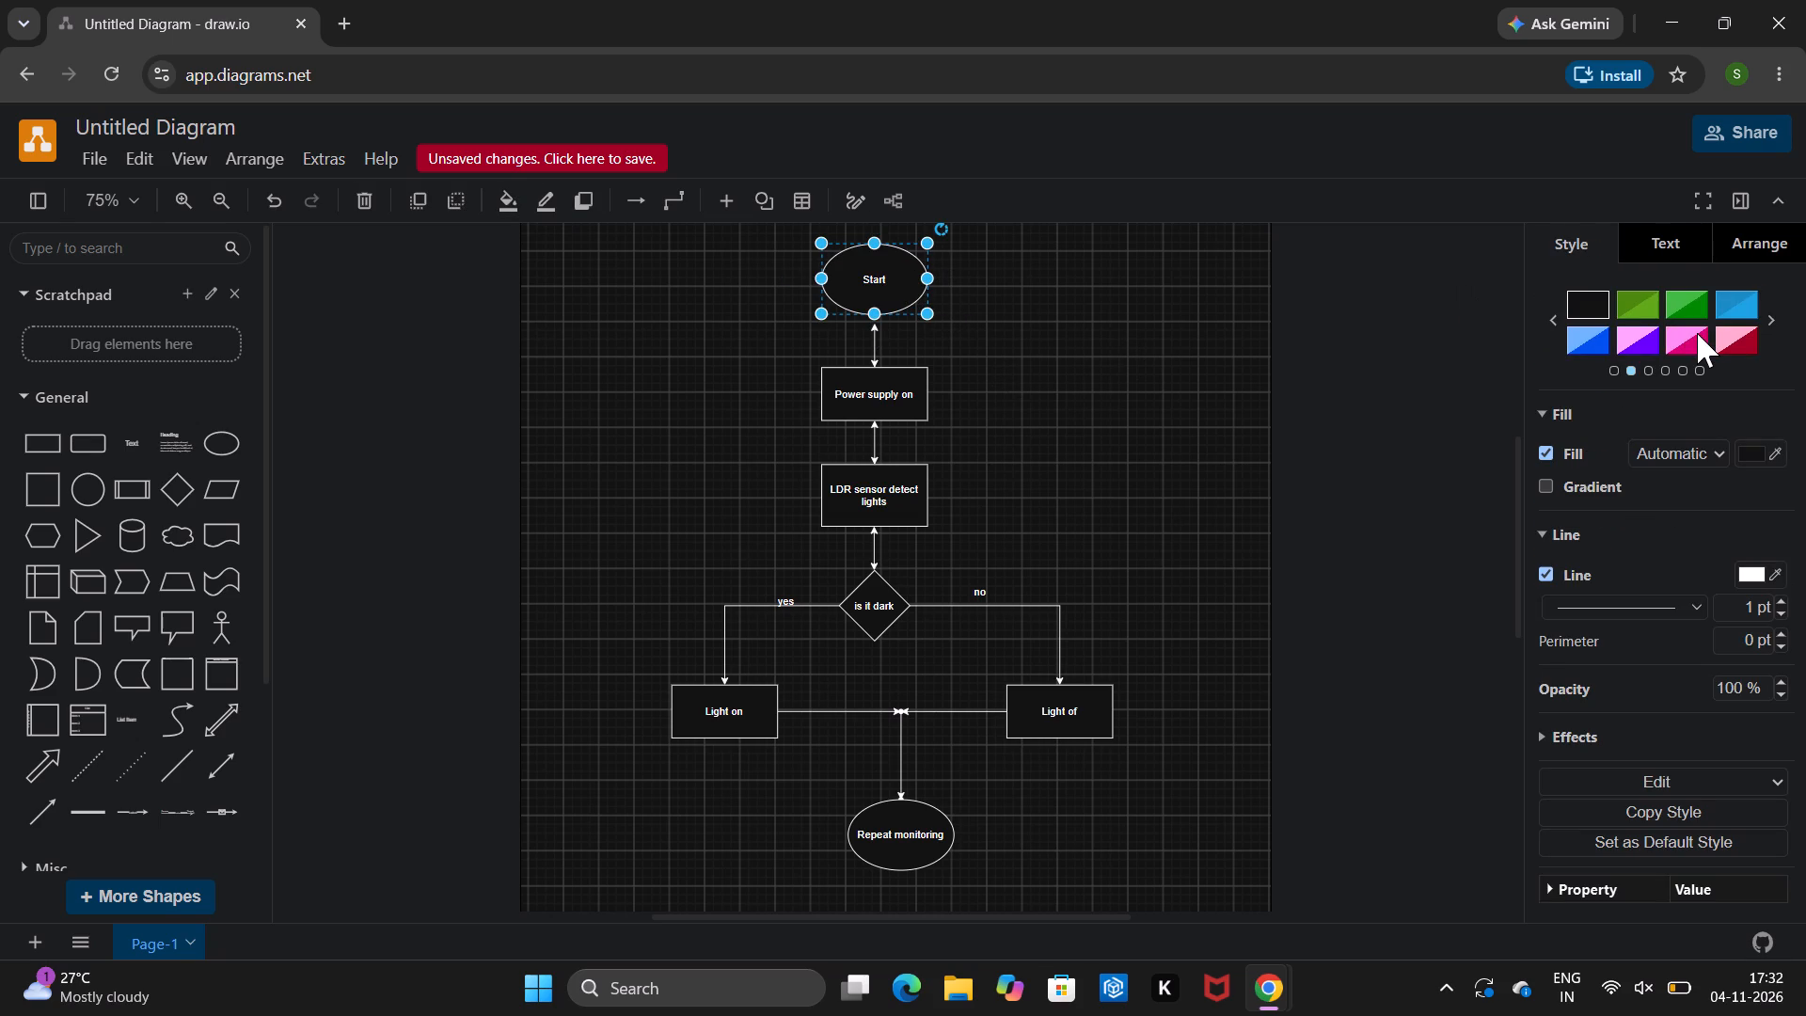
left_click(1697, 333)
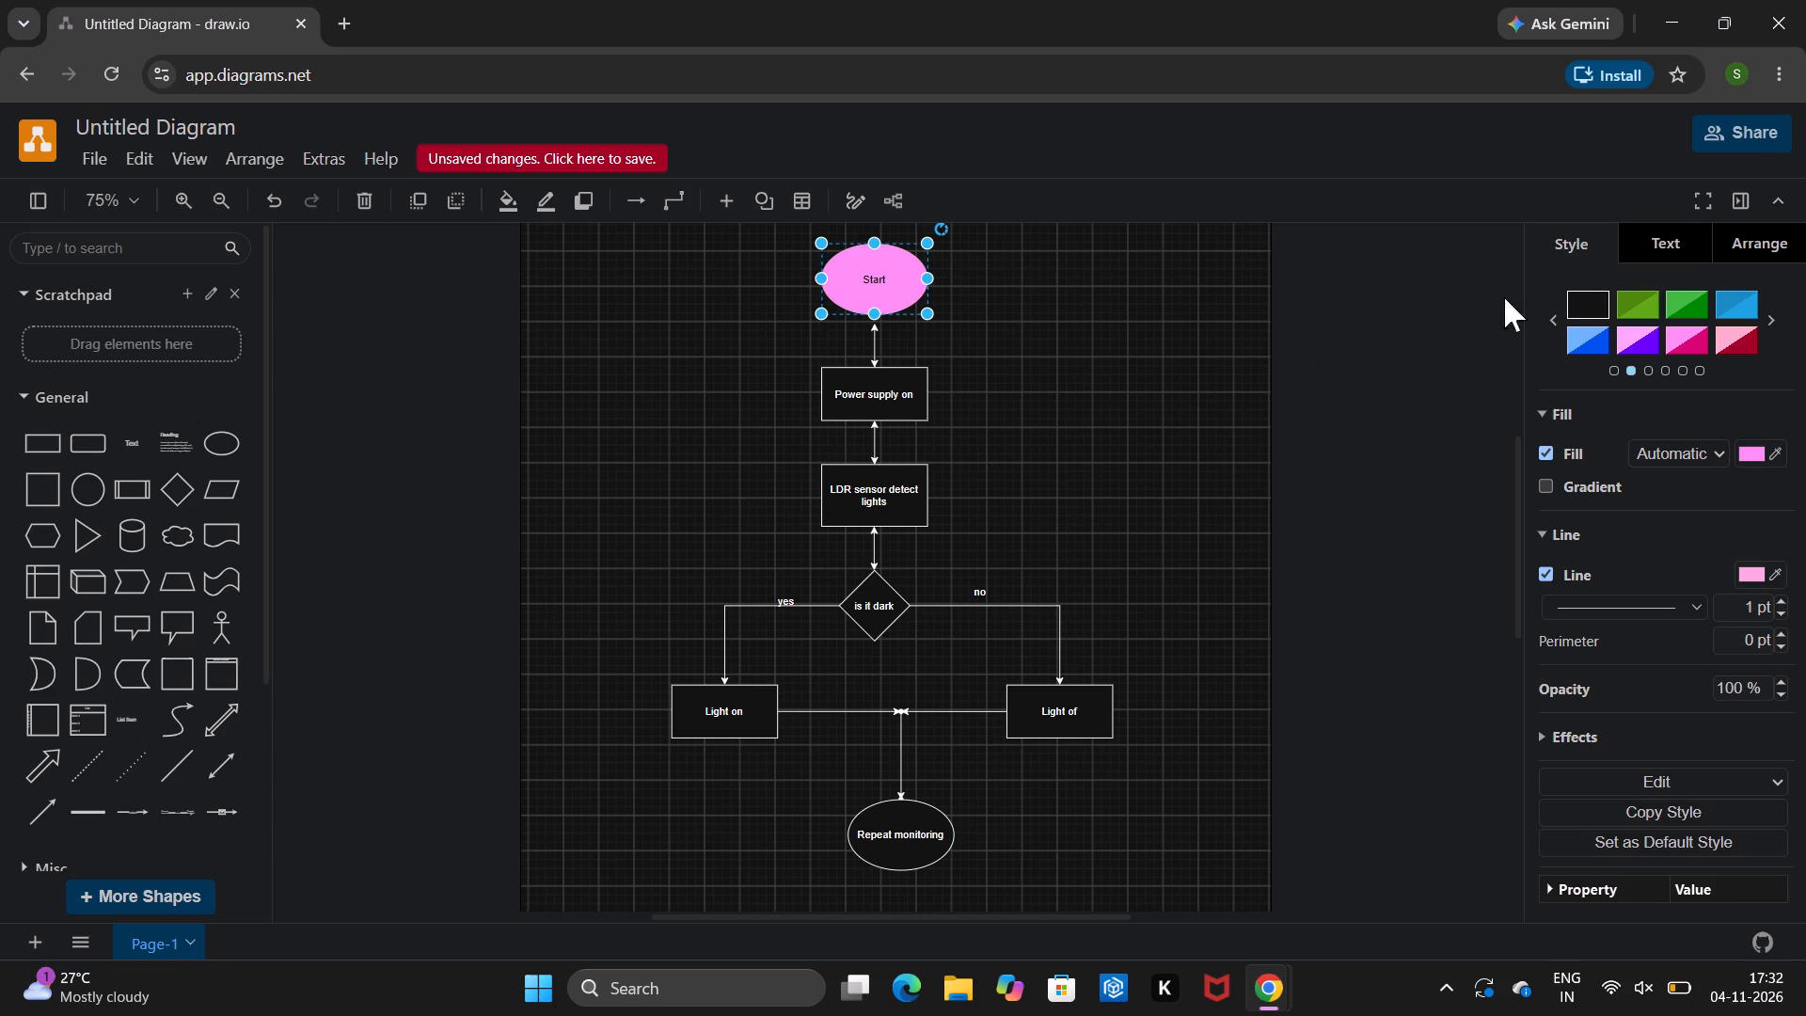
left_click(1650, 333)
left_click(1583, 298)
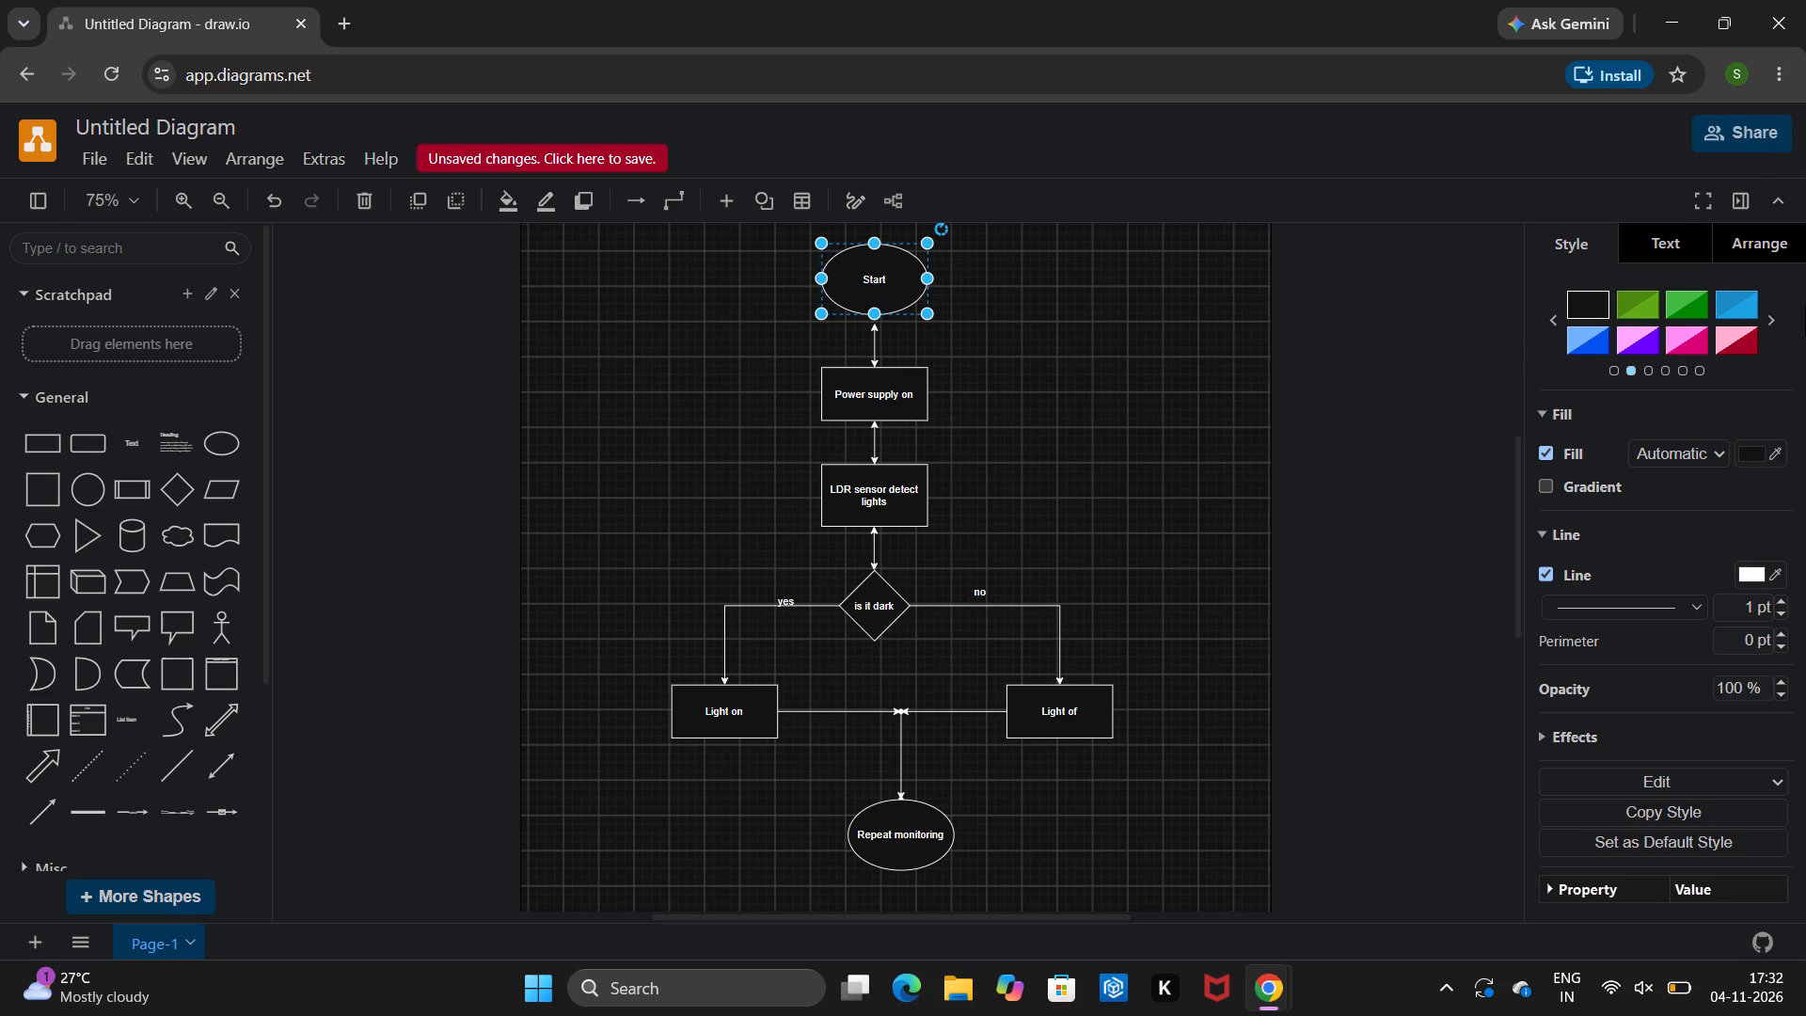
left_click(1680, 296)
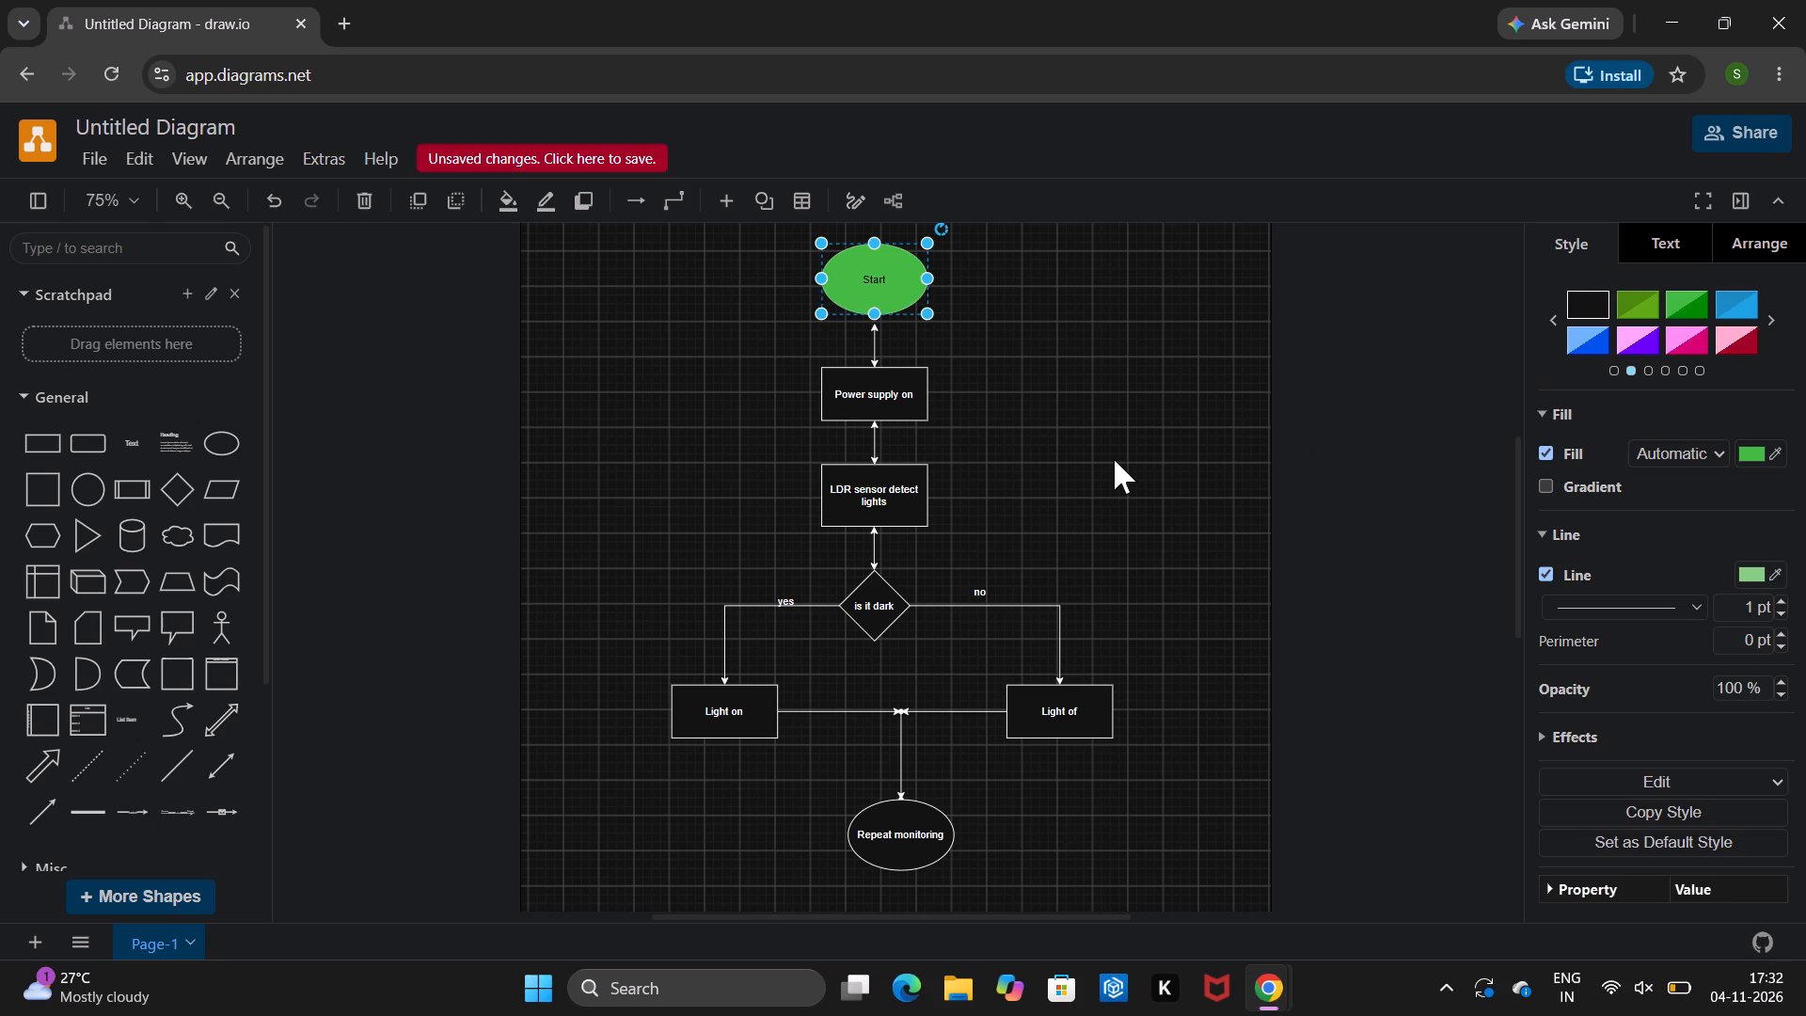
Apply the light blue style preset to the "Power supply on" box and the light pink preset to "LDR sensor detect lights".
left_click(899, 410)
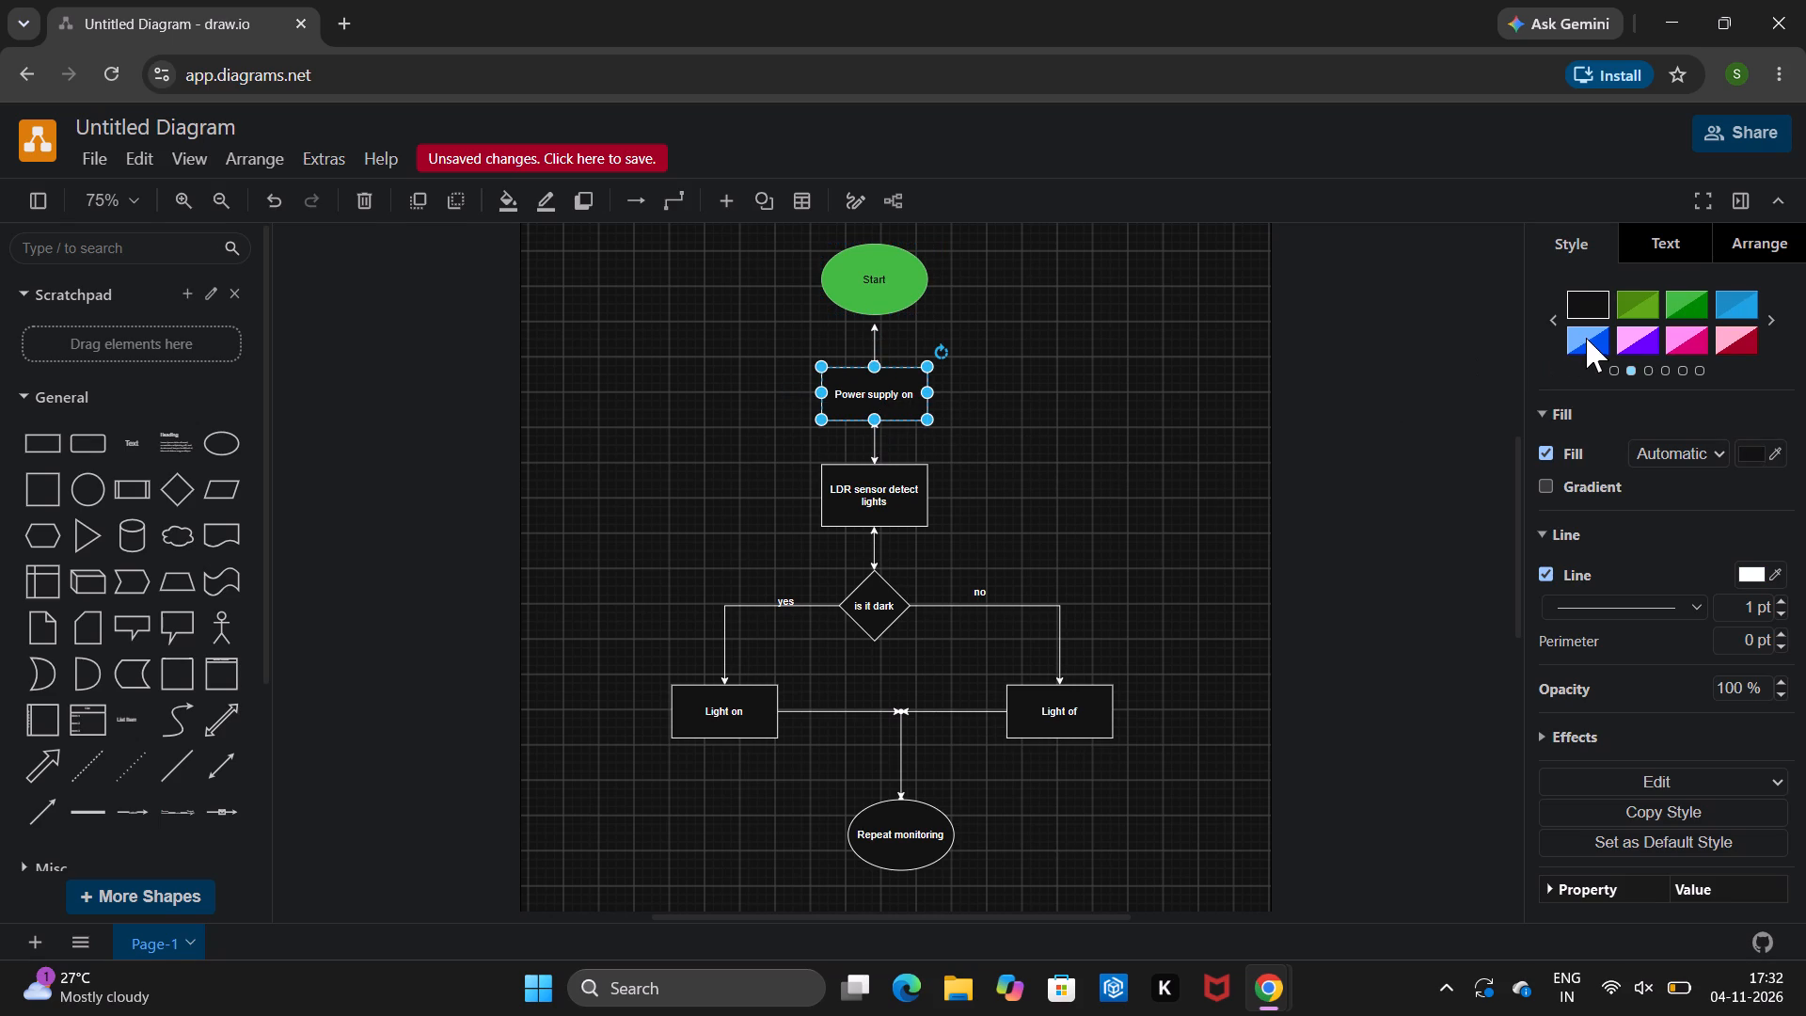
left_click(1592, 343)
left_click(893, 500)
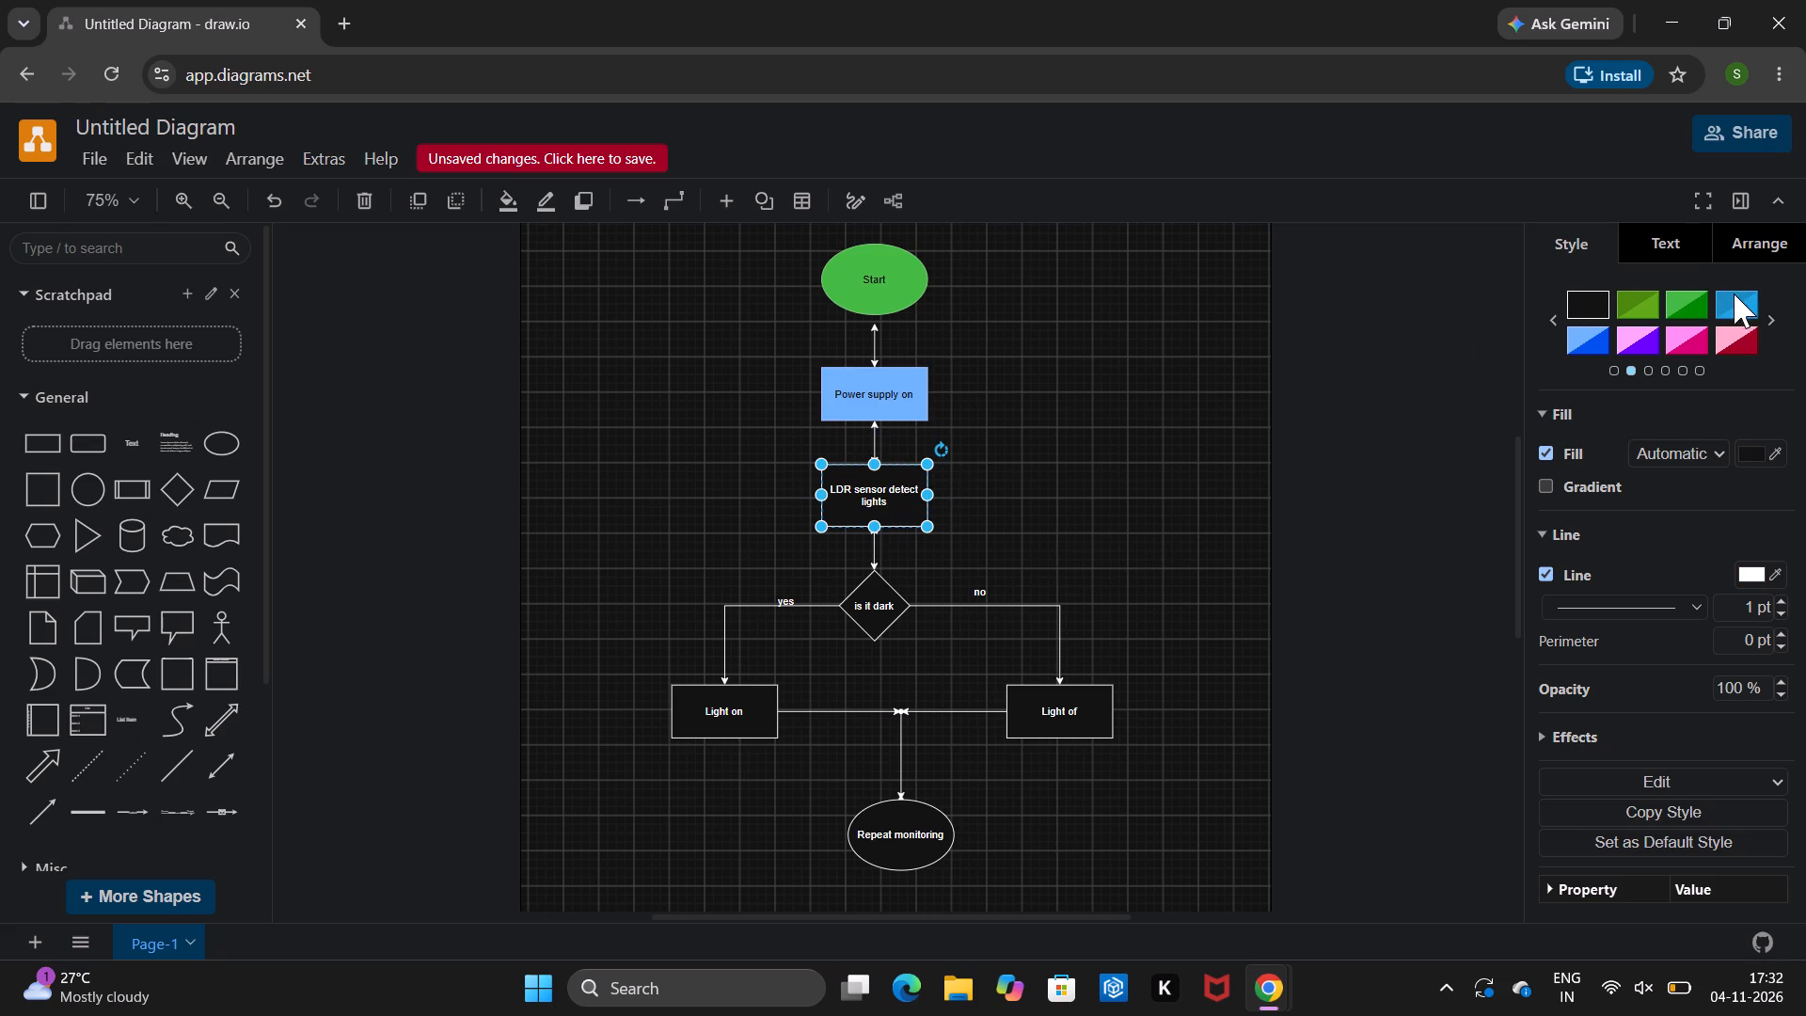
left_click(1734, 341)
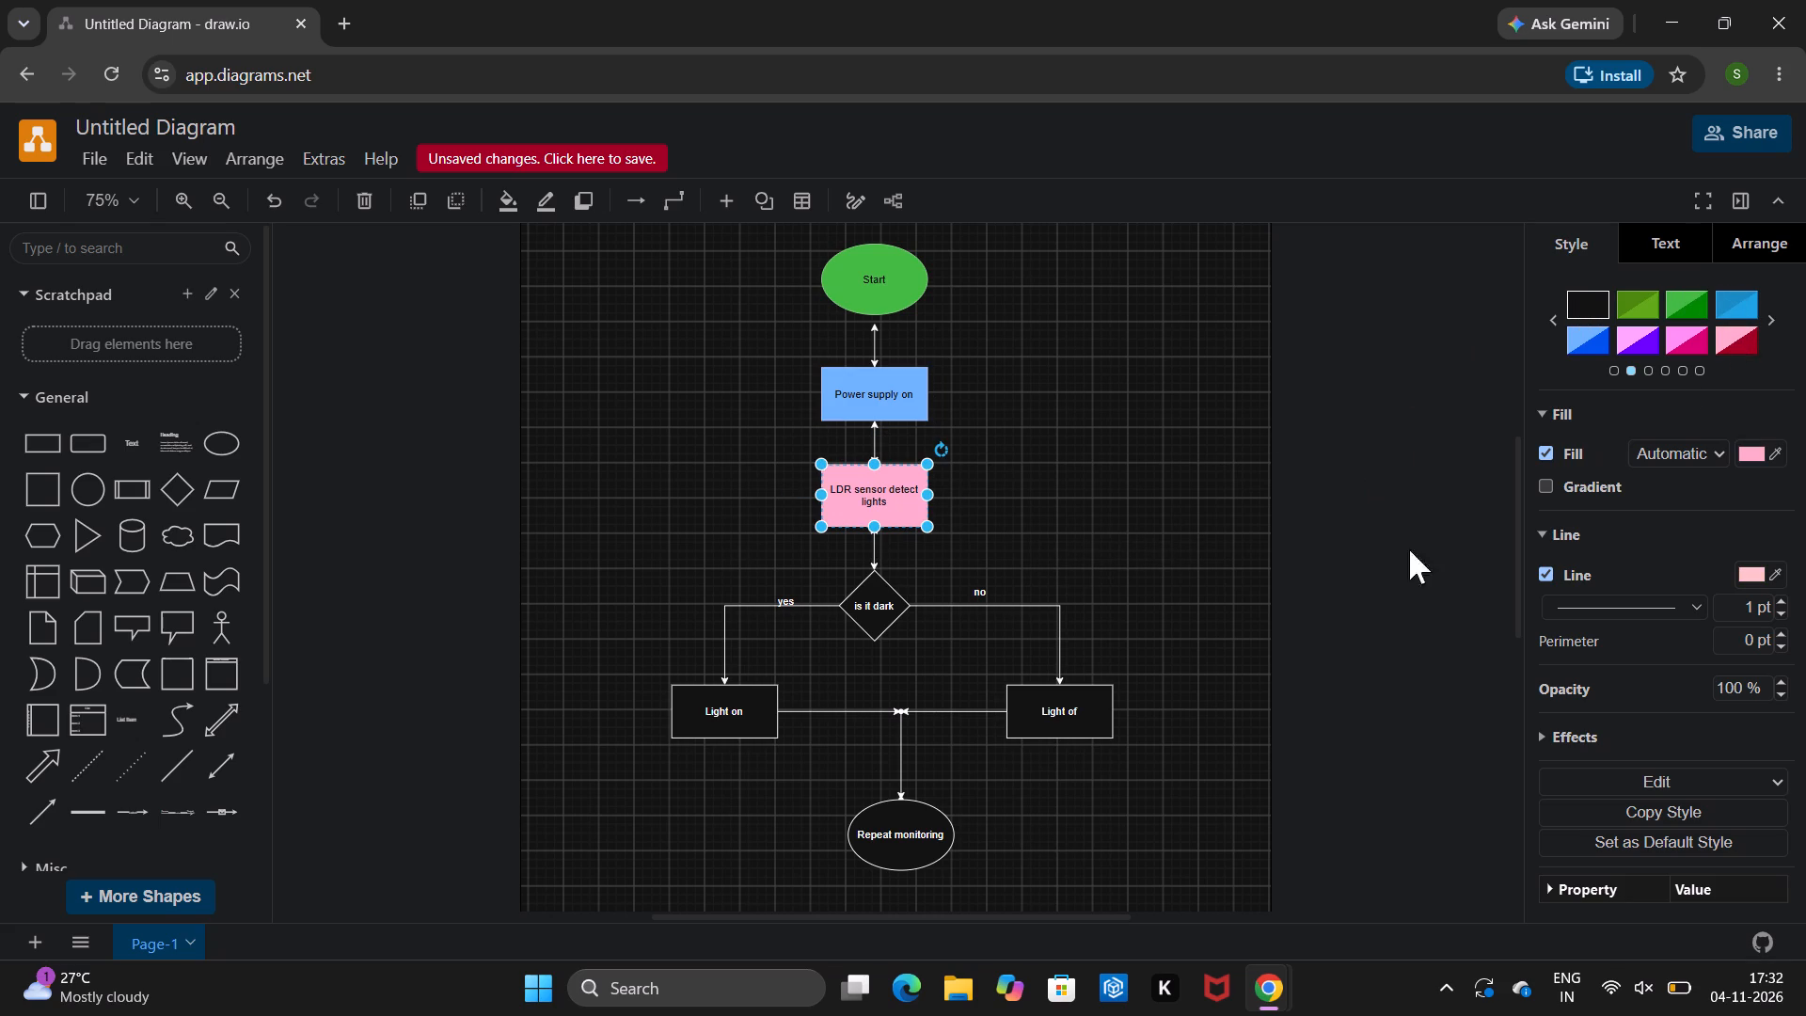
Apply the olive green style preset to the "is it dark" decision diamond.
left_click(889, 598)
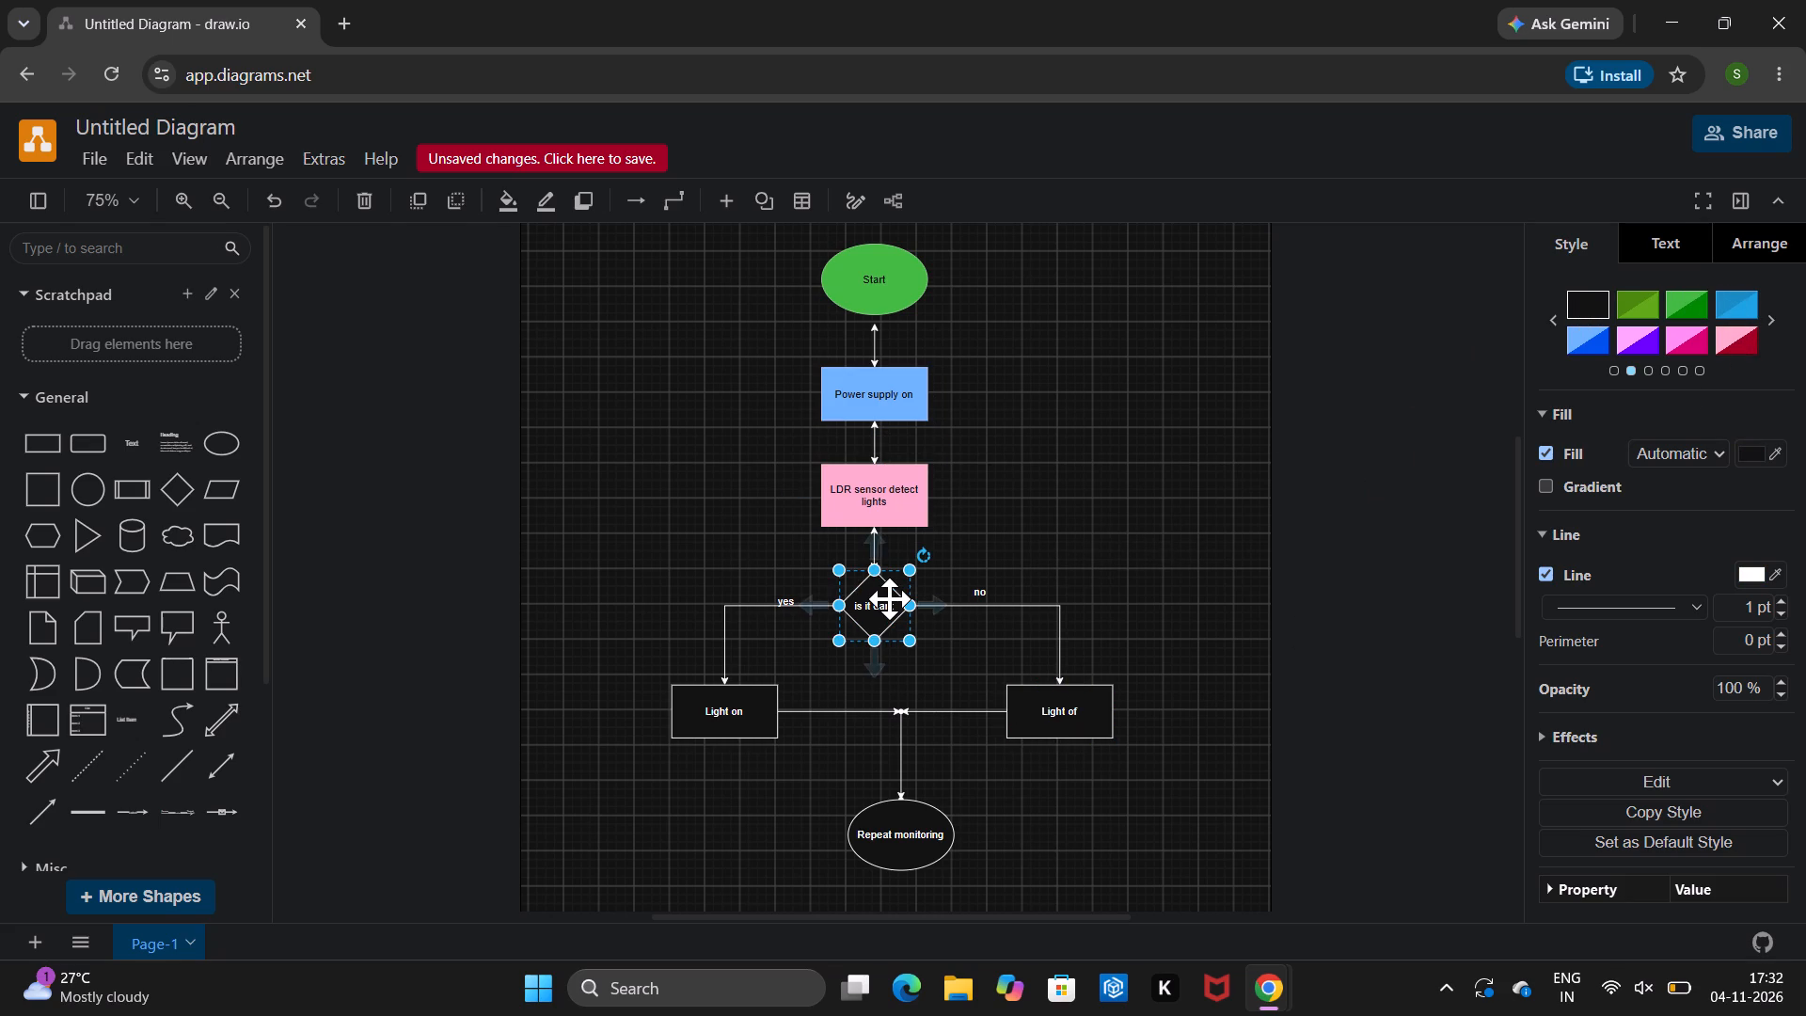
left_click(1634, 301)
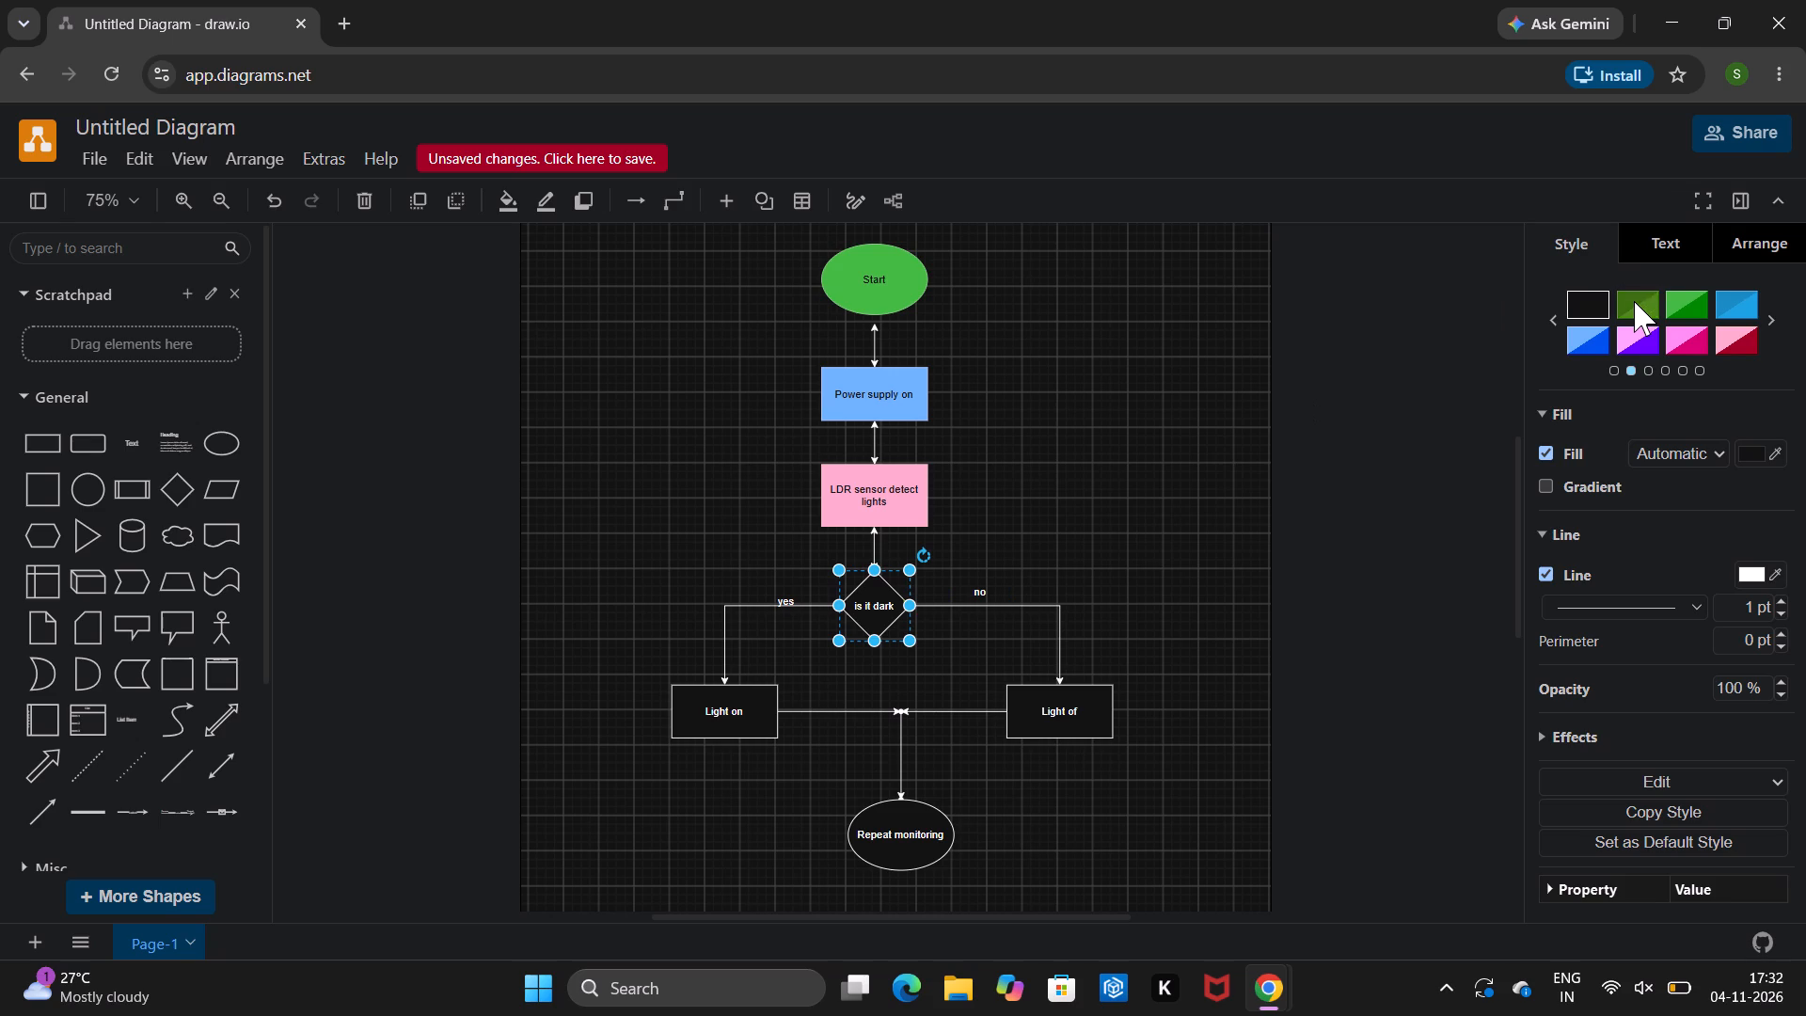
Give the "Light on" box the dark red style preset with a salmon outline from the fourth set of styles.
left_click(721, 728)
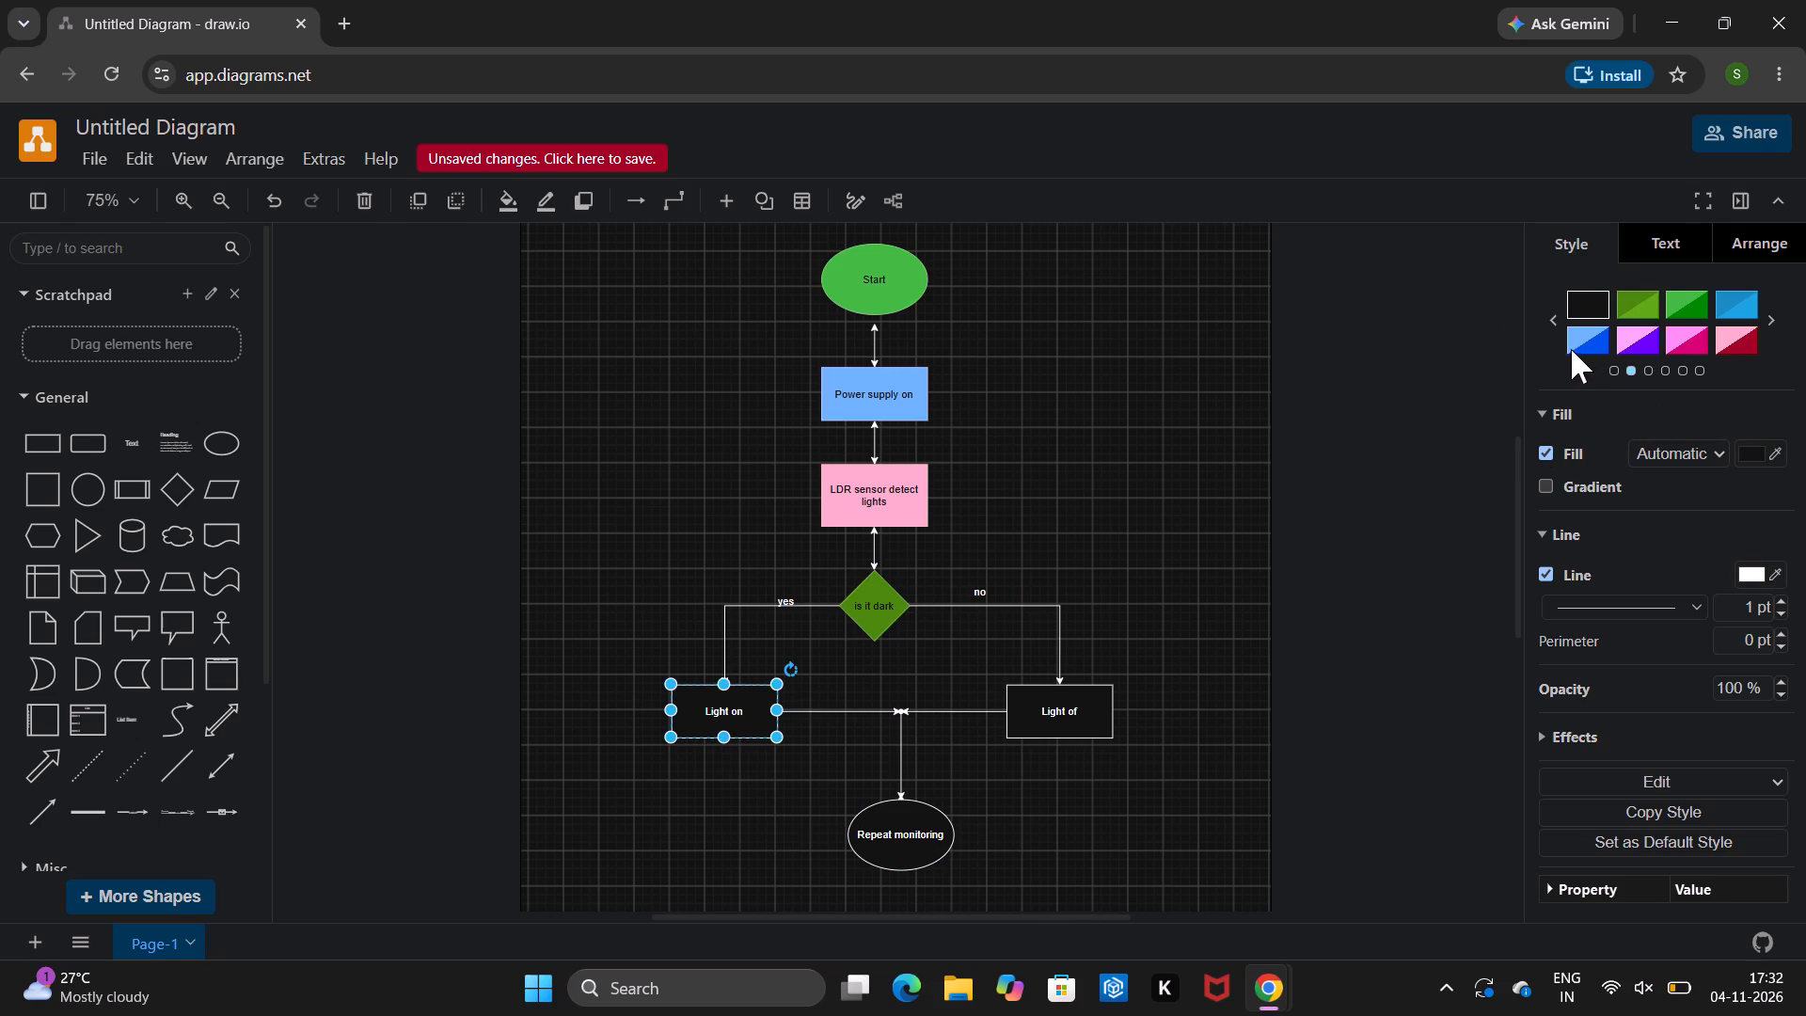
left_click(1591, 316)
left_click(1668, 372)
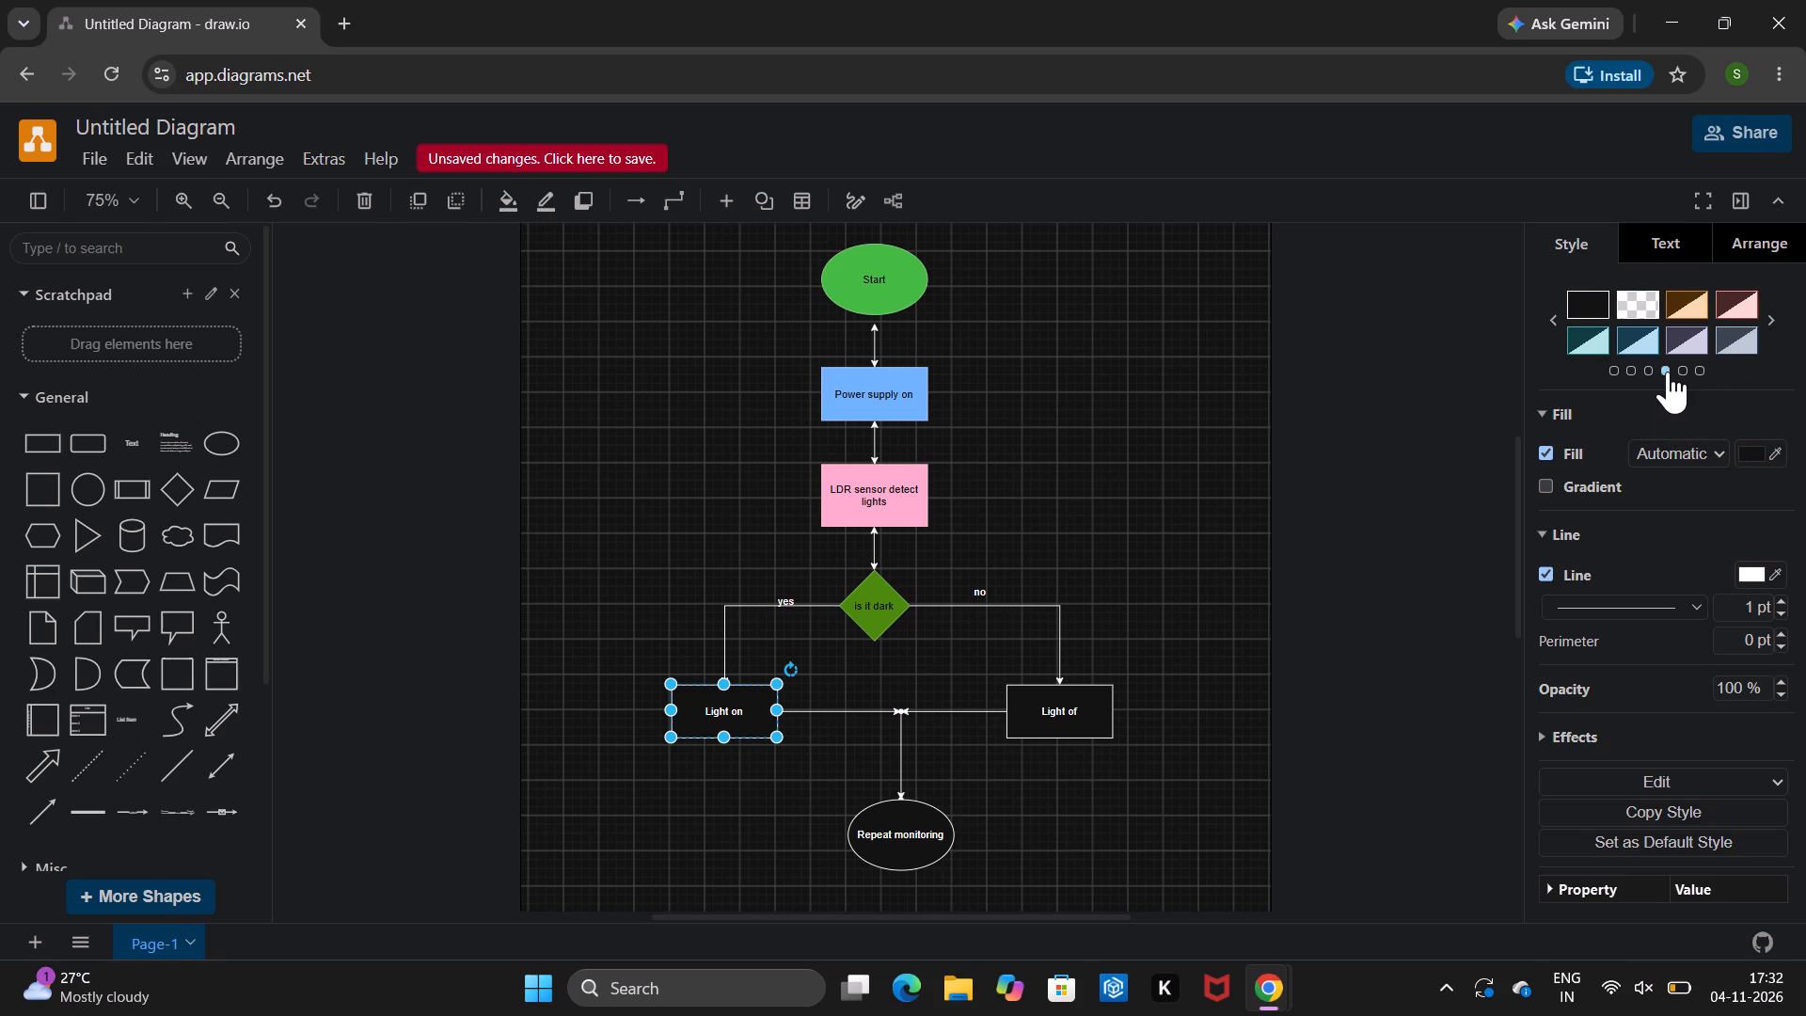
left_click(1631, 307)
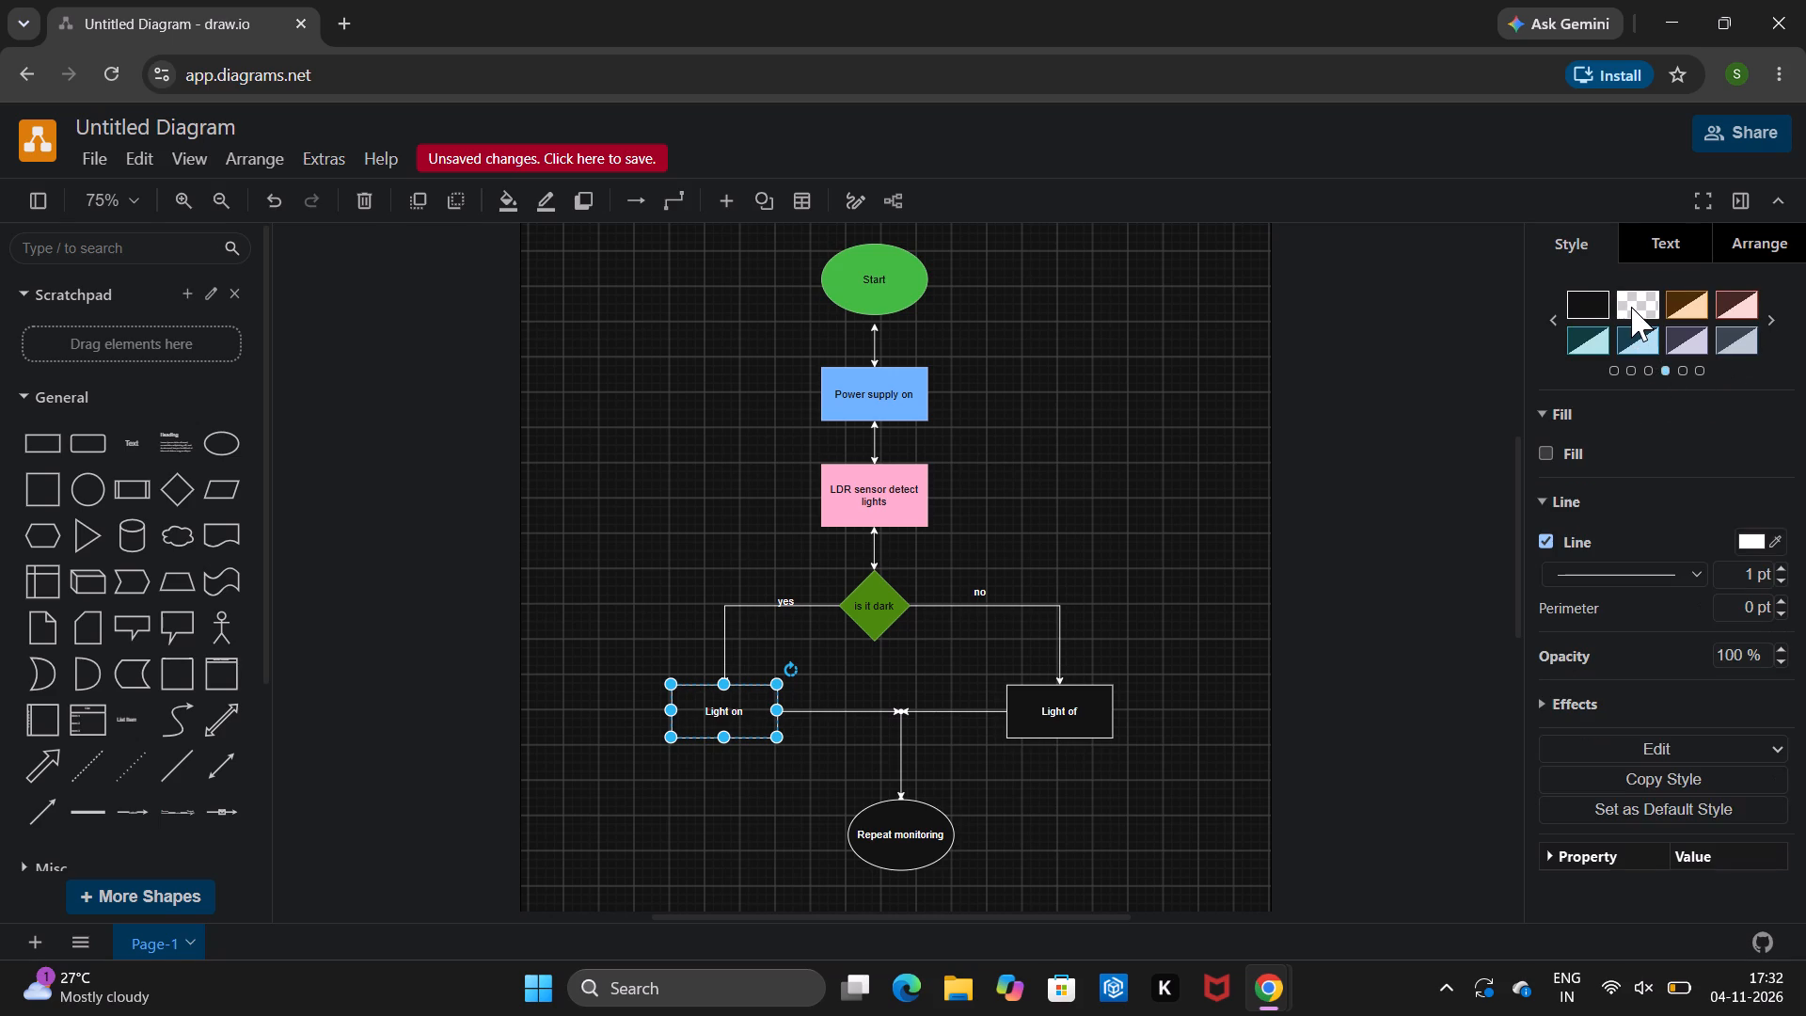
left_click_drag(1587, 308, 1716, 295)
left_click(1716, 295)
left_click(1172, 383)
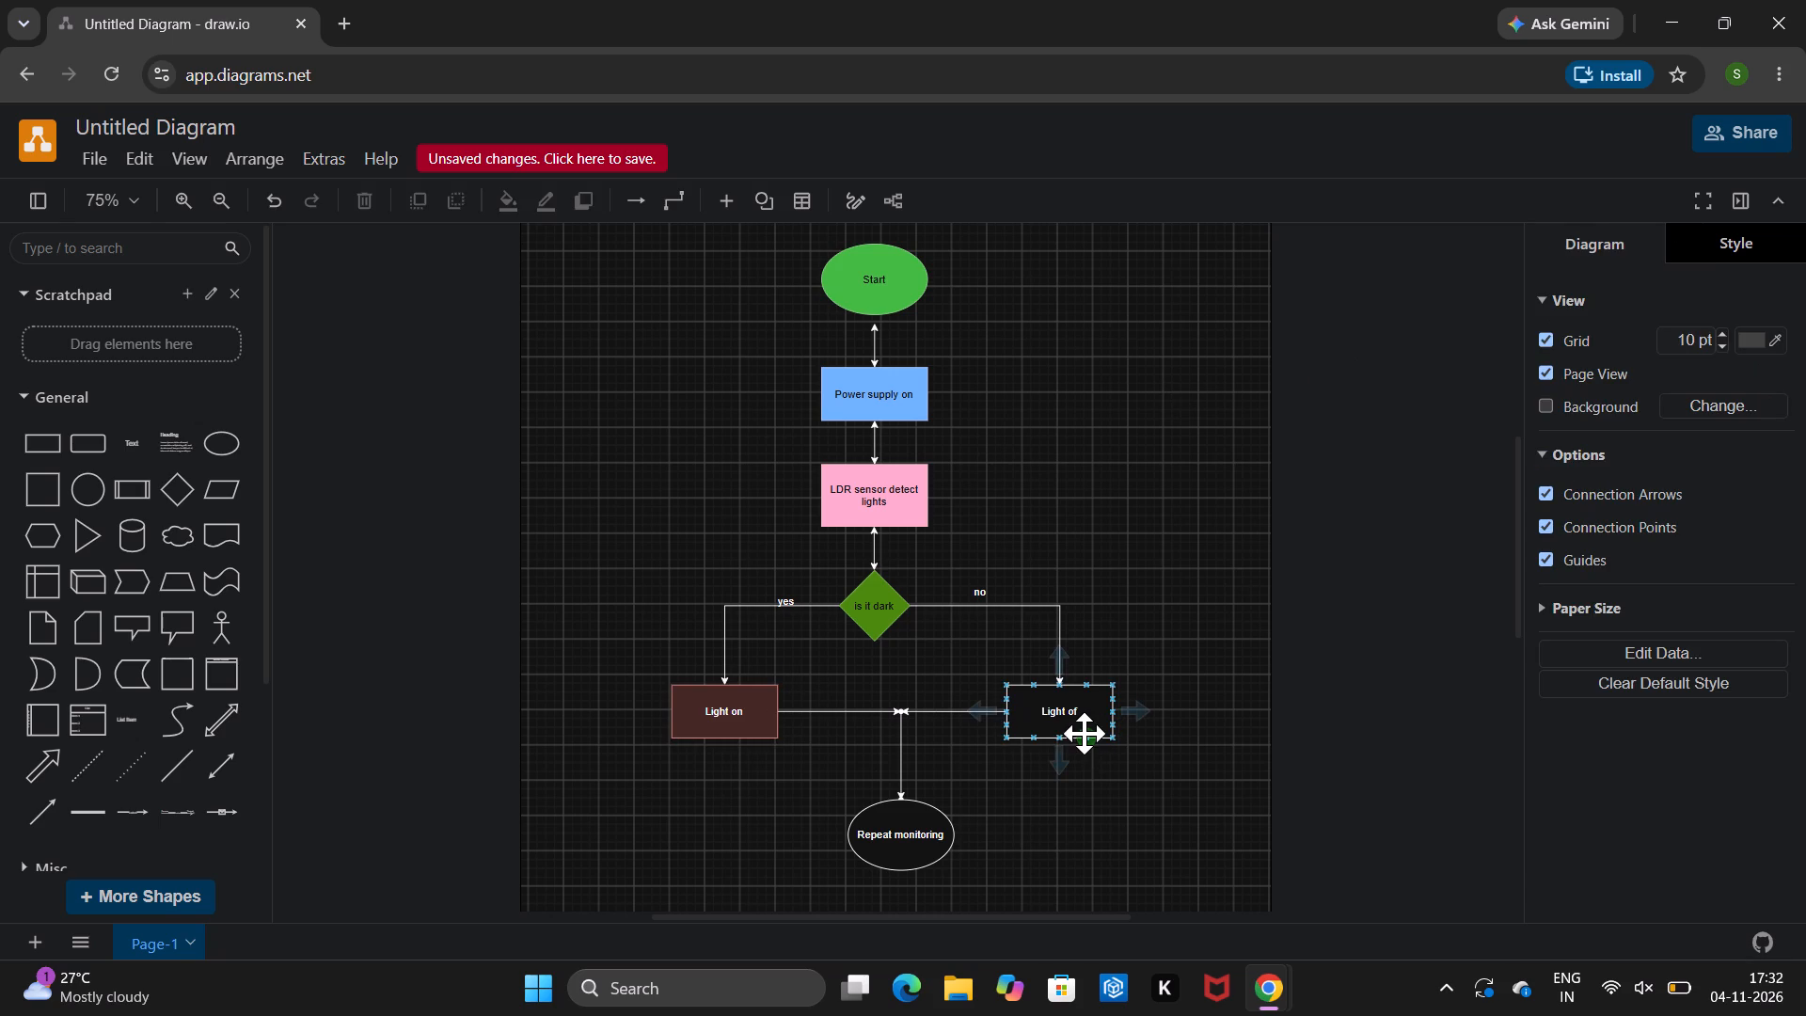
Apply the dark blue style preset with a light blue outline to the "Light of" box and the "Repeat monitoring" ellipse.
left_click(1084, 732)
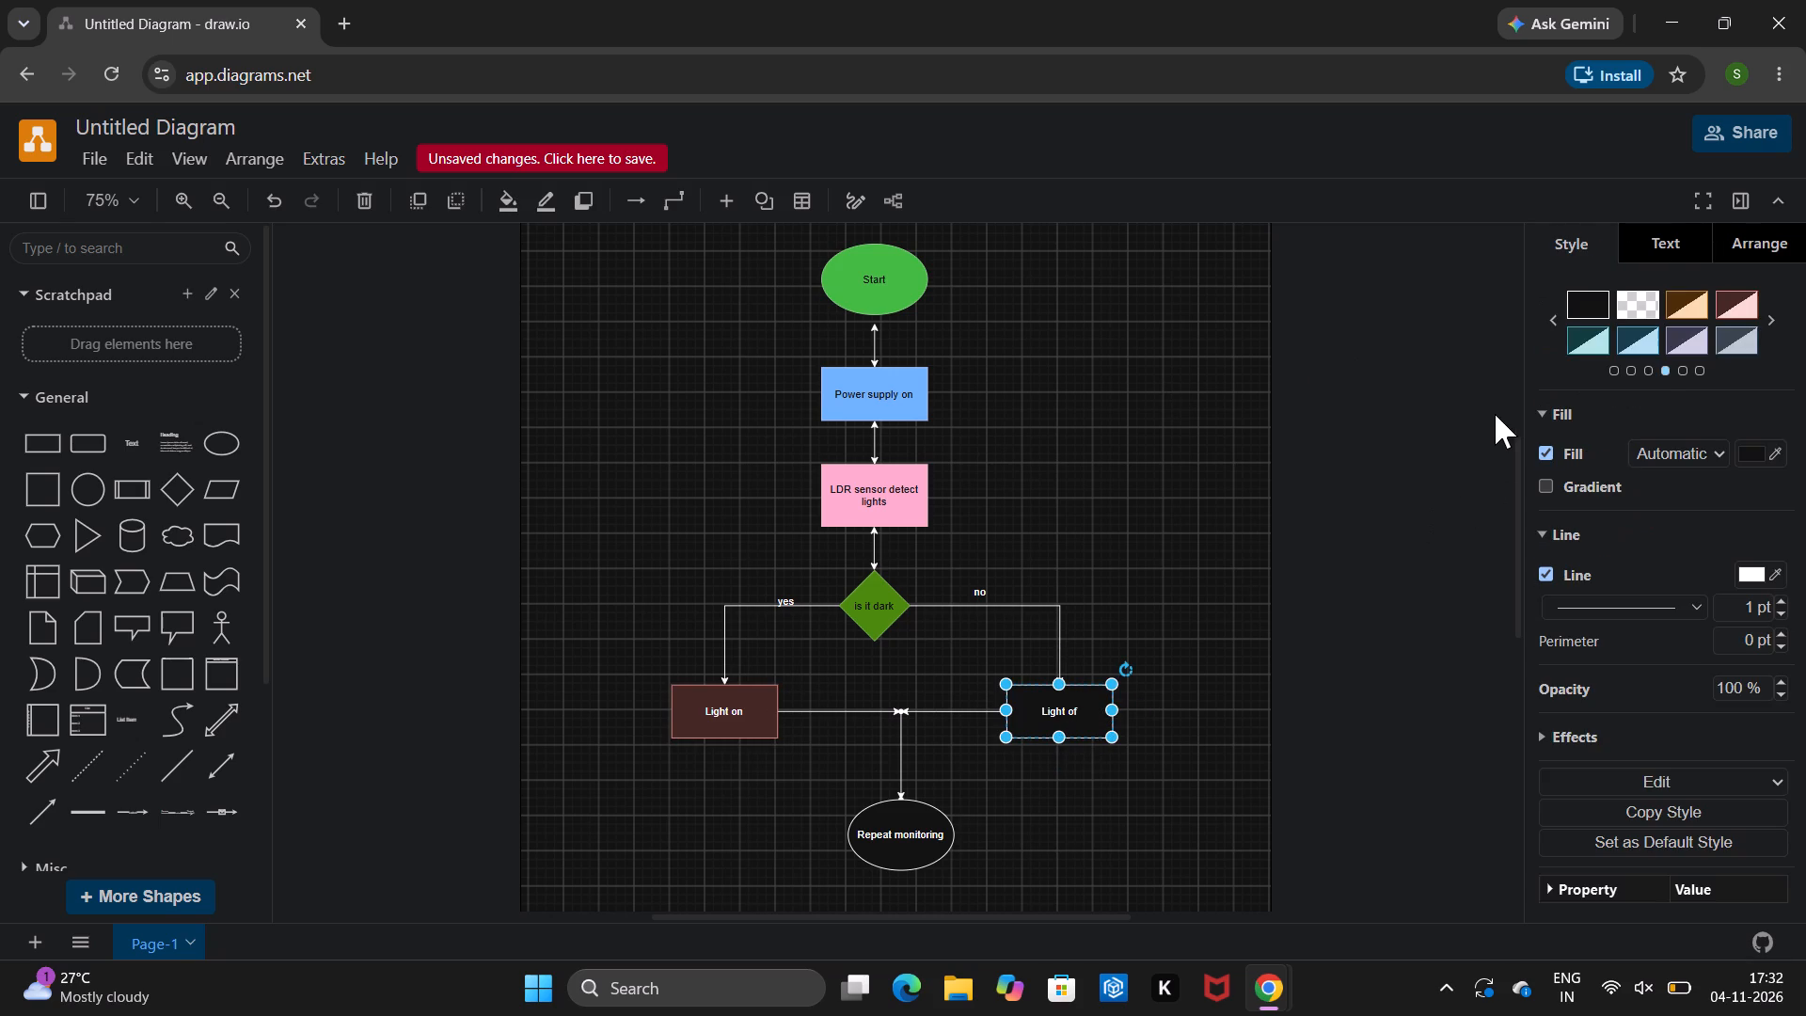
left_click(1649, 341)
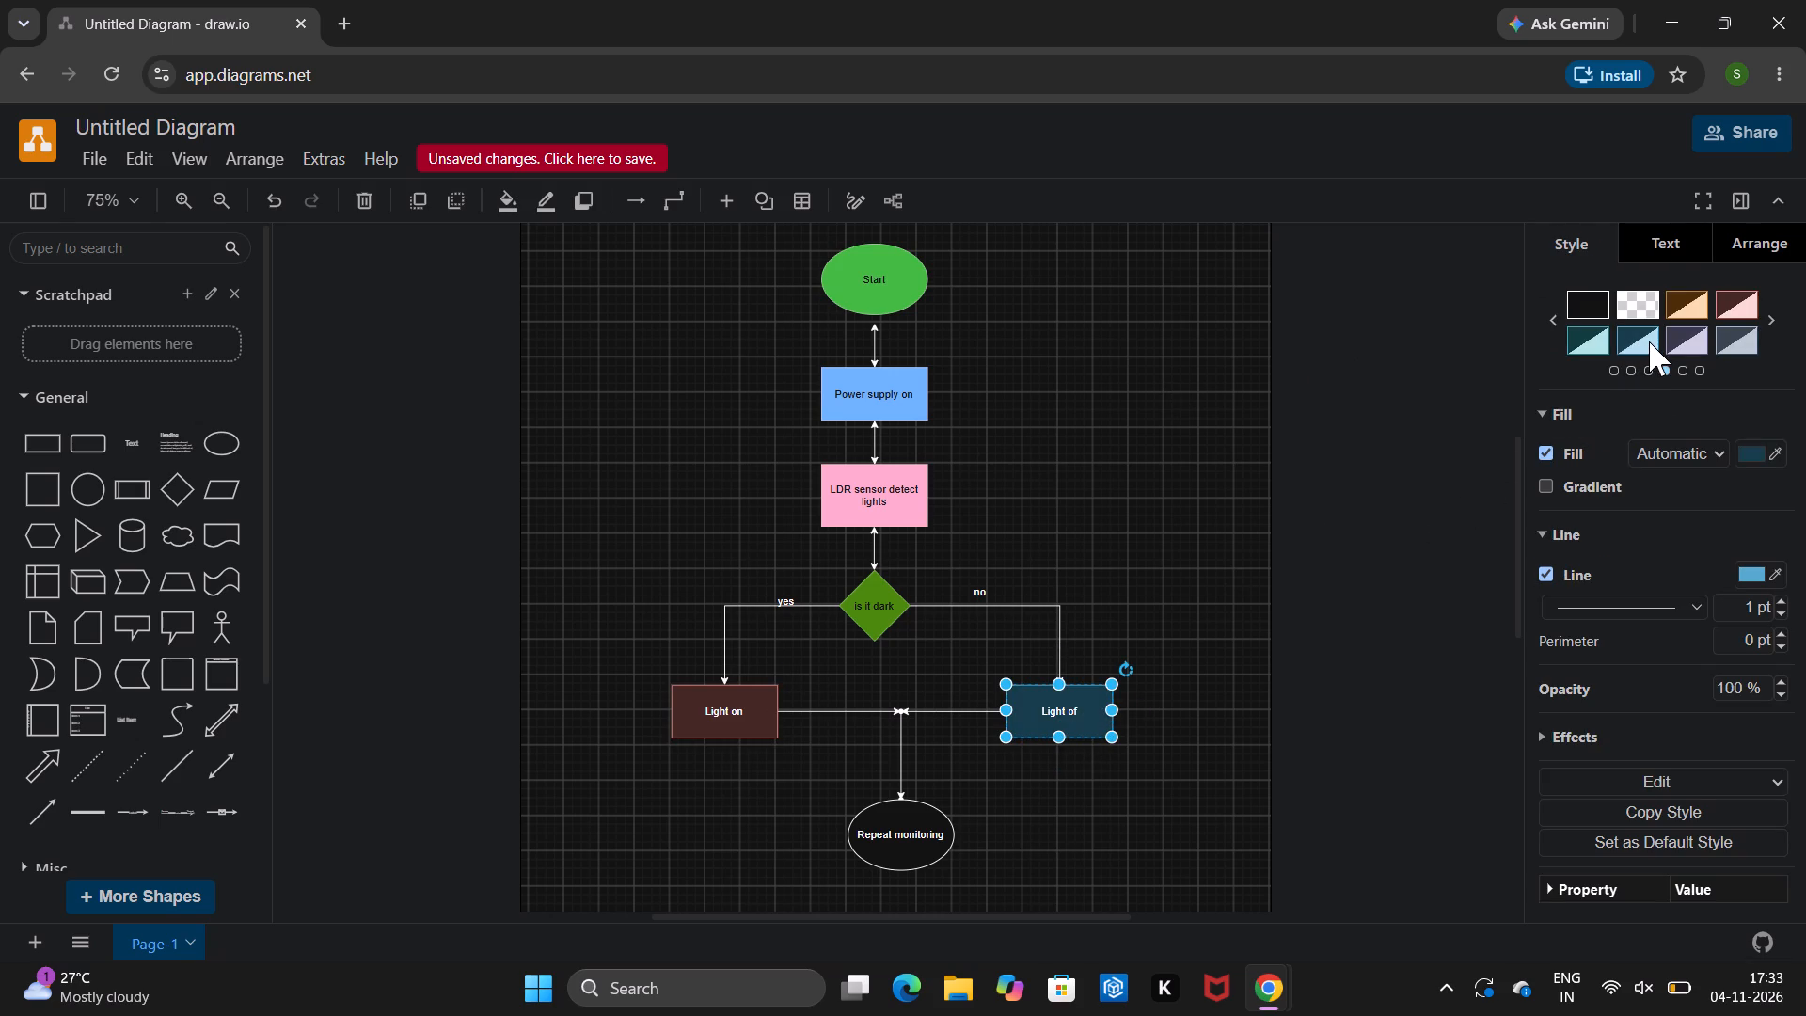
left_click(910, 819)
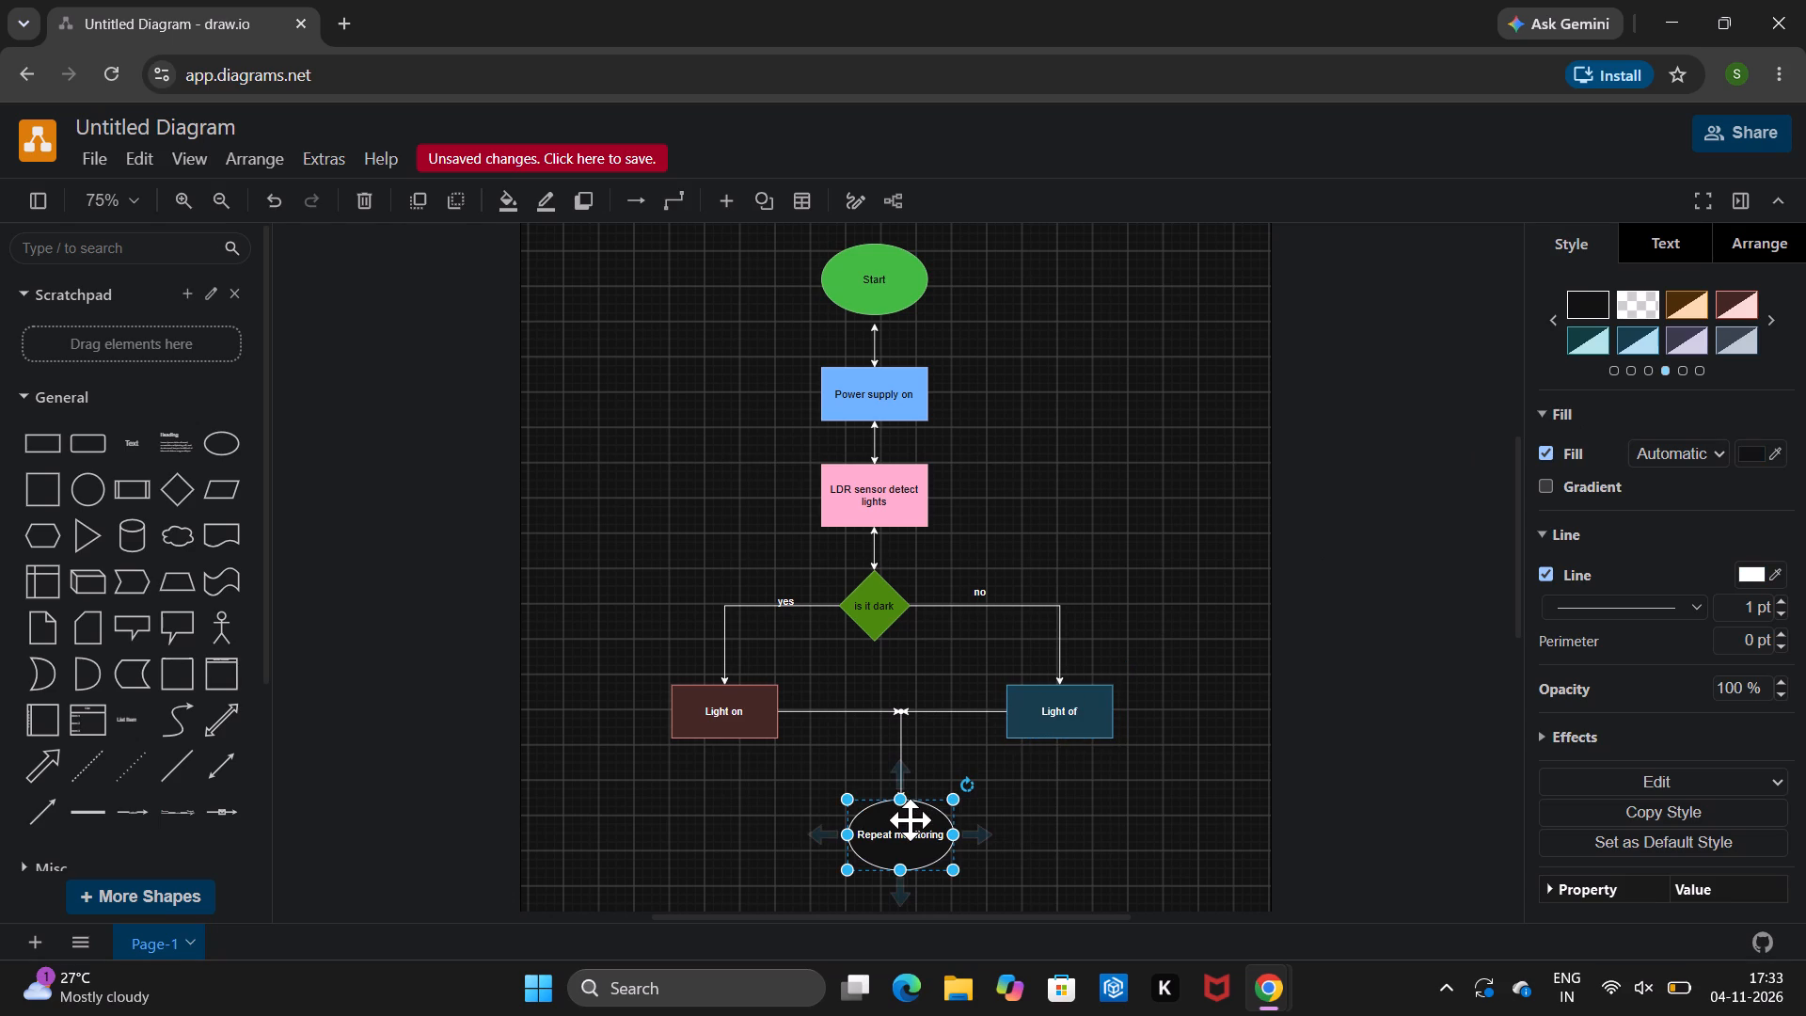
left_click(1640, 329)
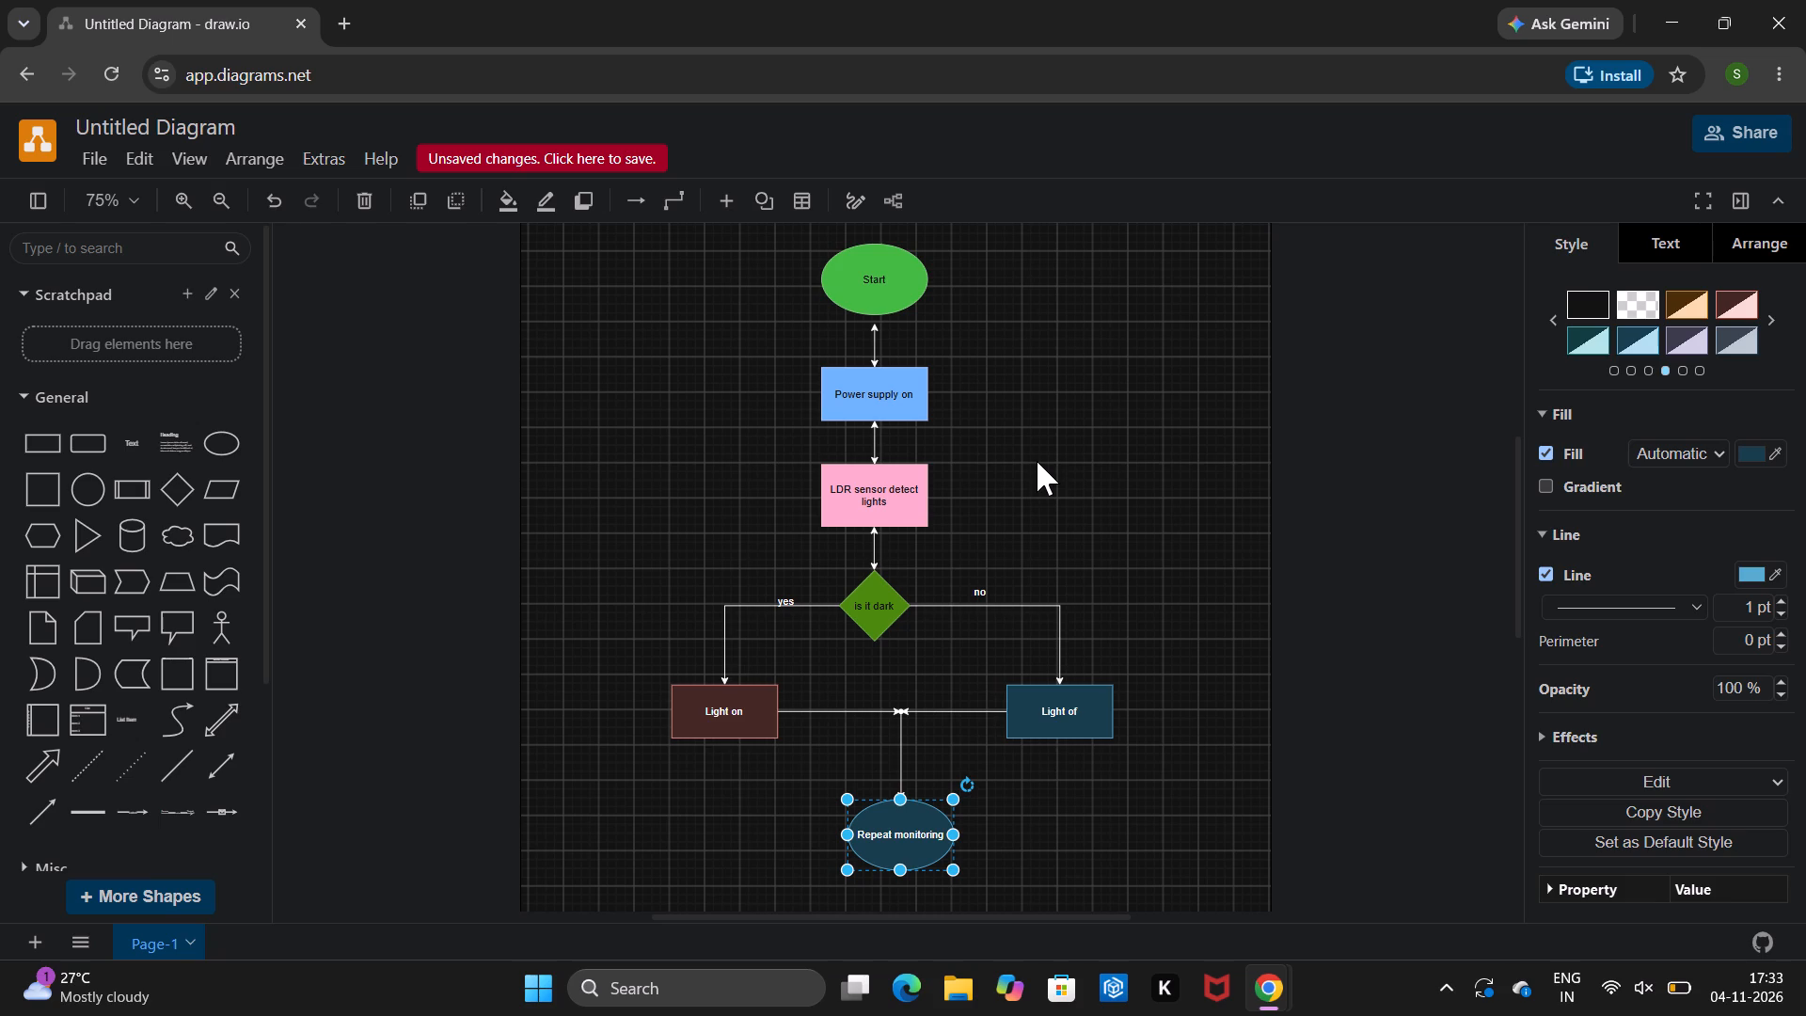
Show the hidden icons in the Windows notification area.
left_click(1447, 985)
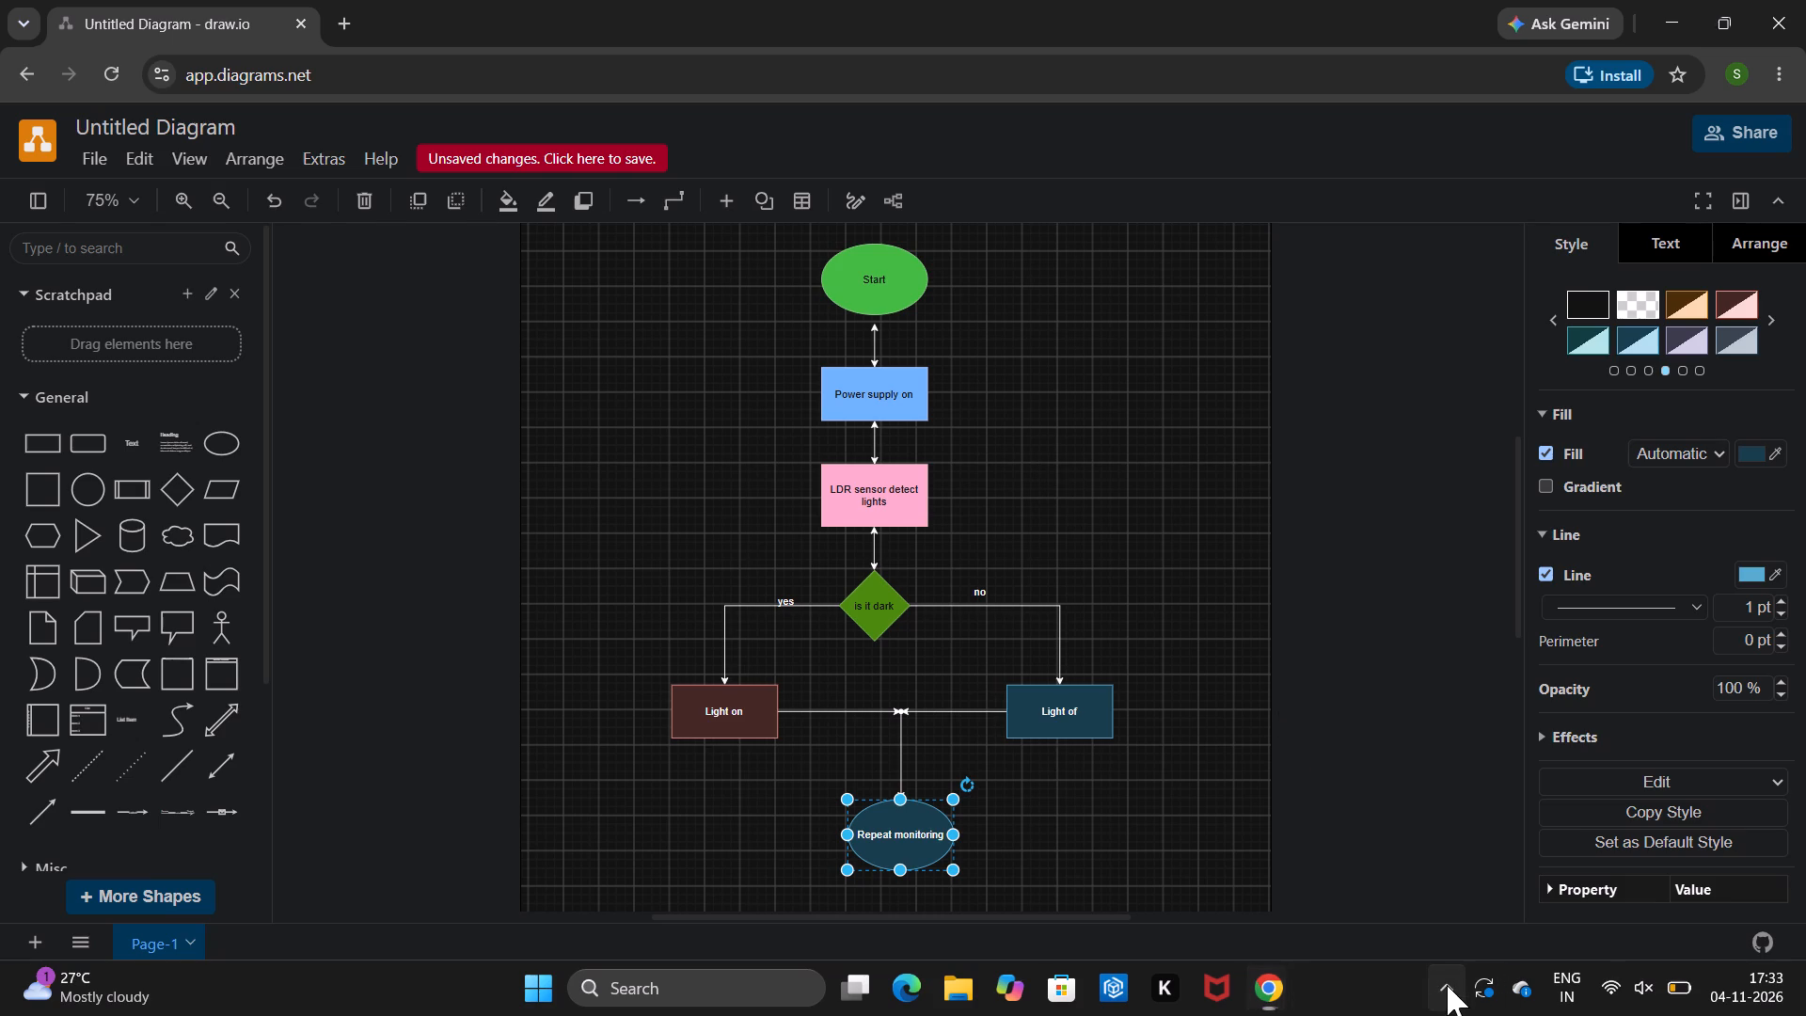
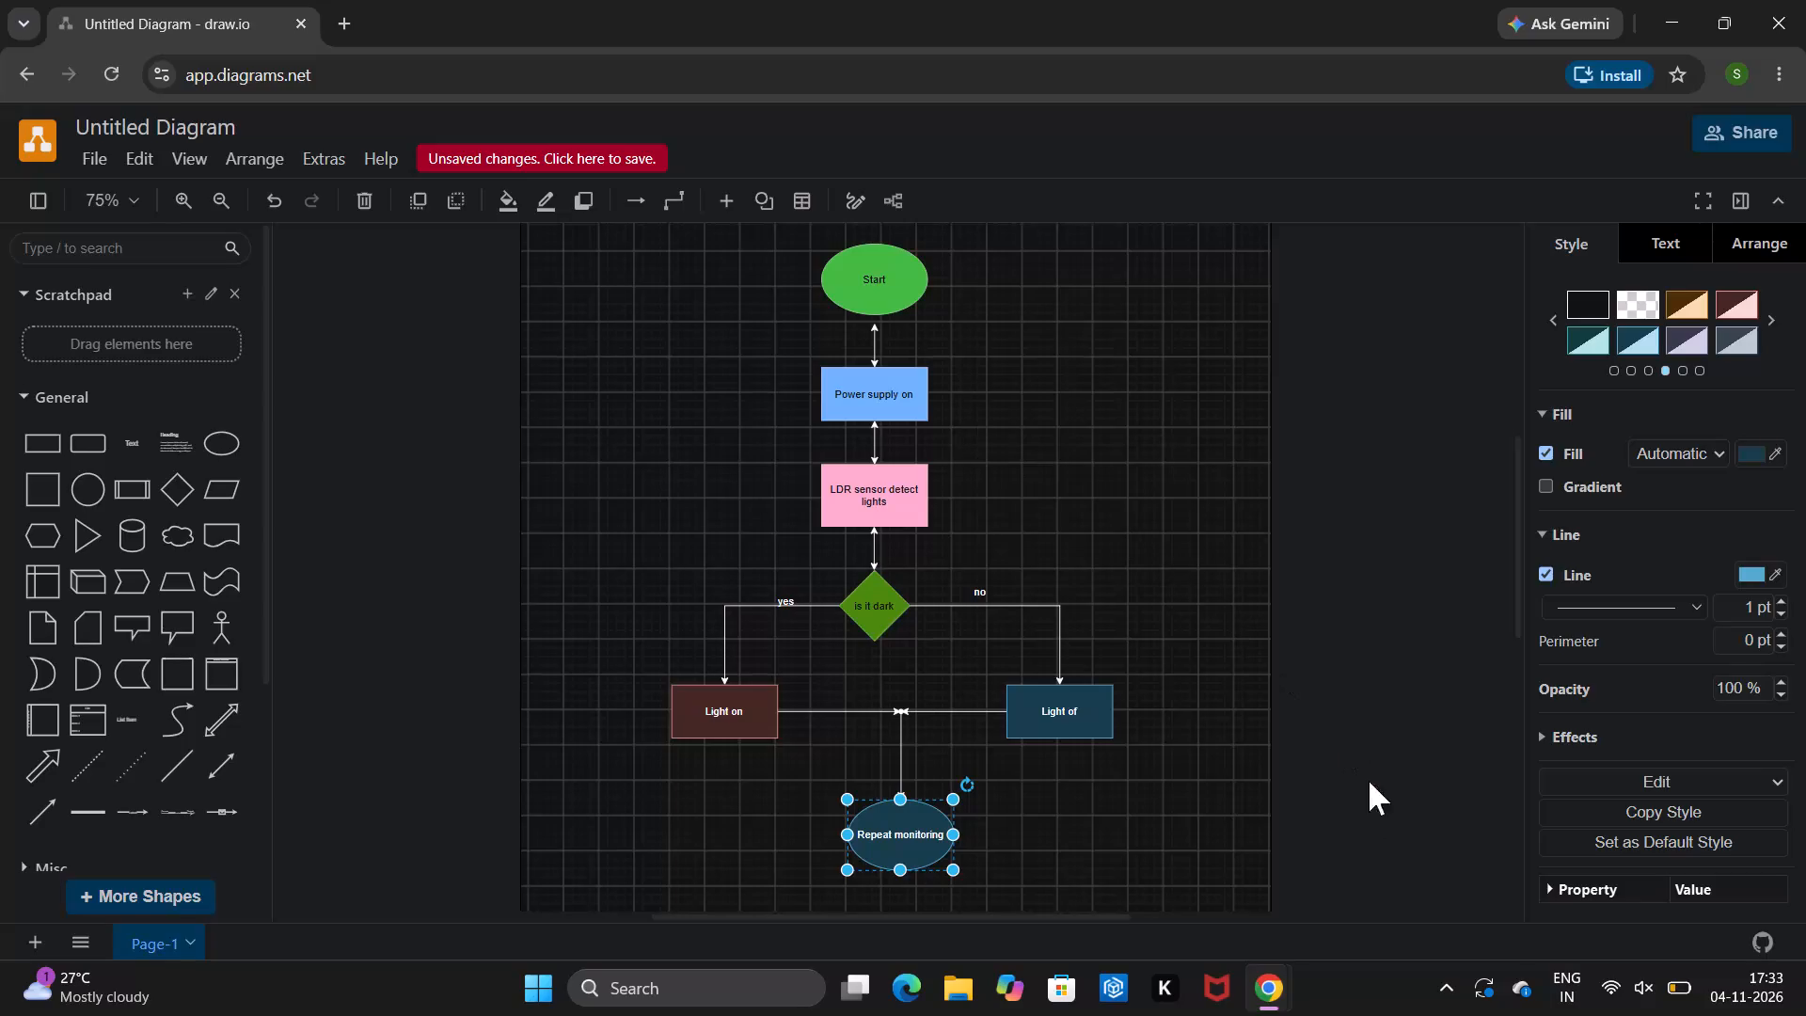
Show the hidden icons in the Windows notification area.
left_click(1446, 992)
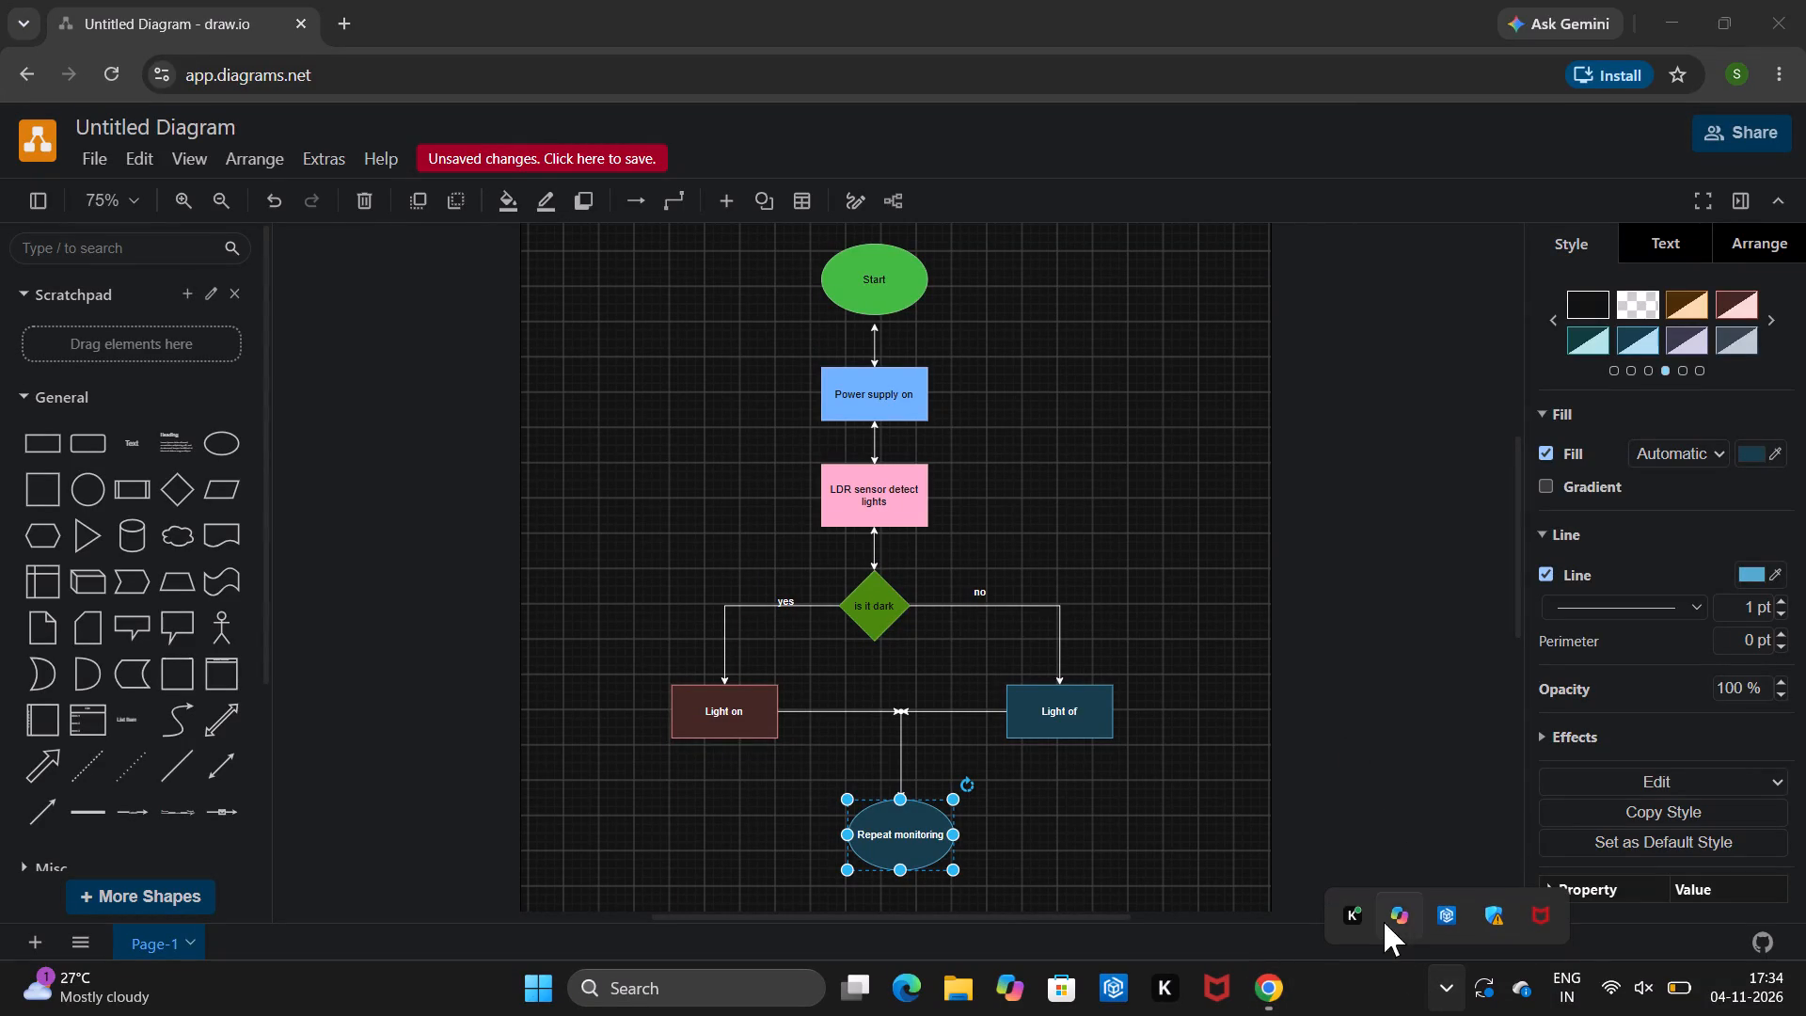
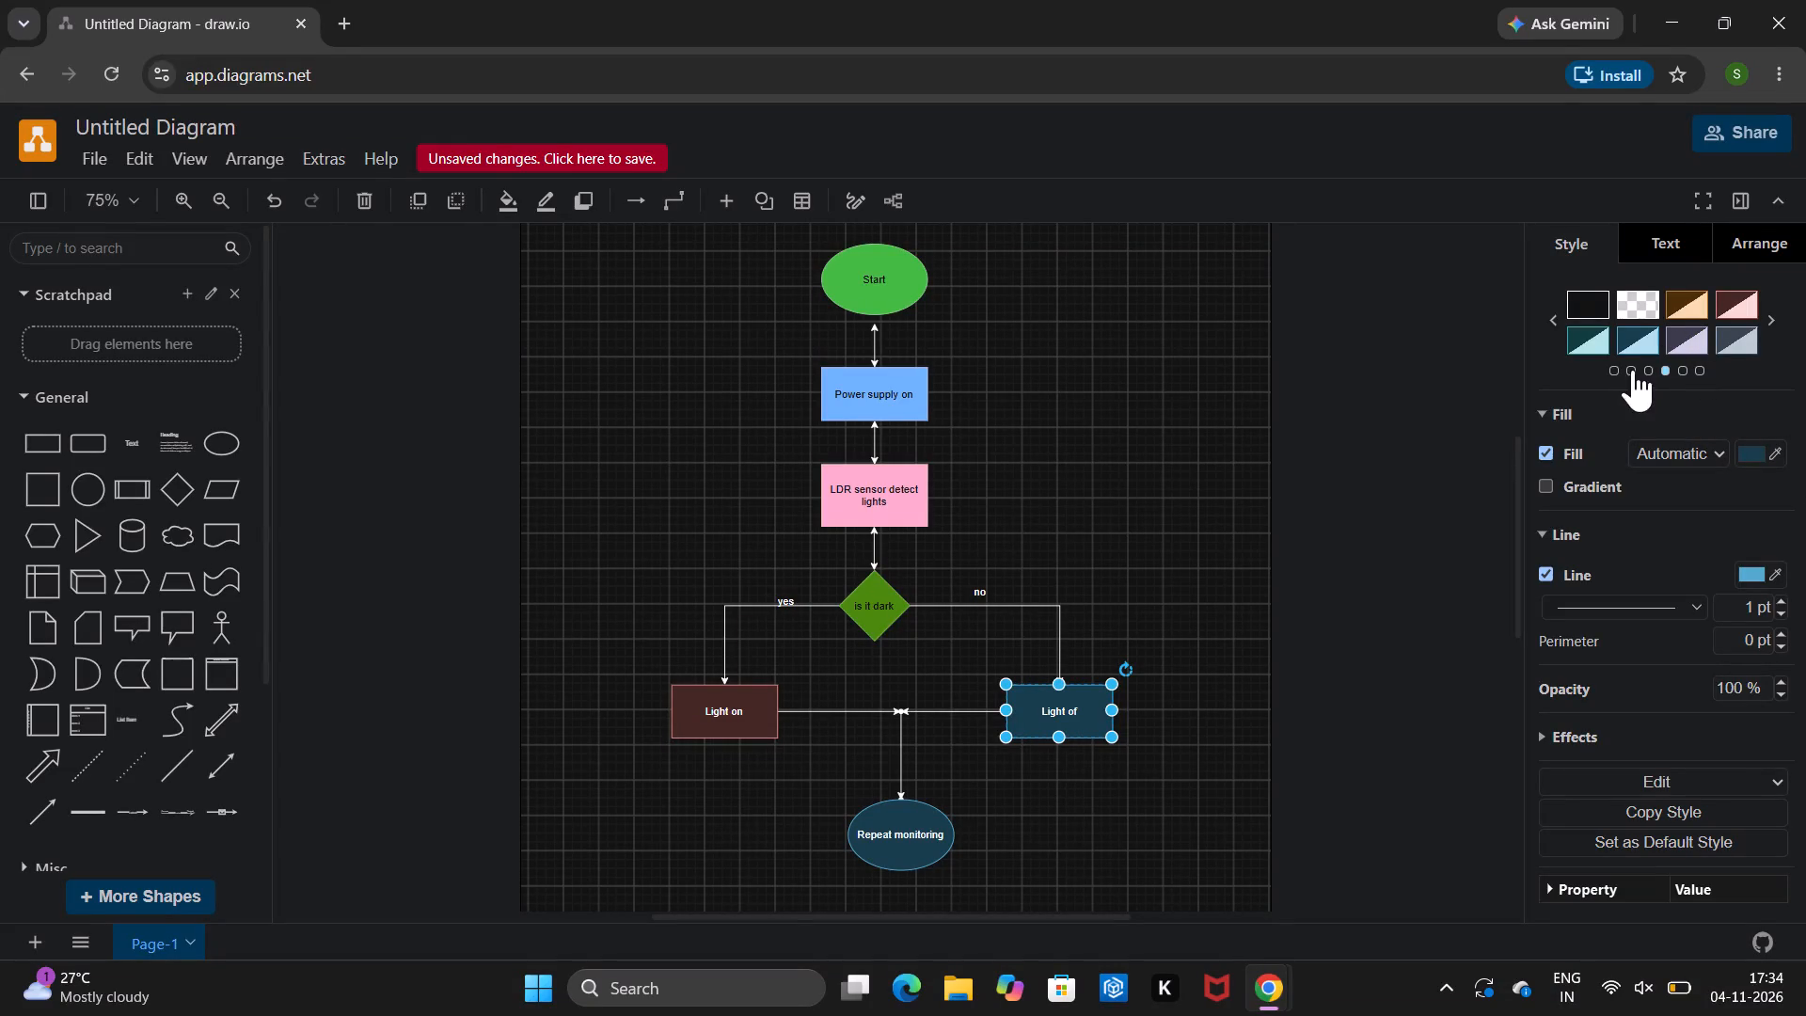
Apply the orange gradient preset style to the "Light of" box, trying the teal and dark yellow presets first.
left_click(1644, 347)
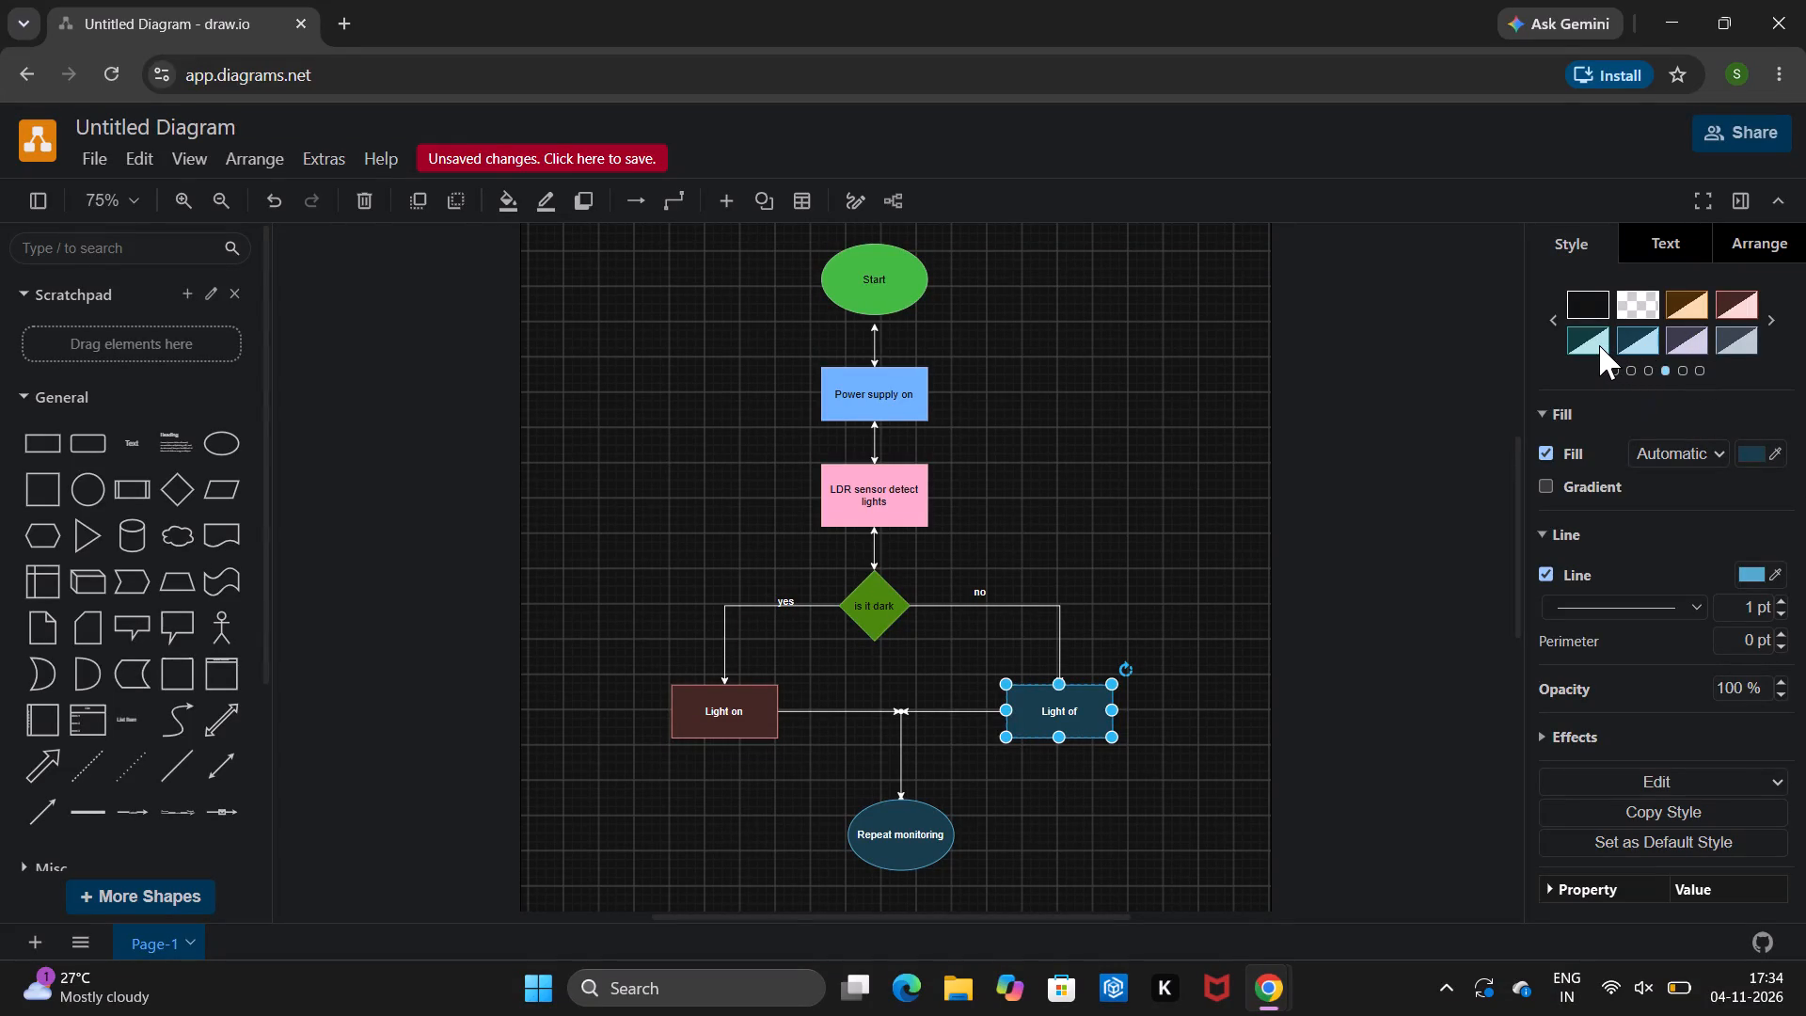
left_click(1599, 345)
left_click(1677, 364)
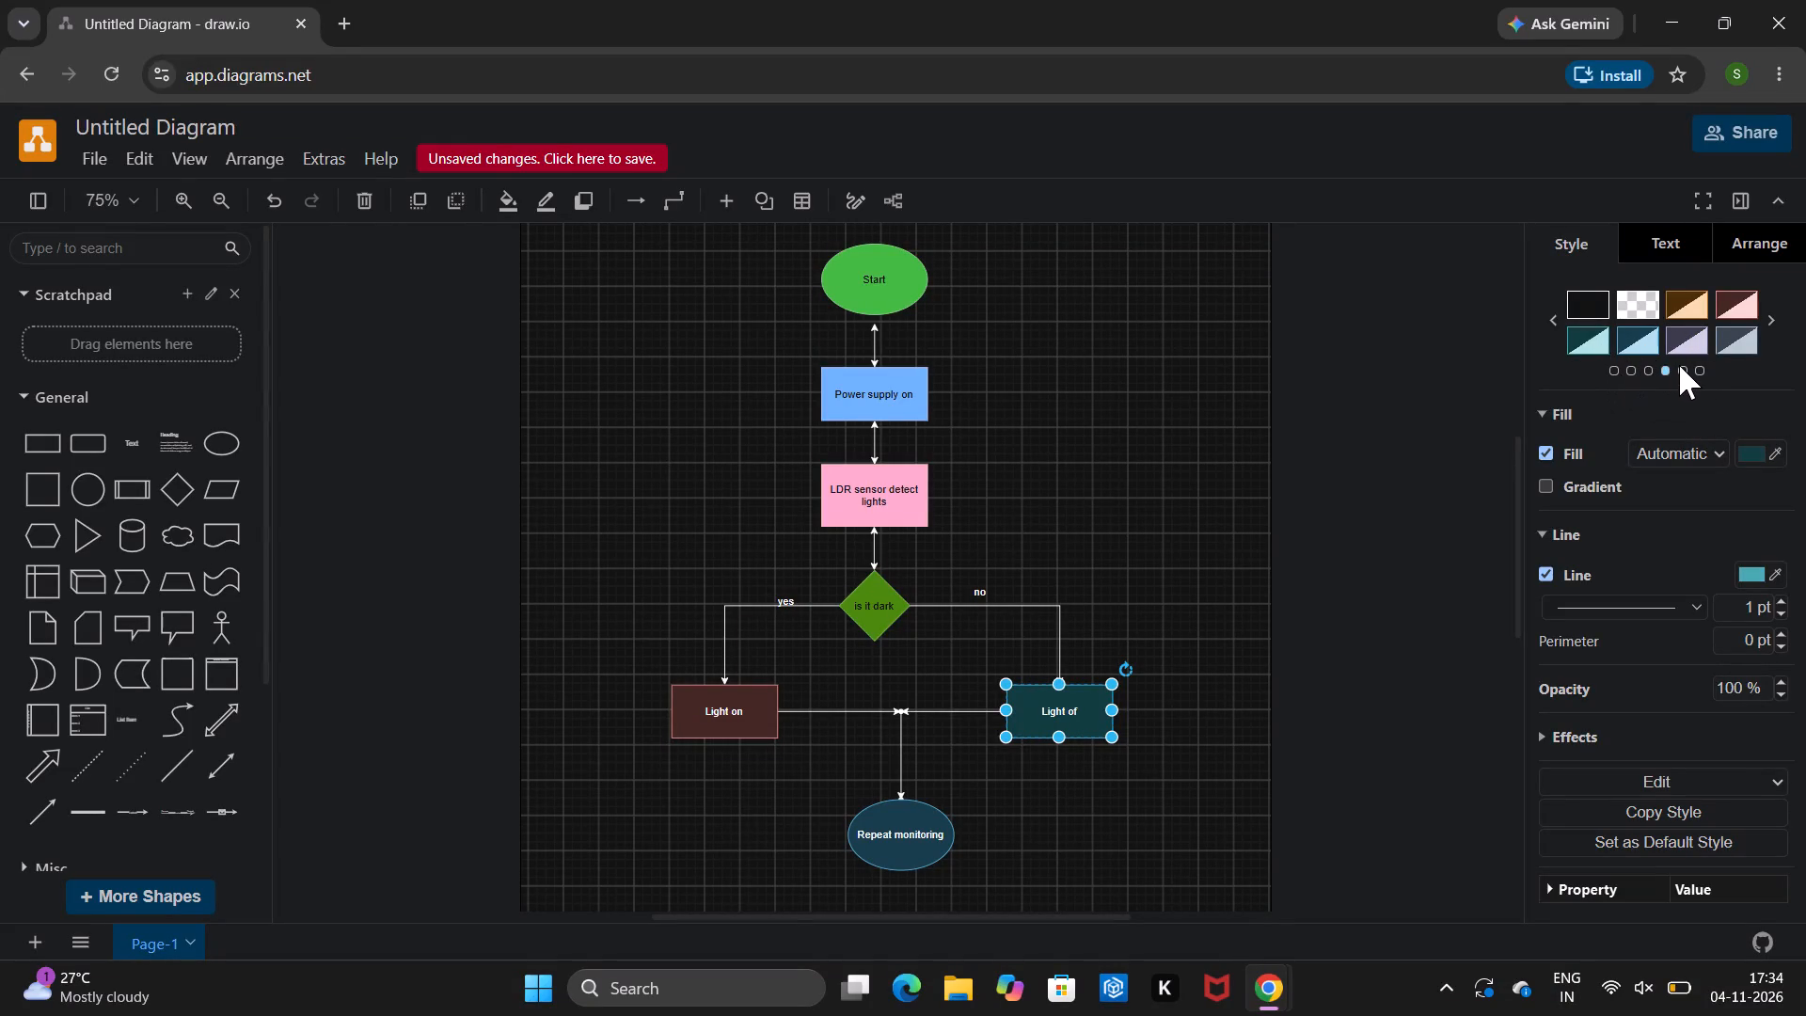
left_click(1681, 365)
left_click(1651, 348)
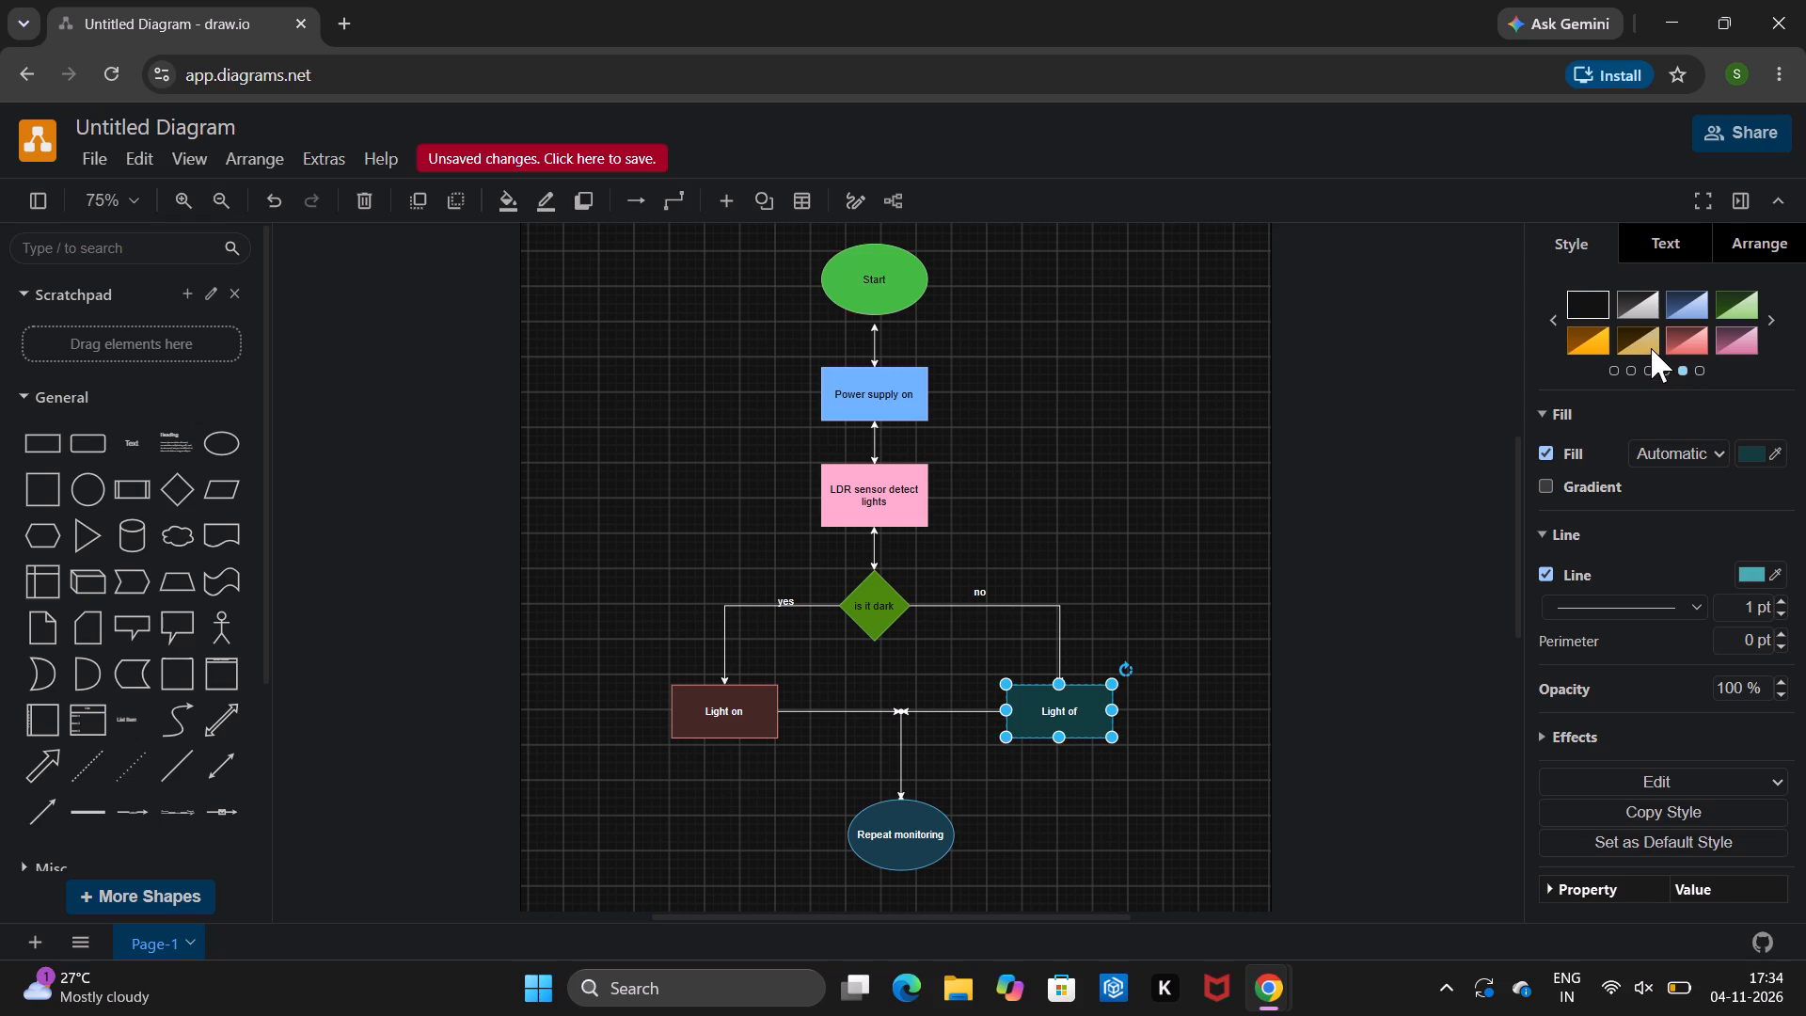
left_click(1651, 348)
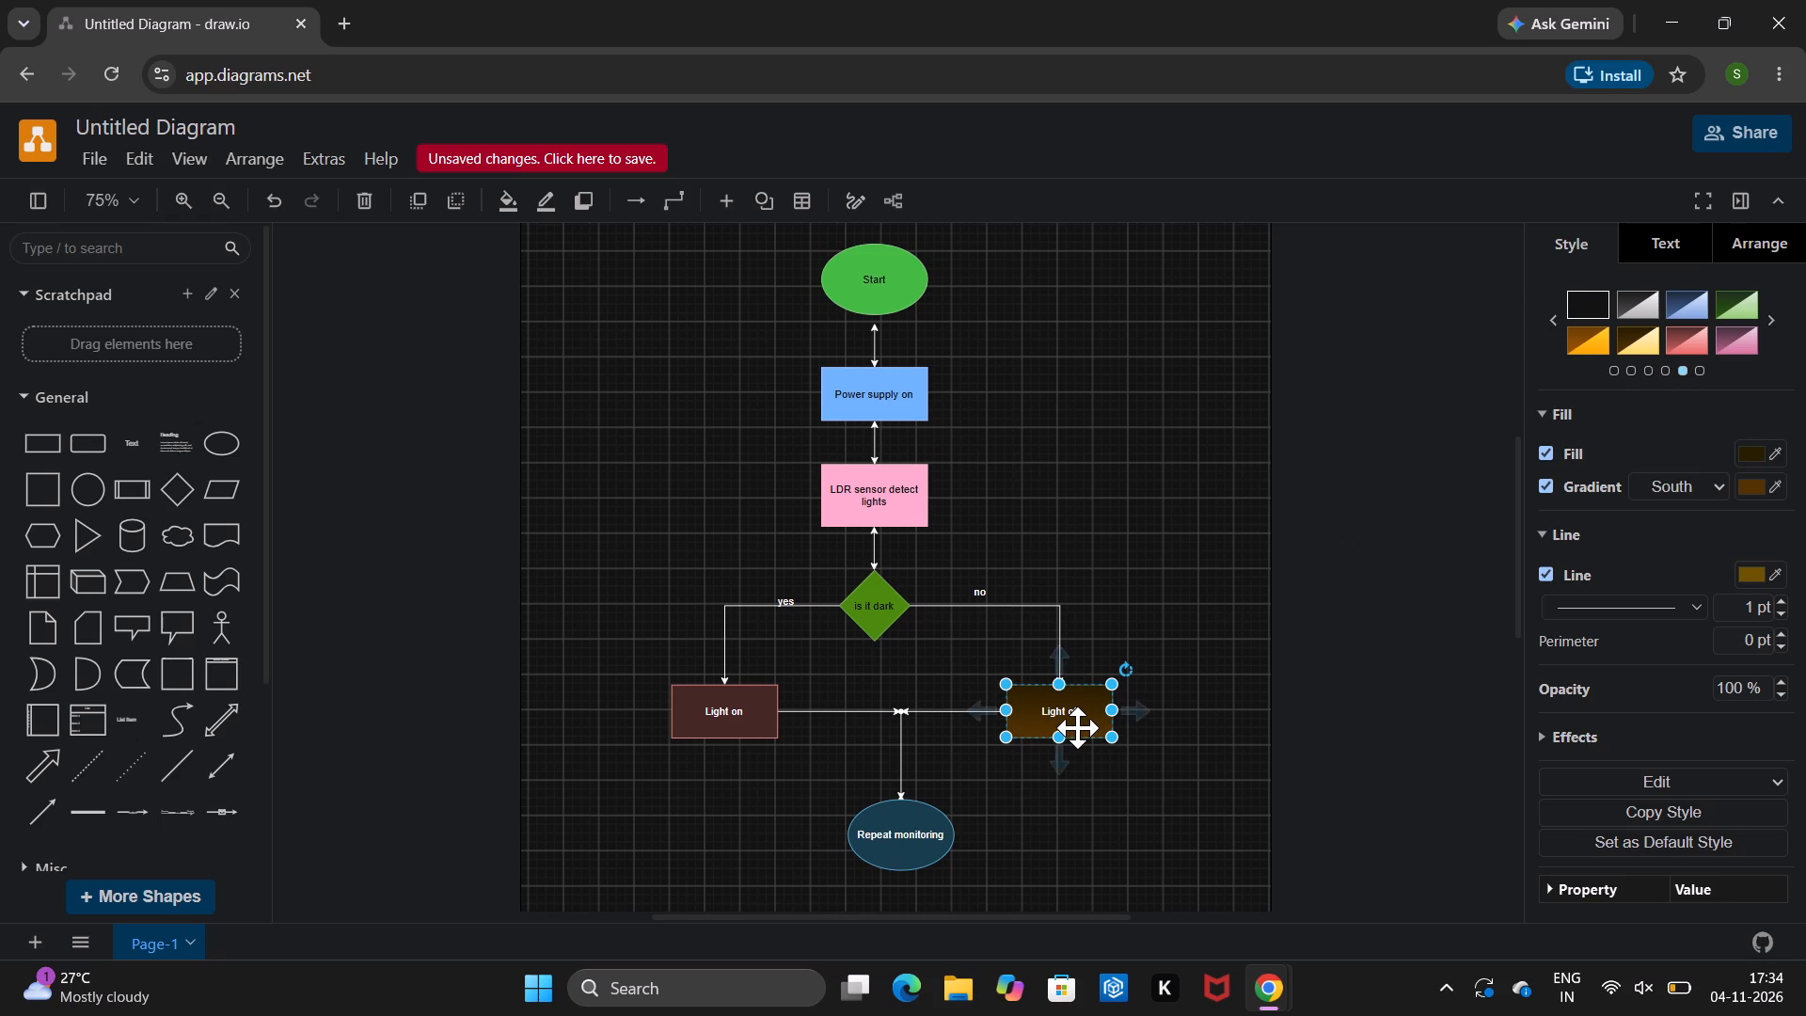
left_click(1077, 726)
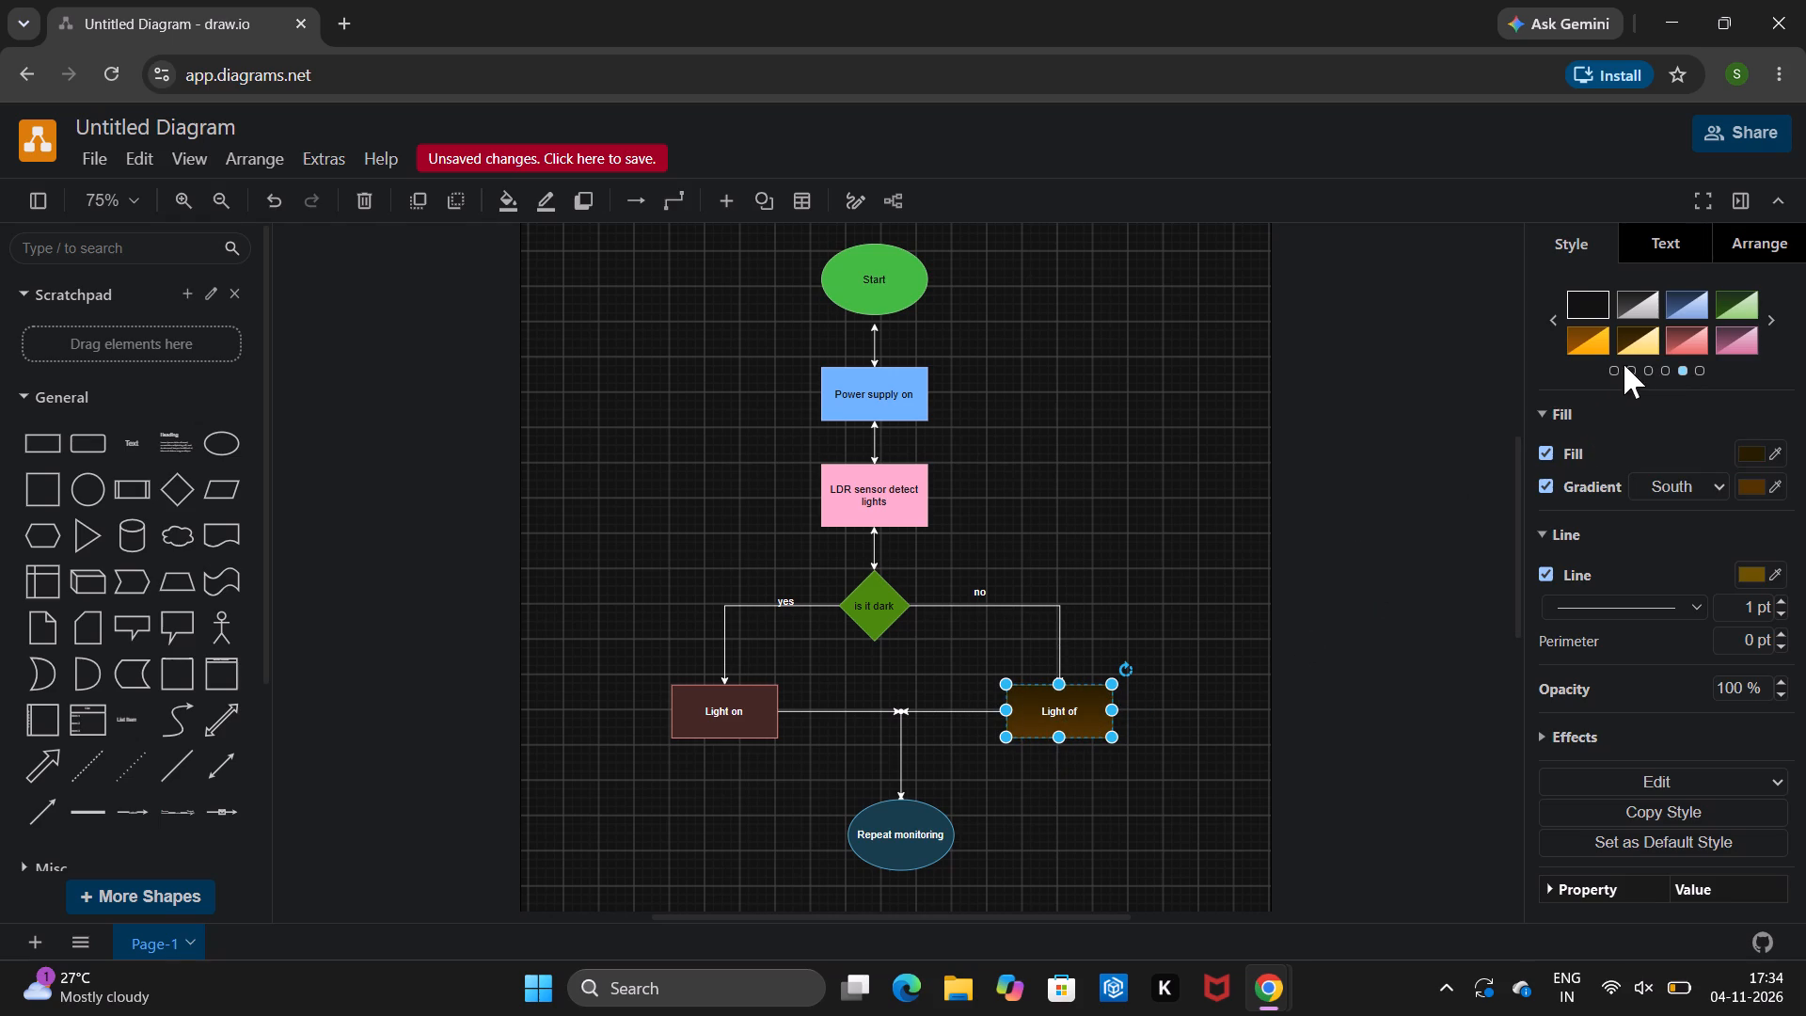
left_click(1632, 349)
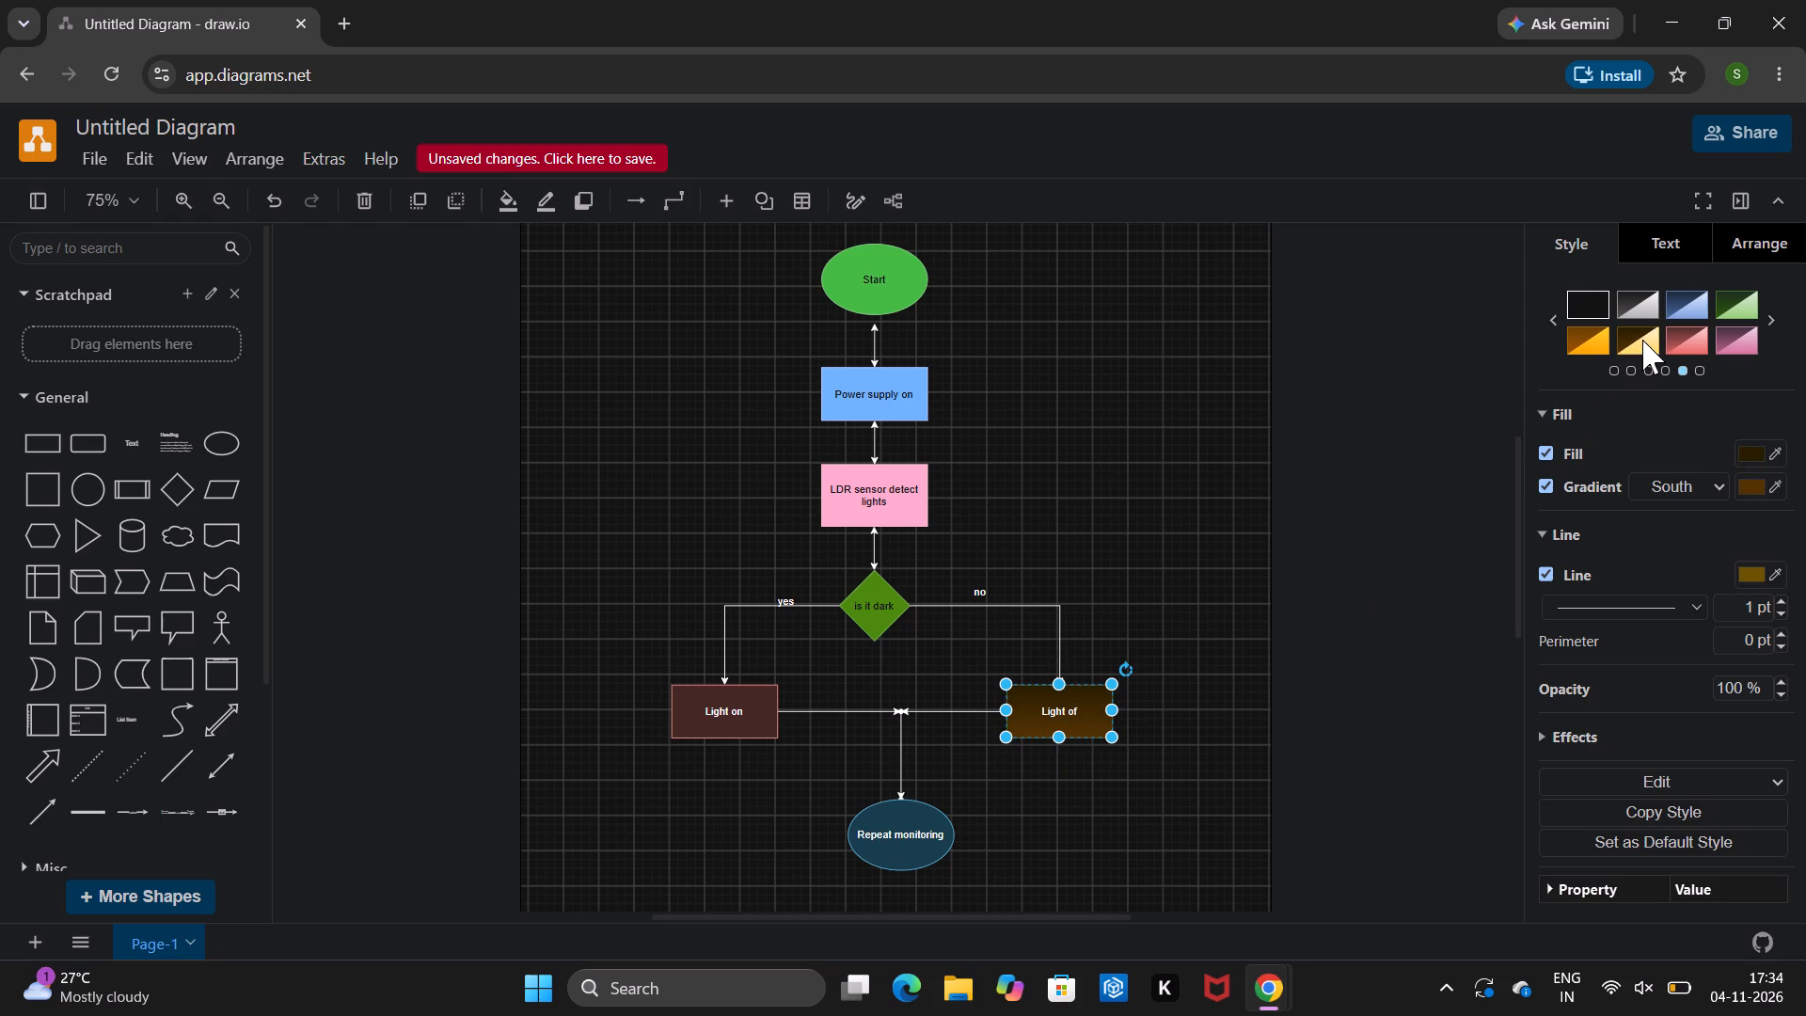
left_click(1642, 340)
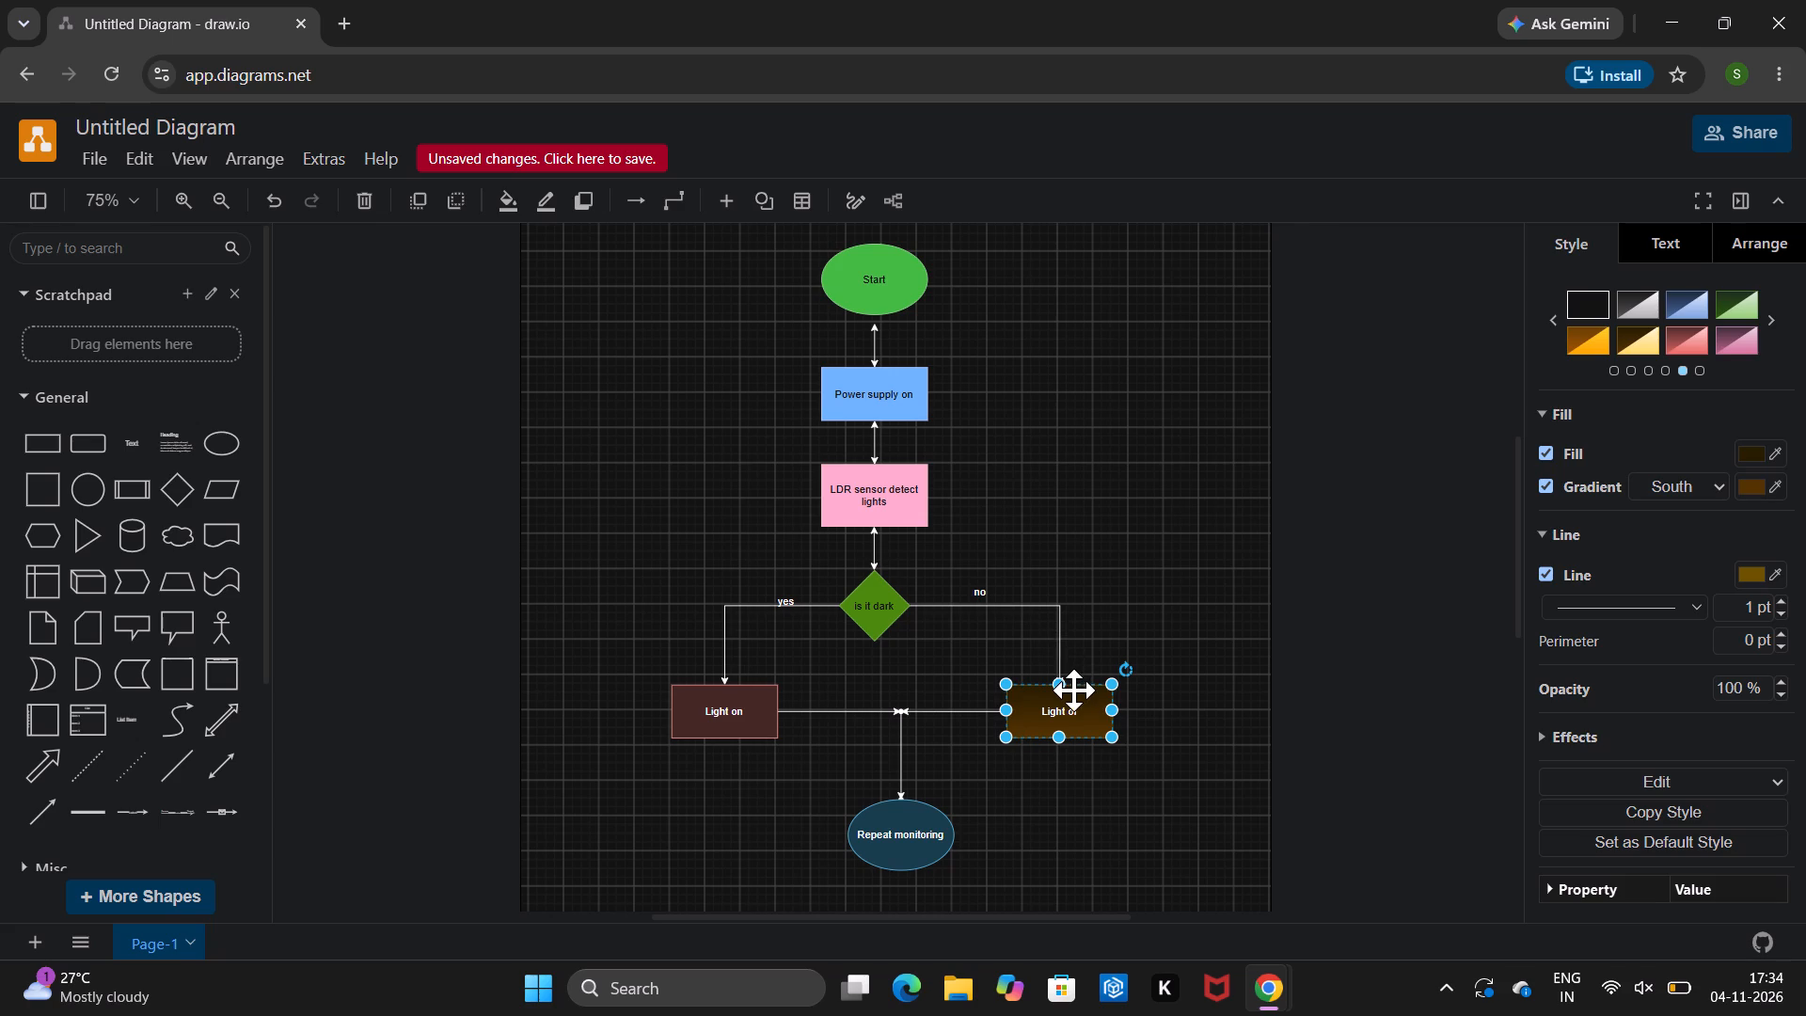
left_click(1069, 706)
left_click(1584, 345)
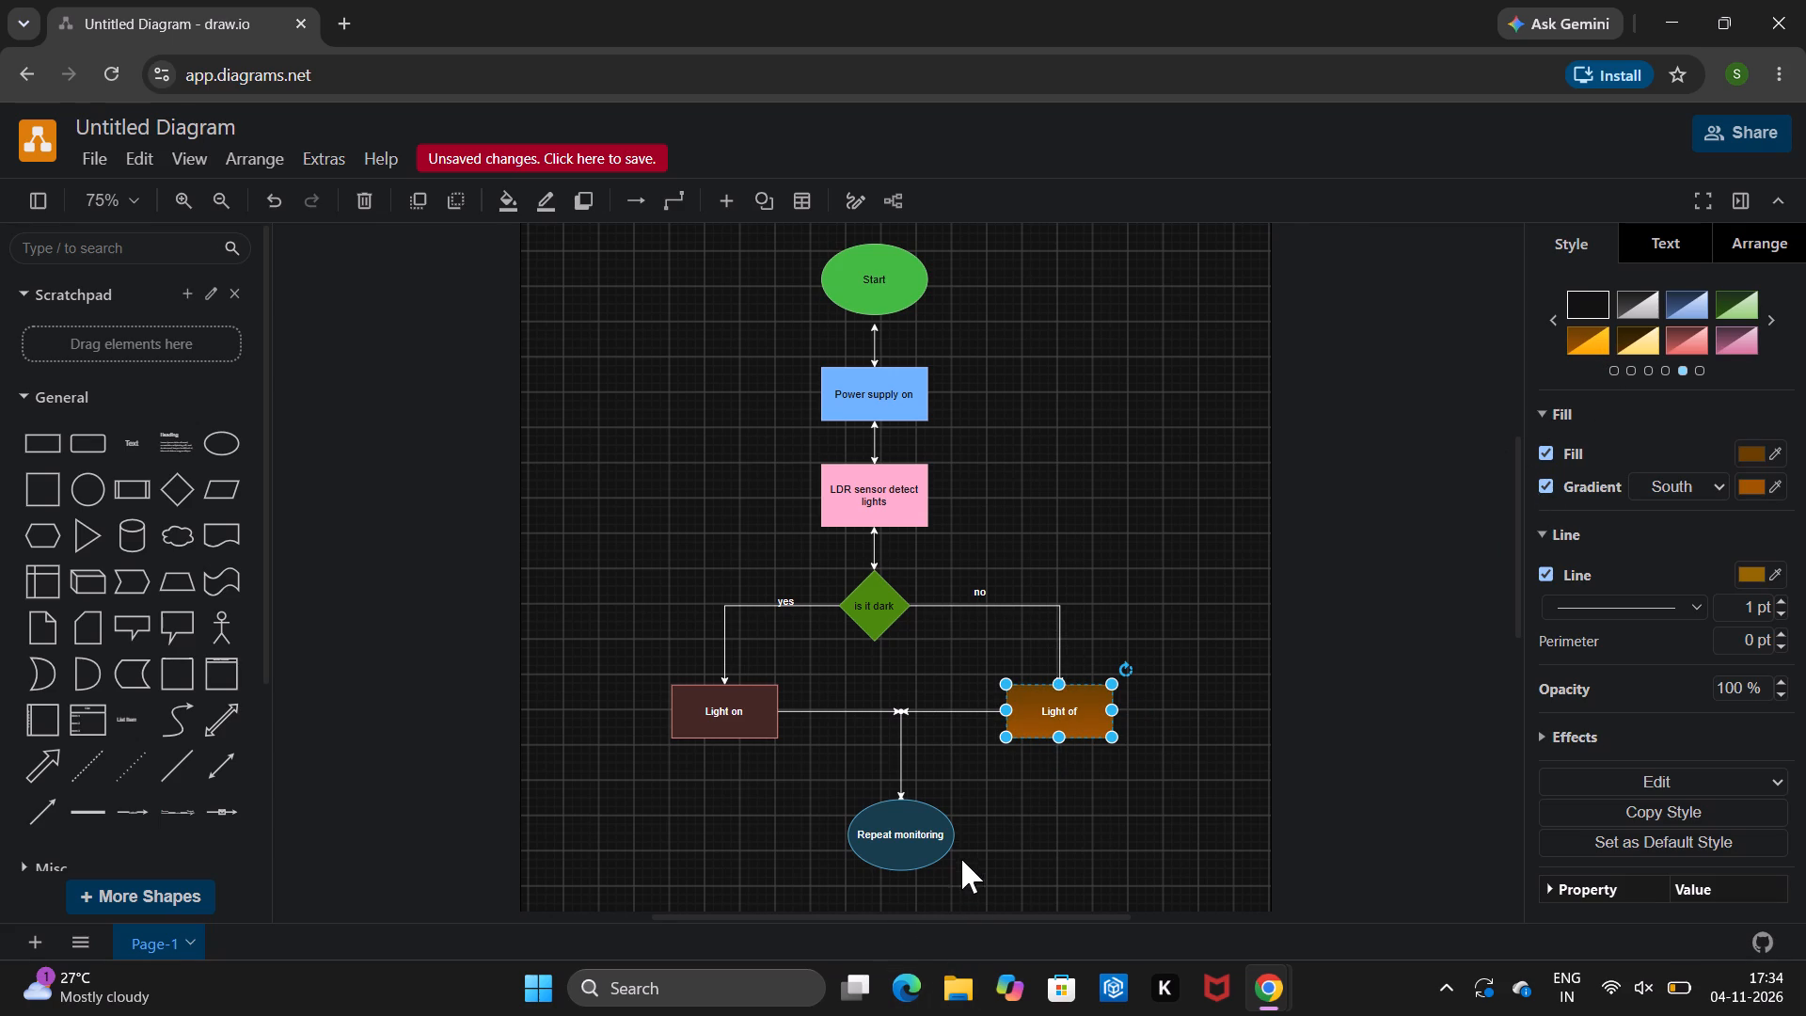
Apply the pink gradient preset style to the "Repeat monitoring" ellipse, trying the blue gradient first.
left_click(908, 867)
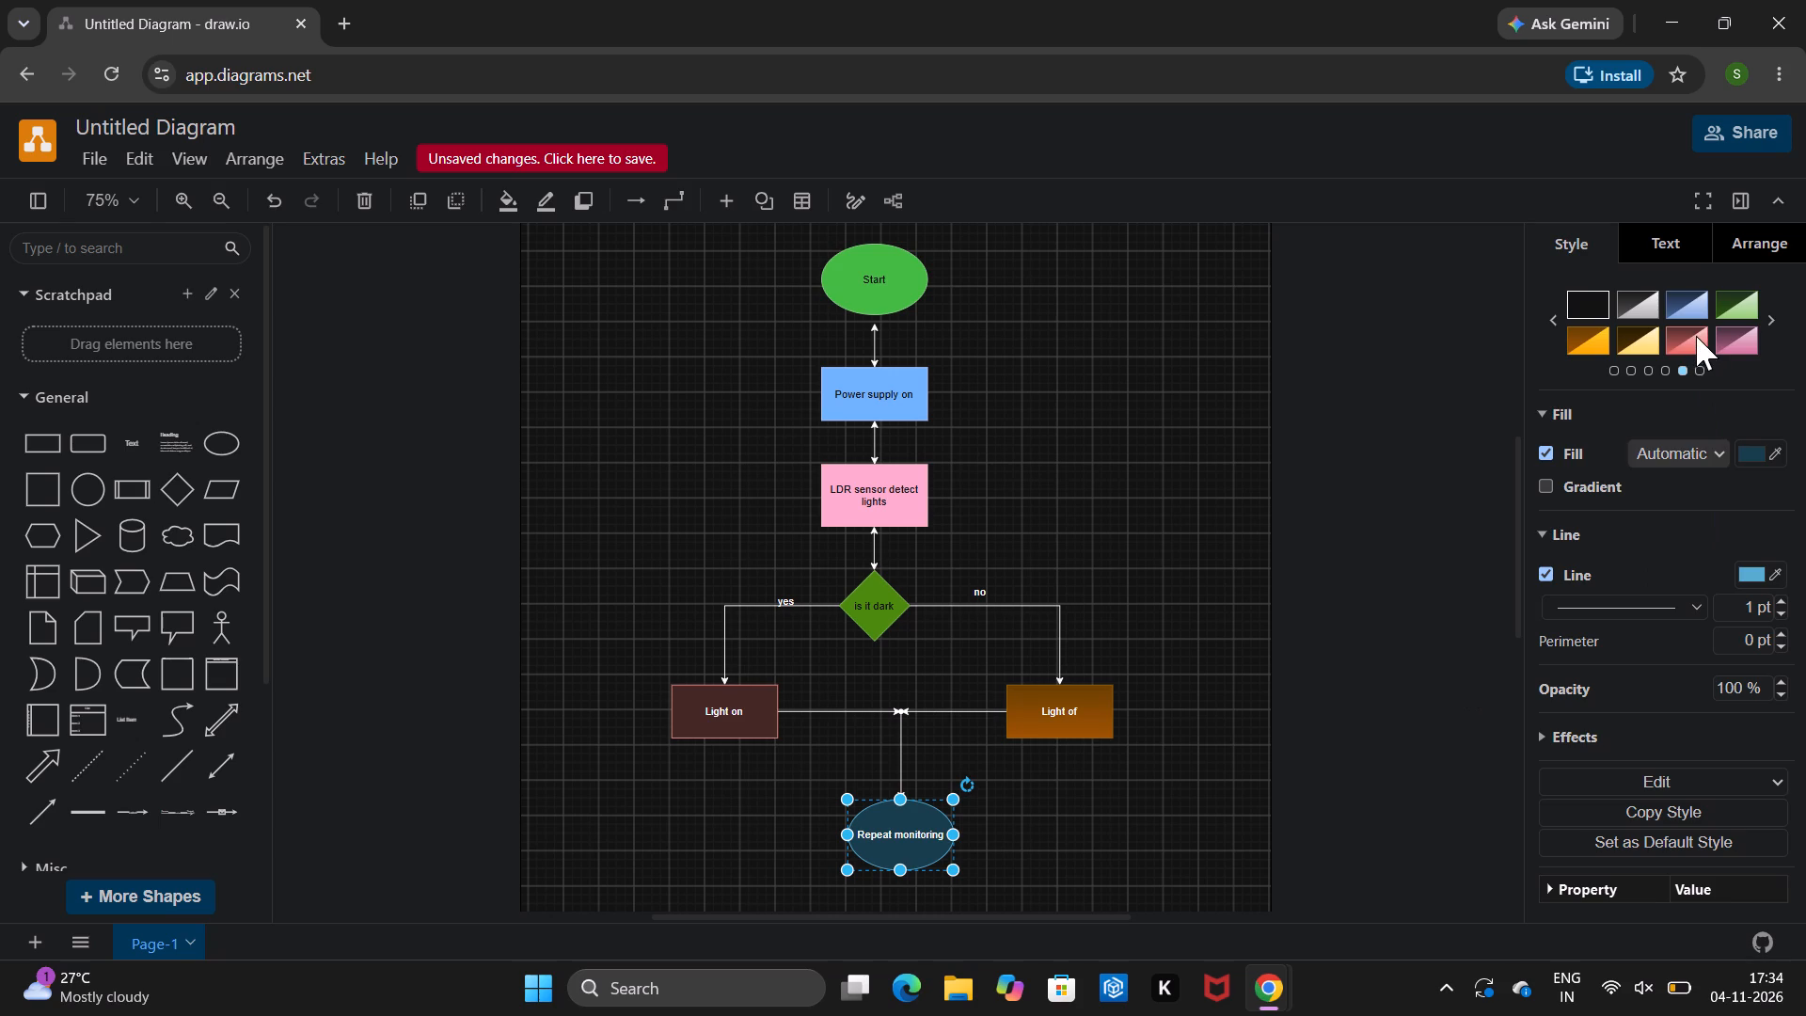
left_click(1692, 295)
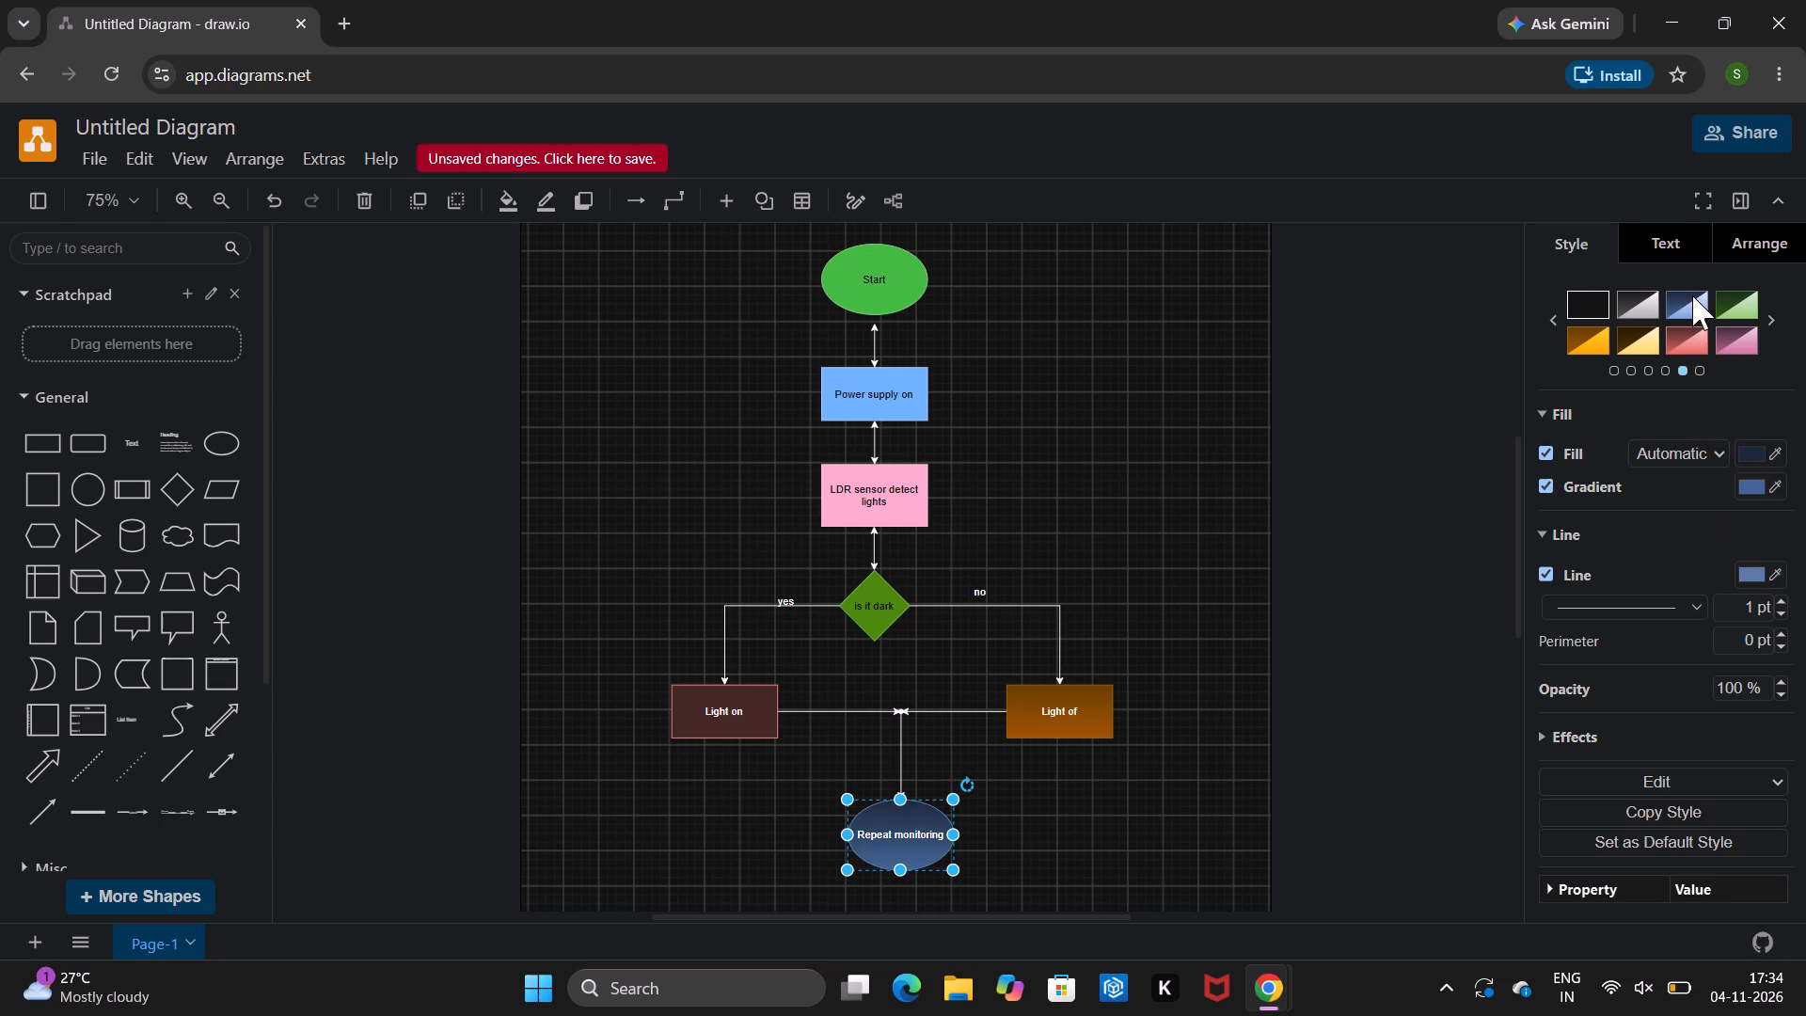
left_click(1738, 330)
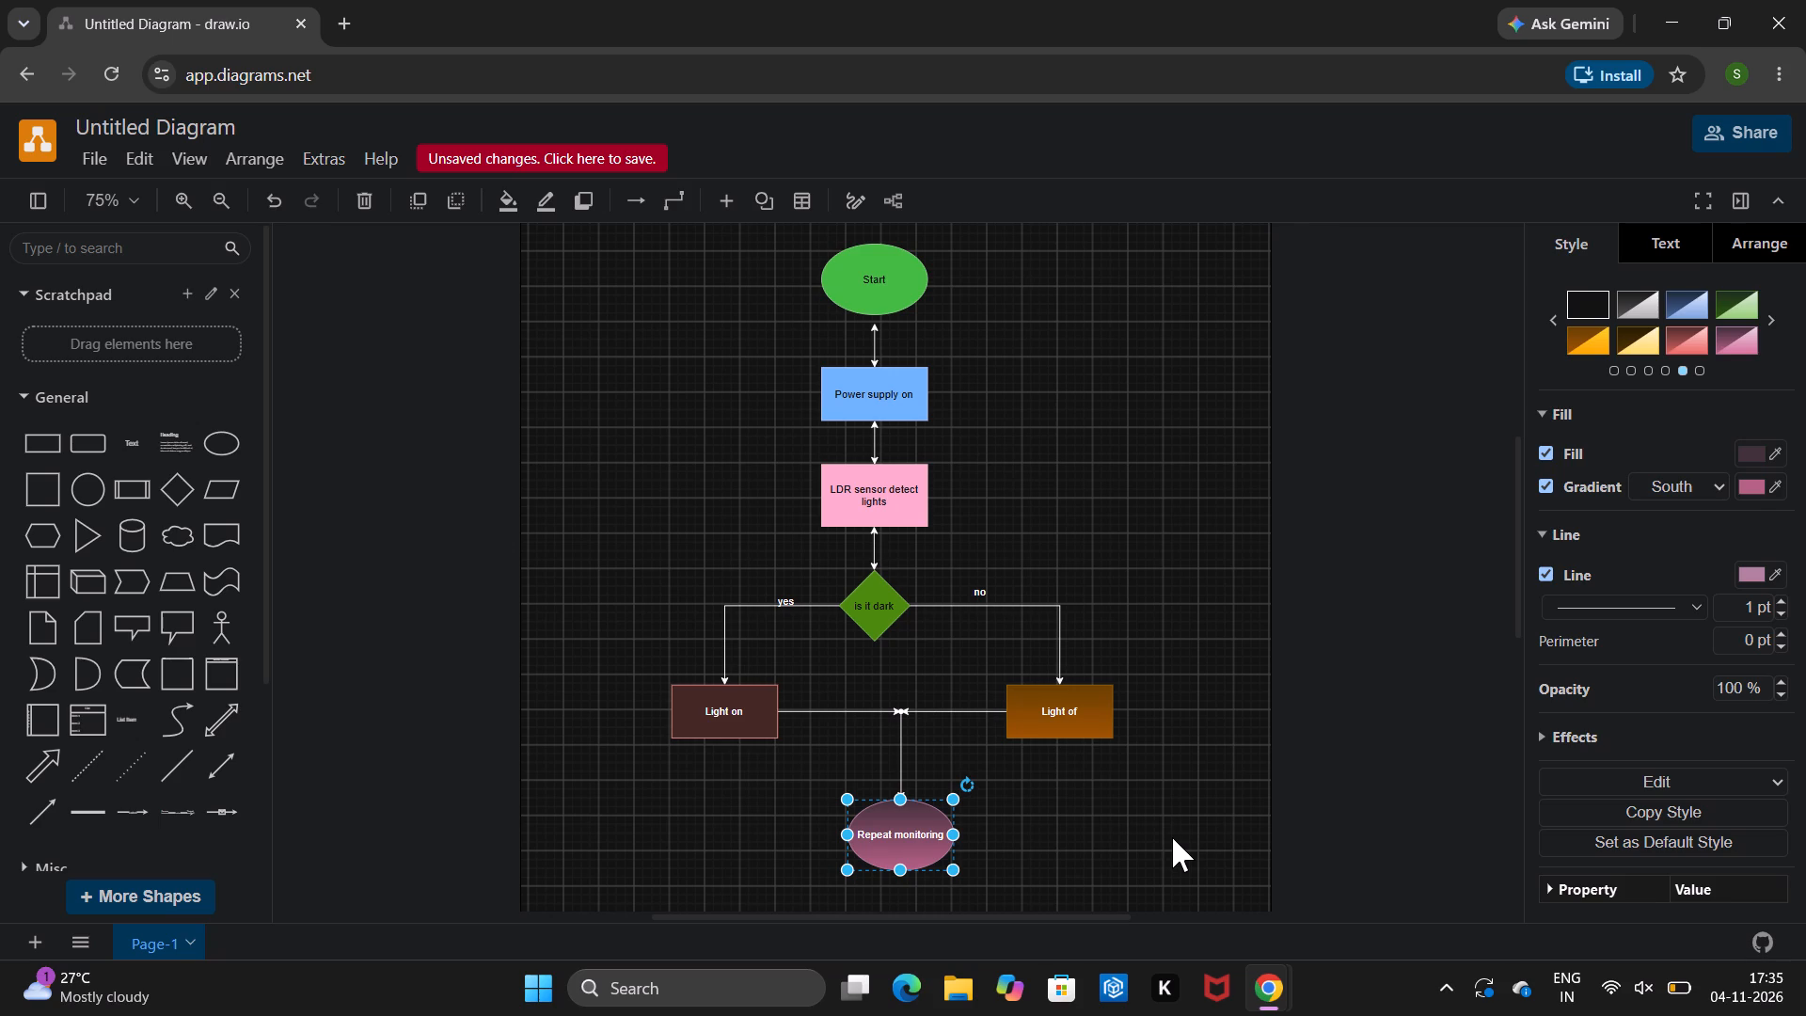
Apply the same orange gradient style to the "Light on" box, trying the dark yellow and blue gradients along the way.
left_click(734, 718)
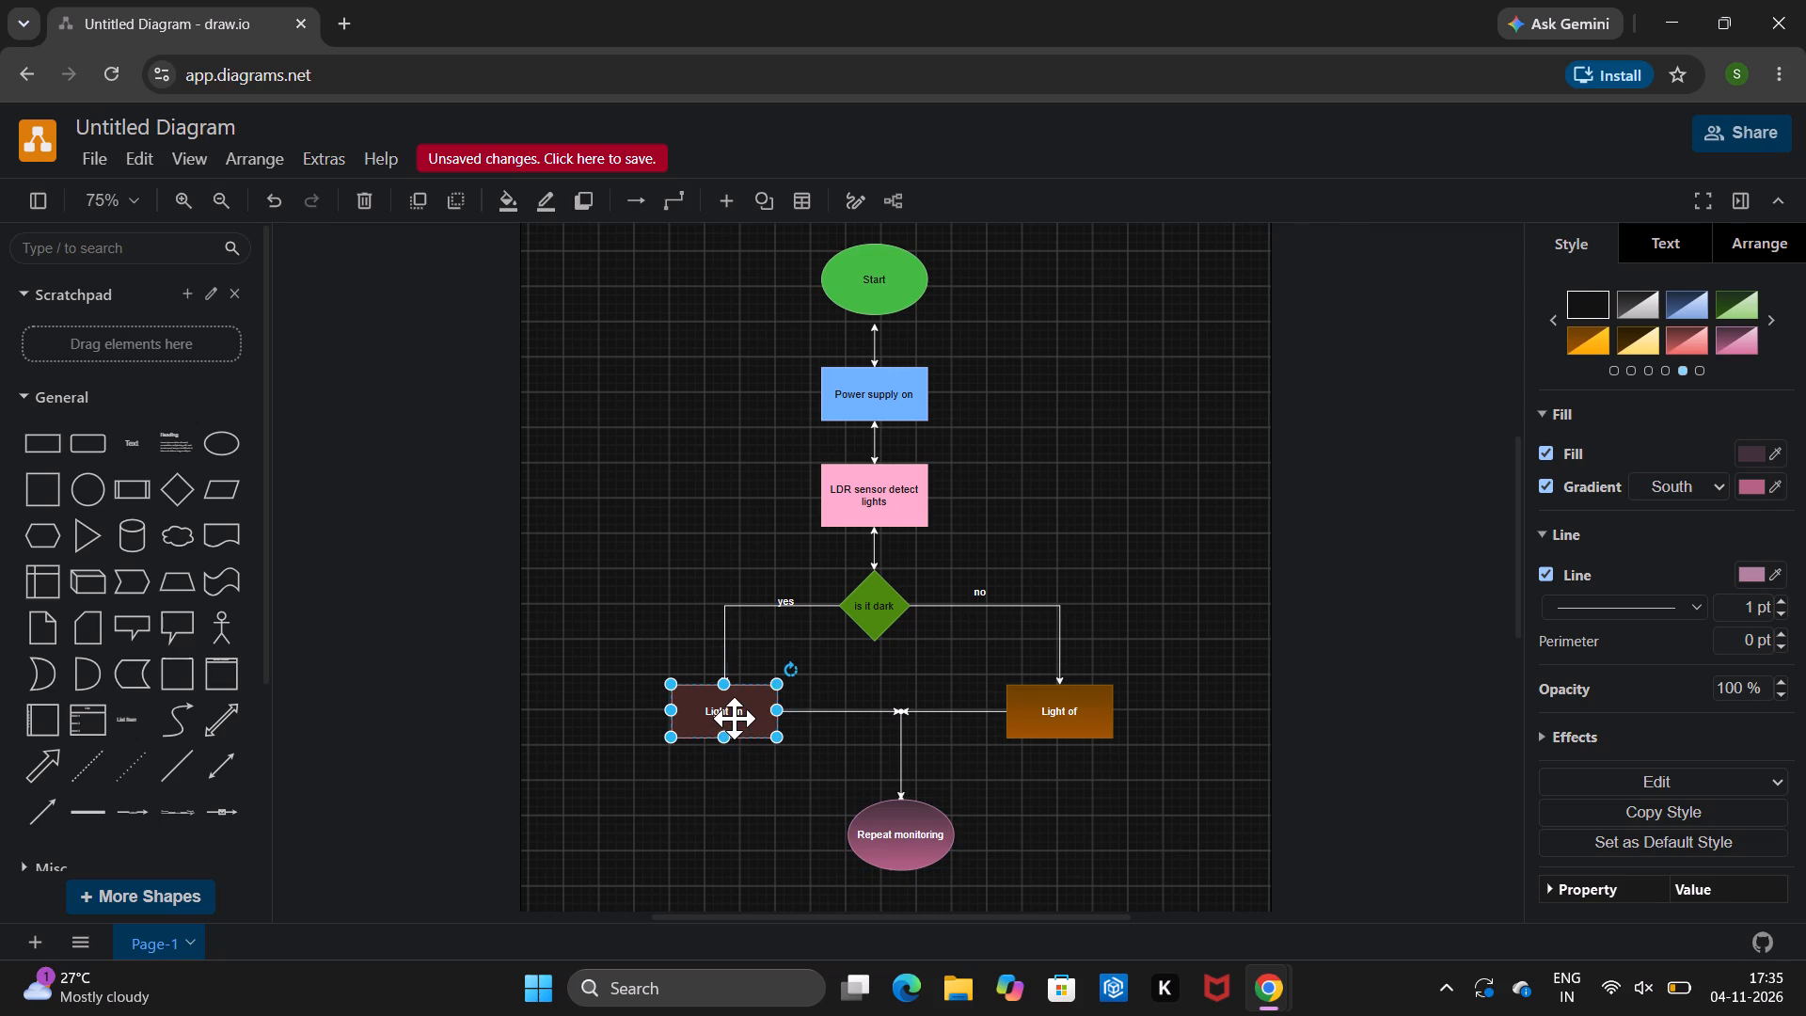
left_click(1592, 329)
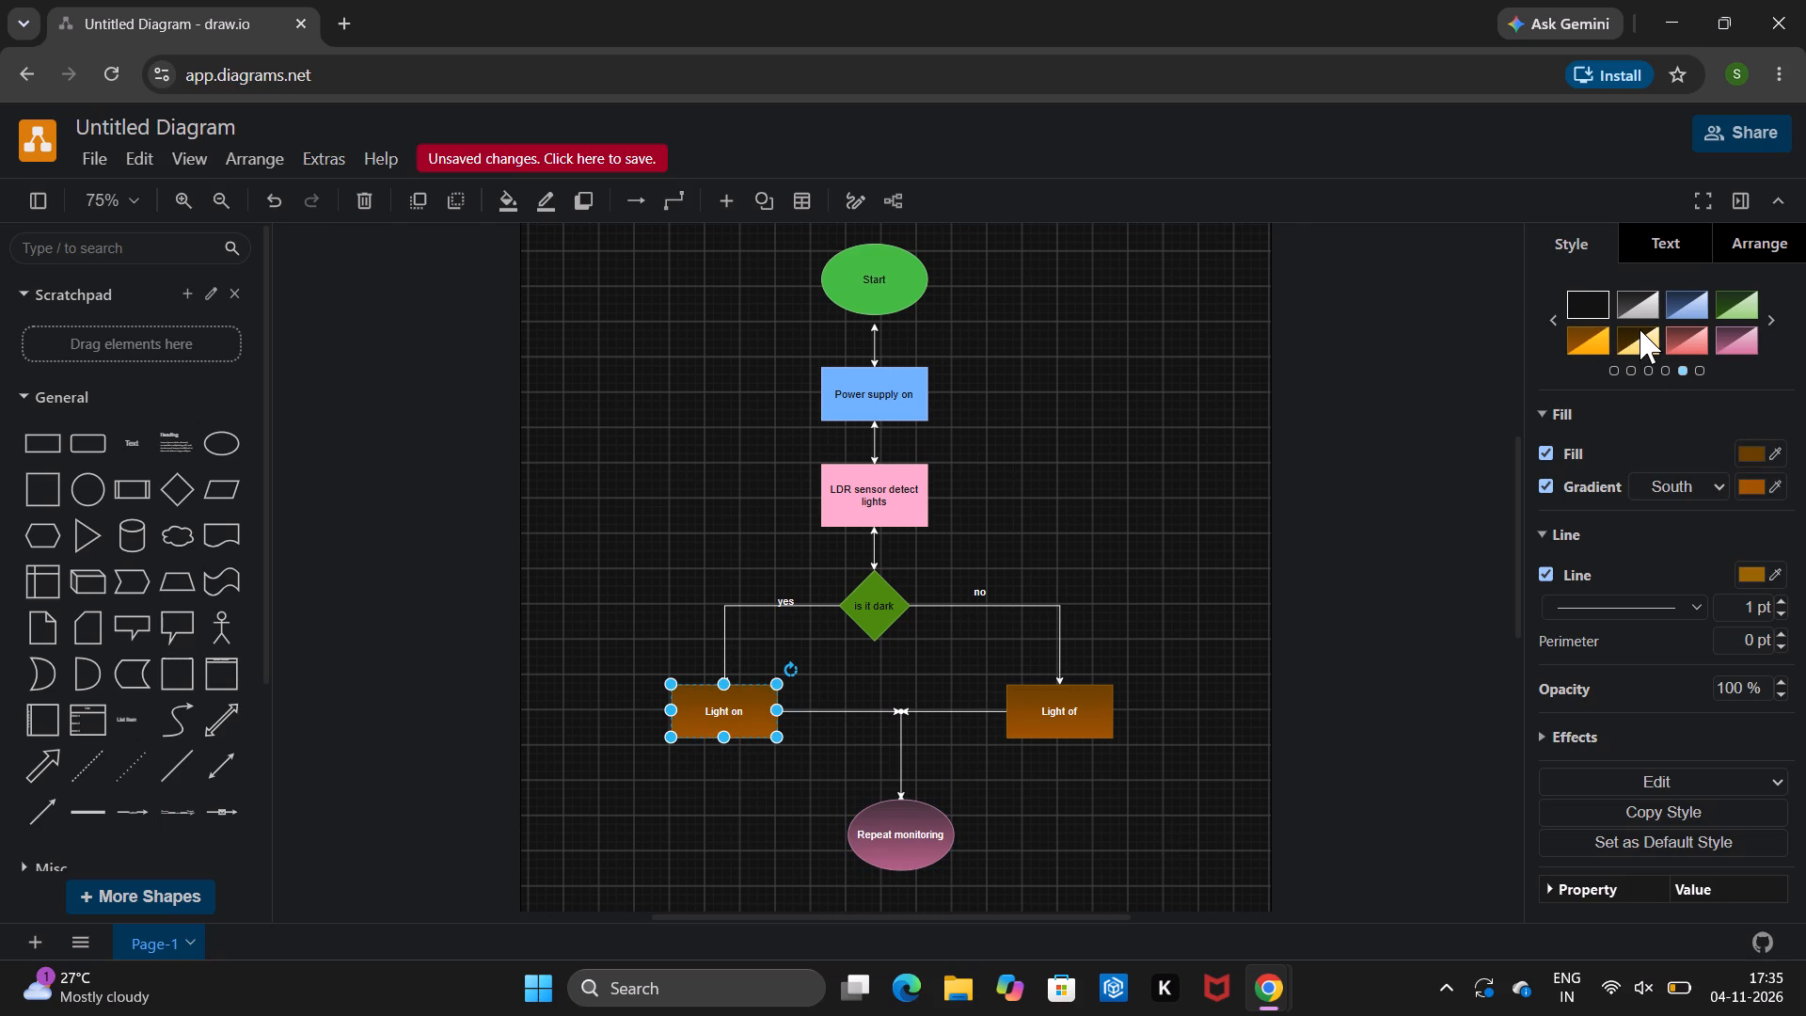
left_click(1640, 329)
left_click(1640, 329)
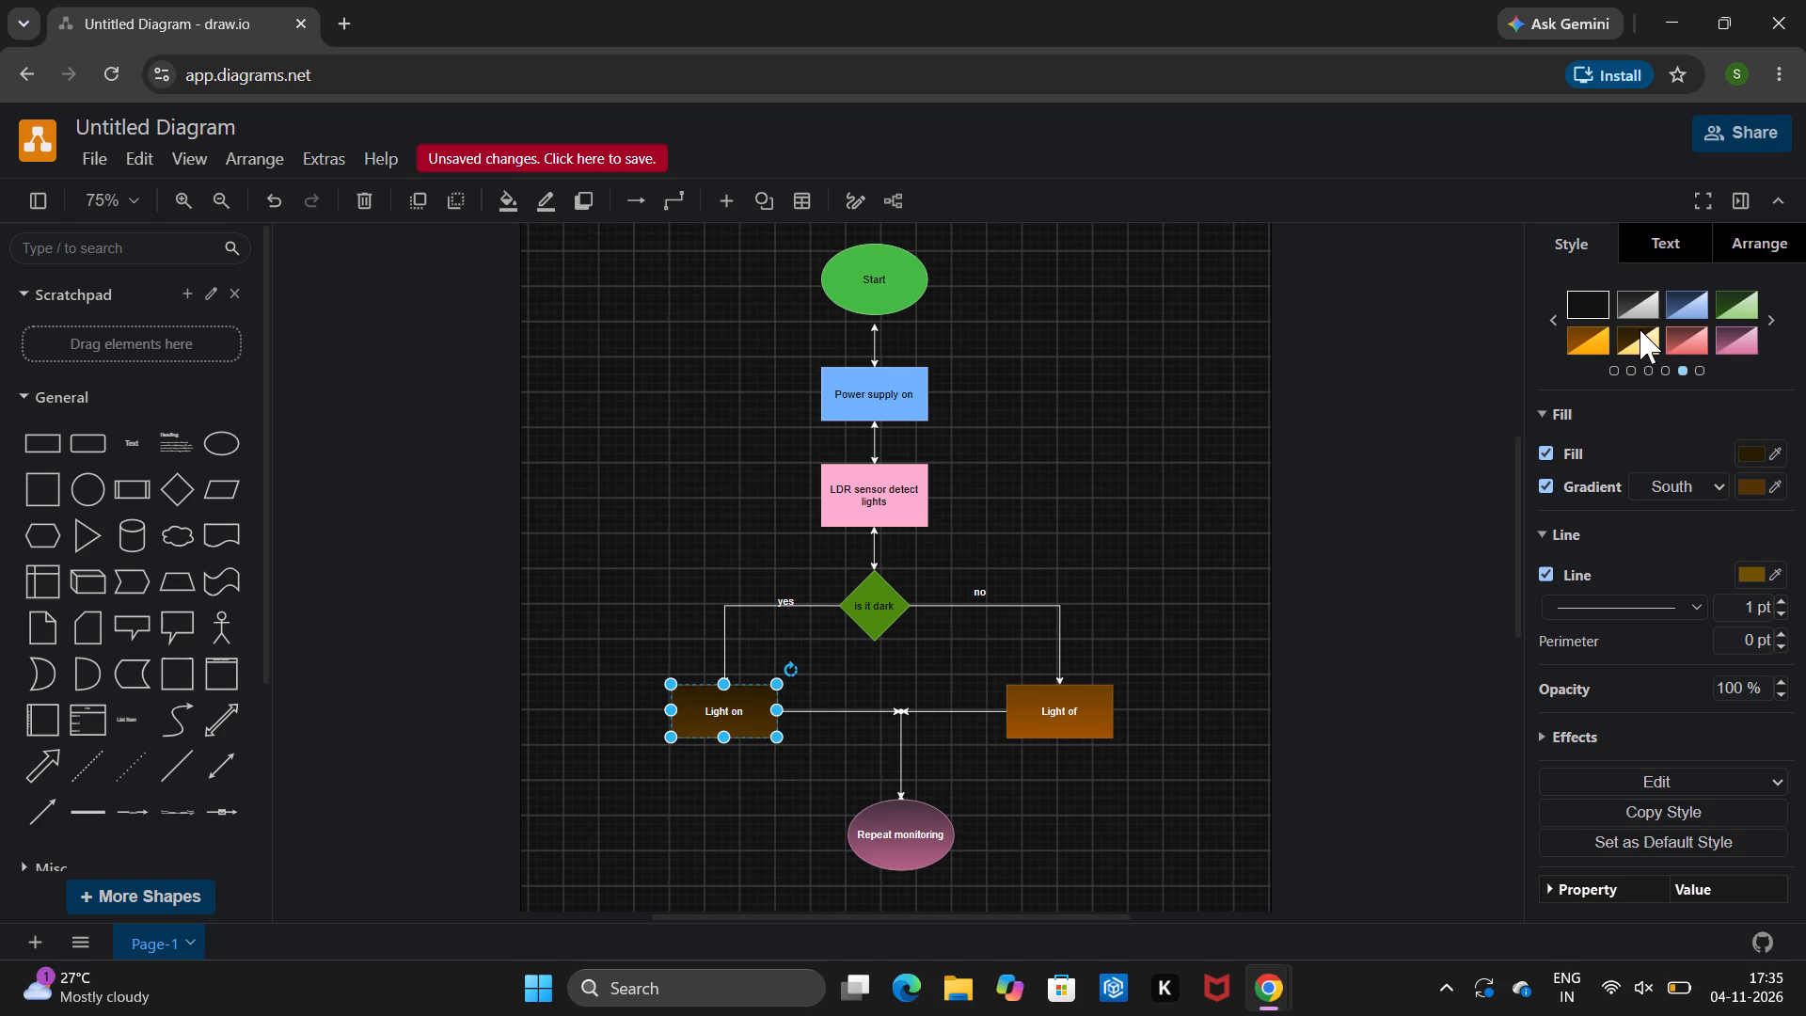
left_click(1644, 337)
left_click(1644, 337)
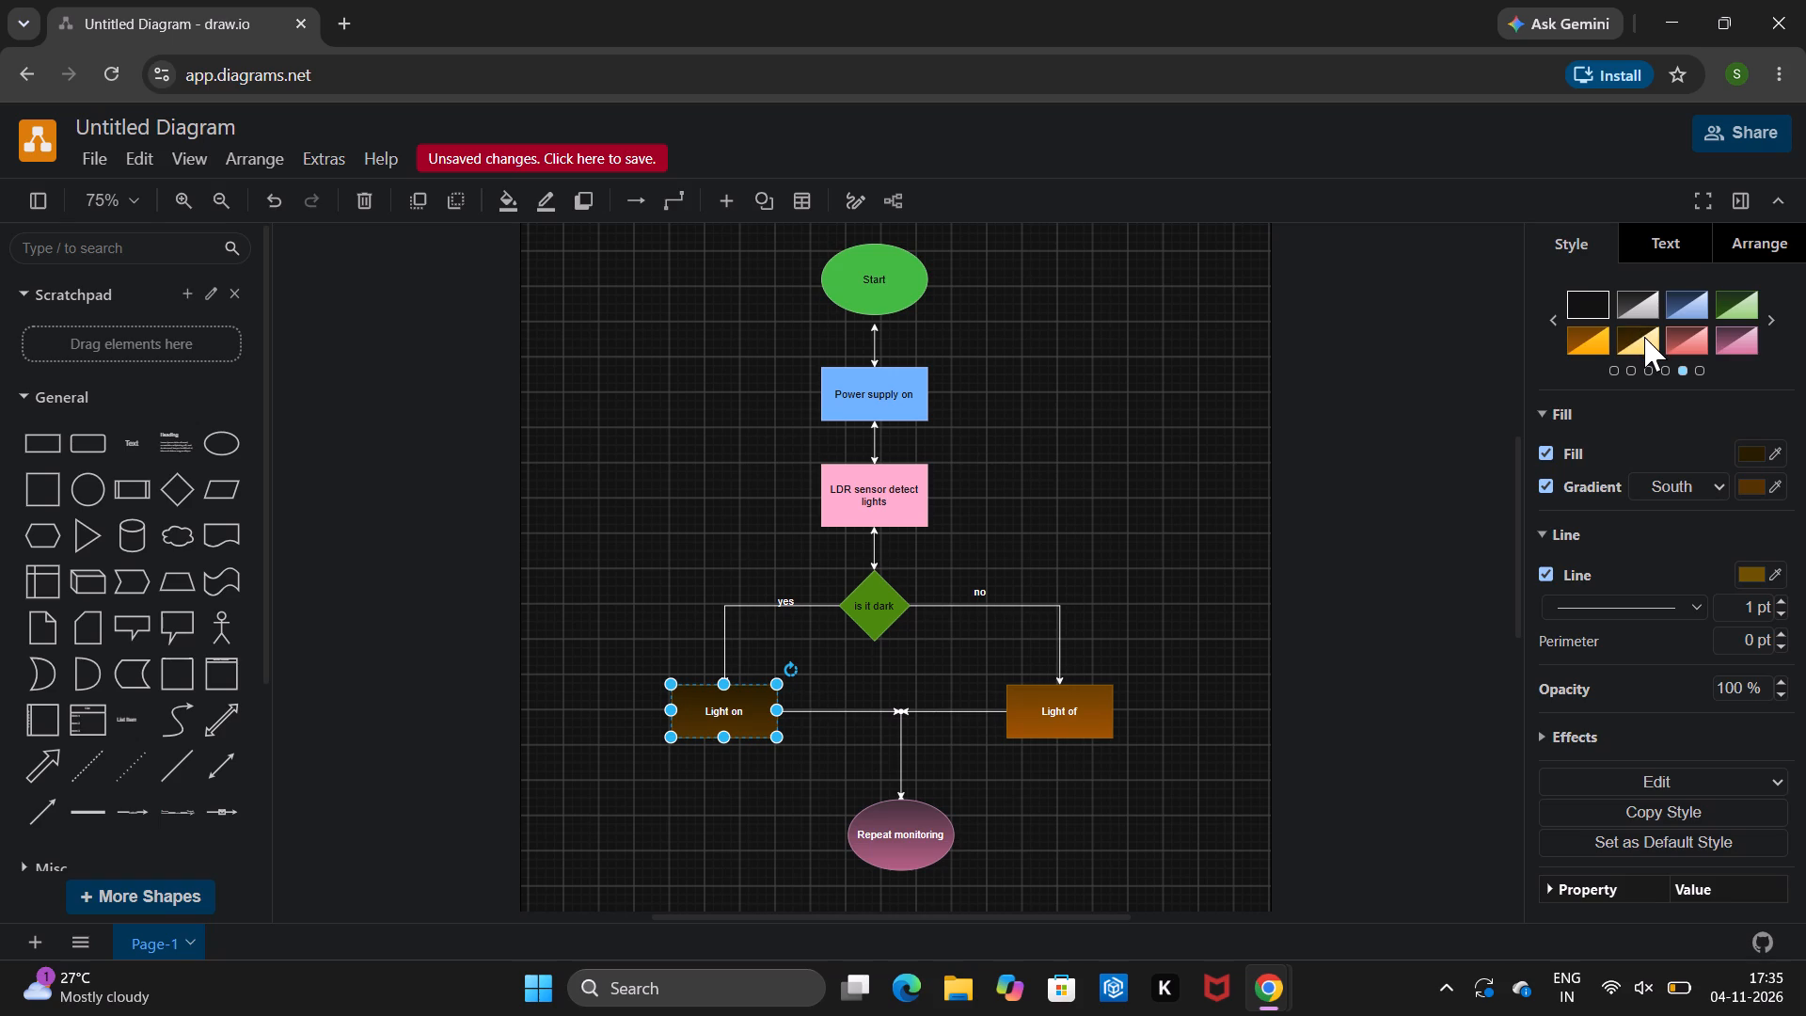
double_click(1644, 337)
left_click(1692, 291)
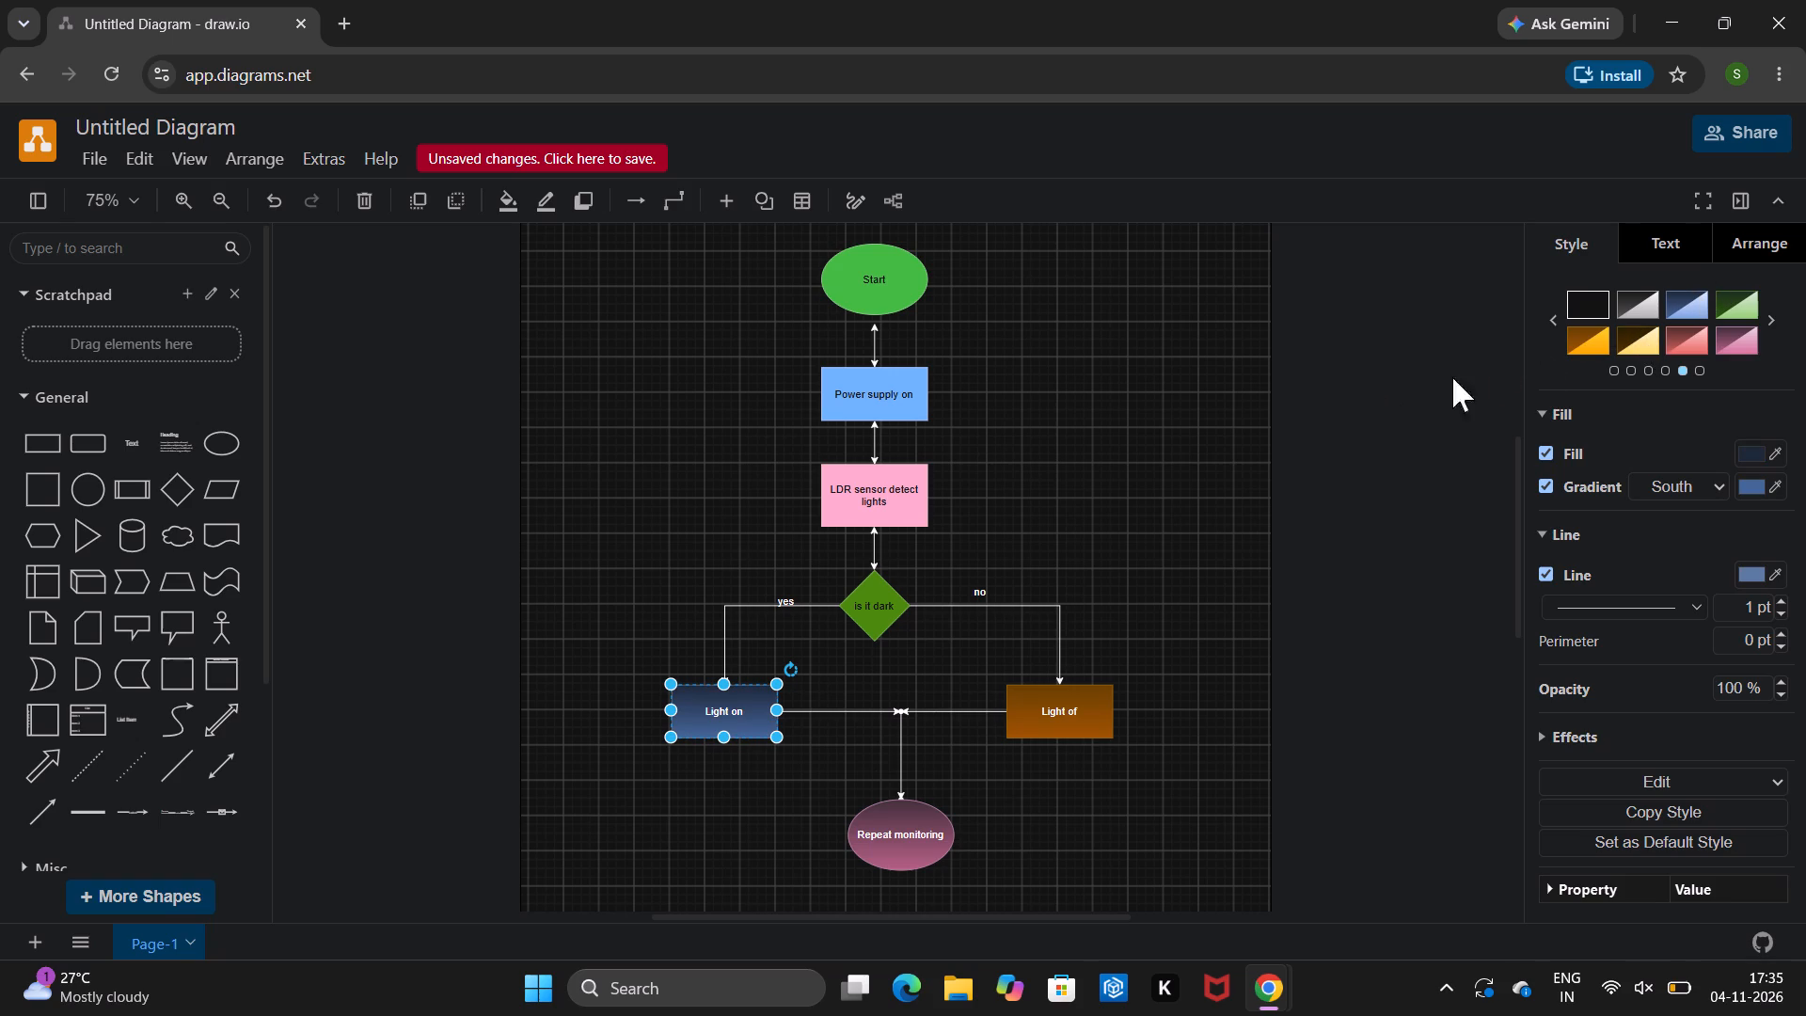
left_click(1582, 326)
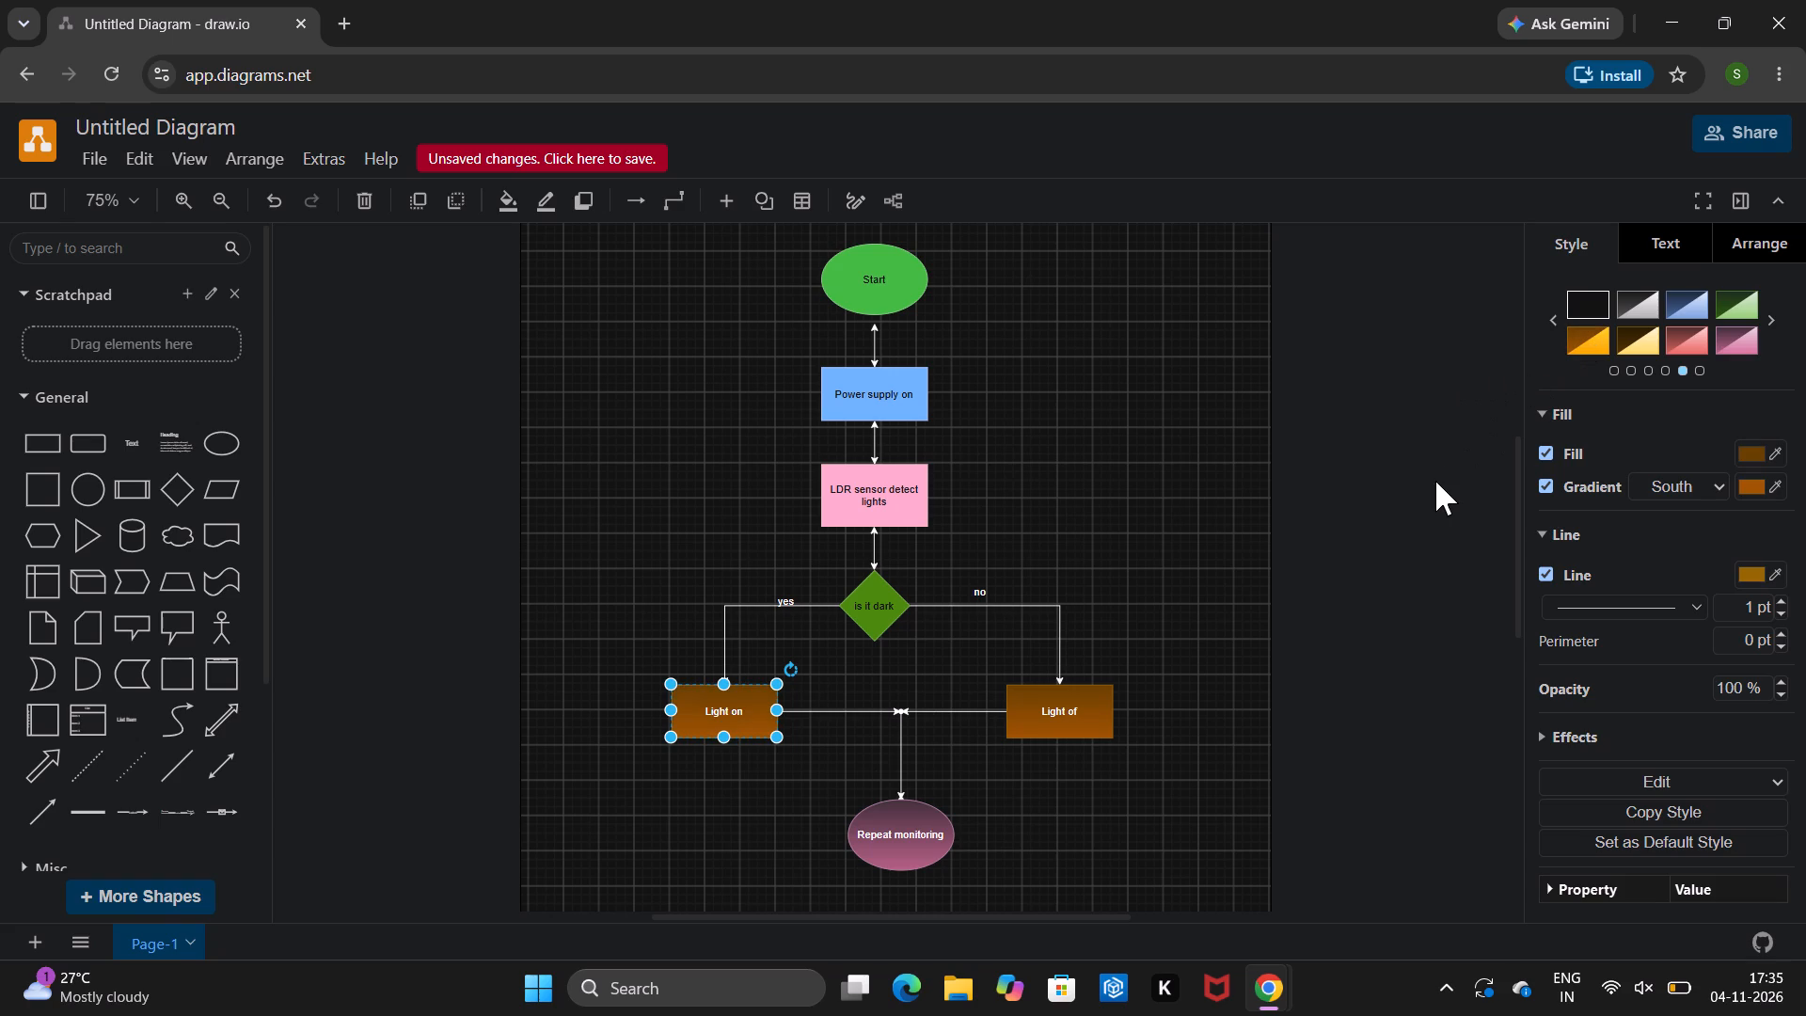
Capture the screen with the coloured flowchart and clear the shape selection.
key("ctrl+Print")
left_click(751, 486)
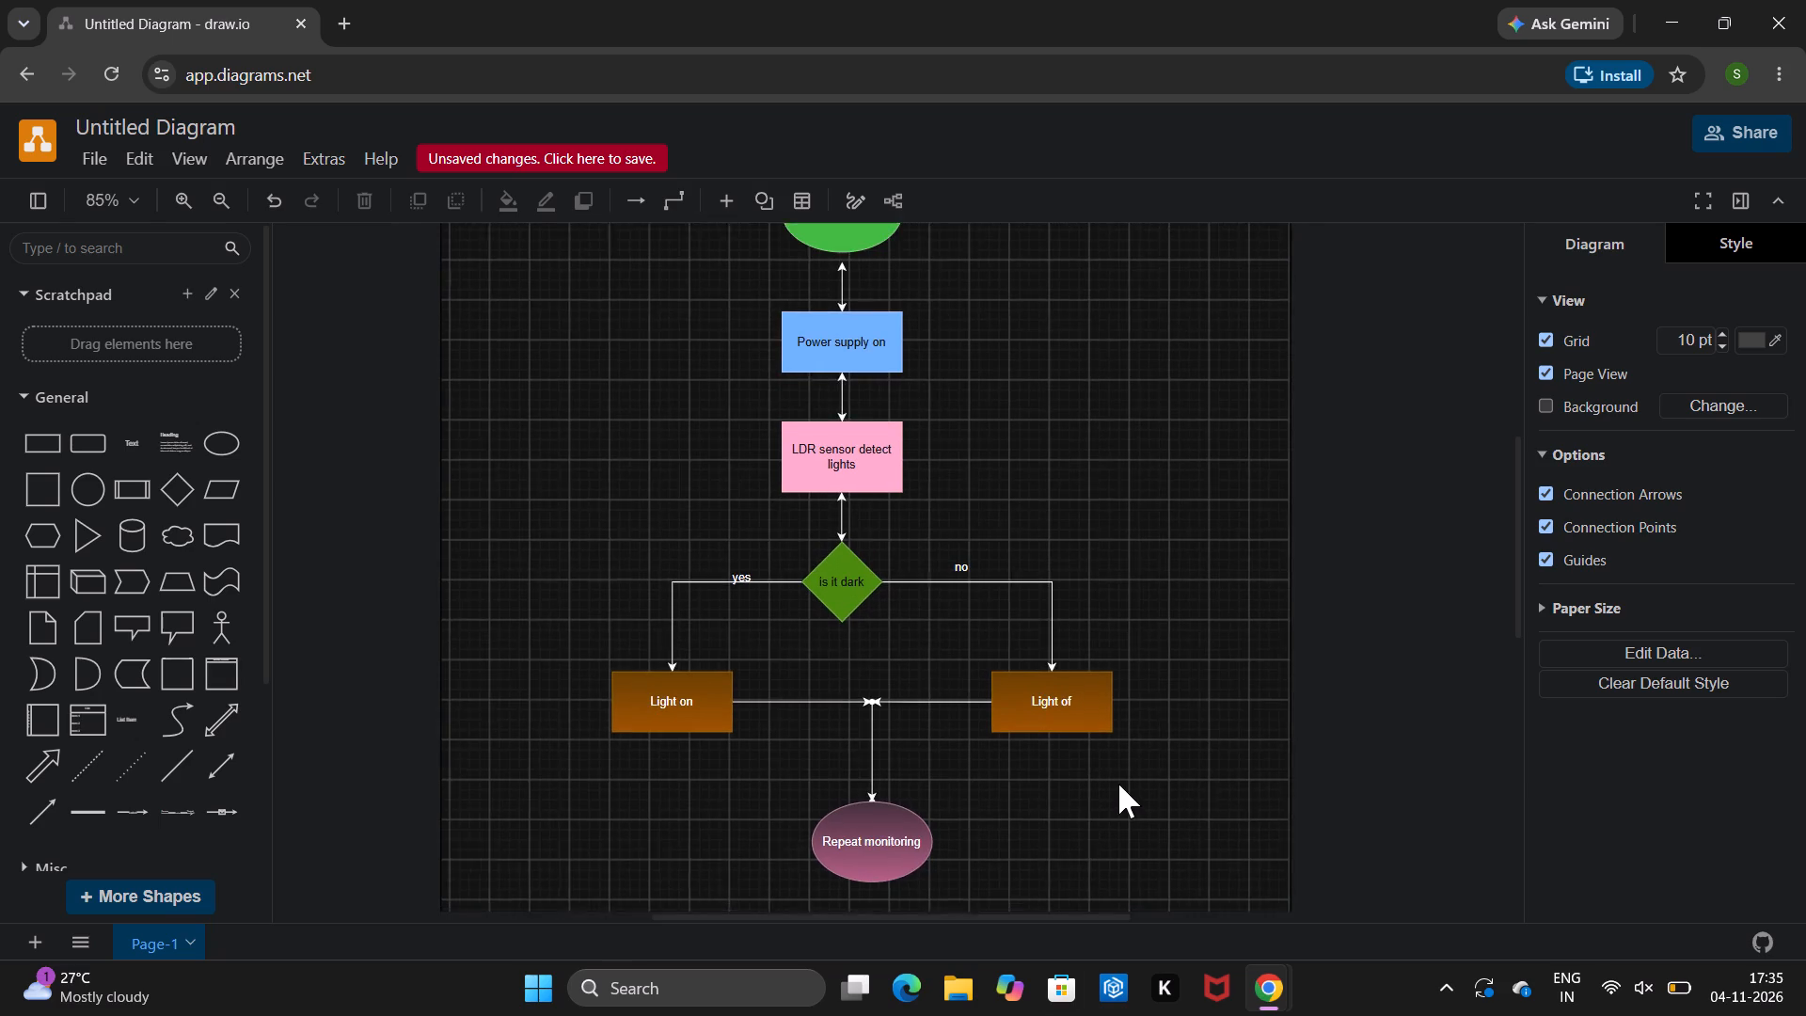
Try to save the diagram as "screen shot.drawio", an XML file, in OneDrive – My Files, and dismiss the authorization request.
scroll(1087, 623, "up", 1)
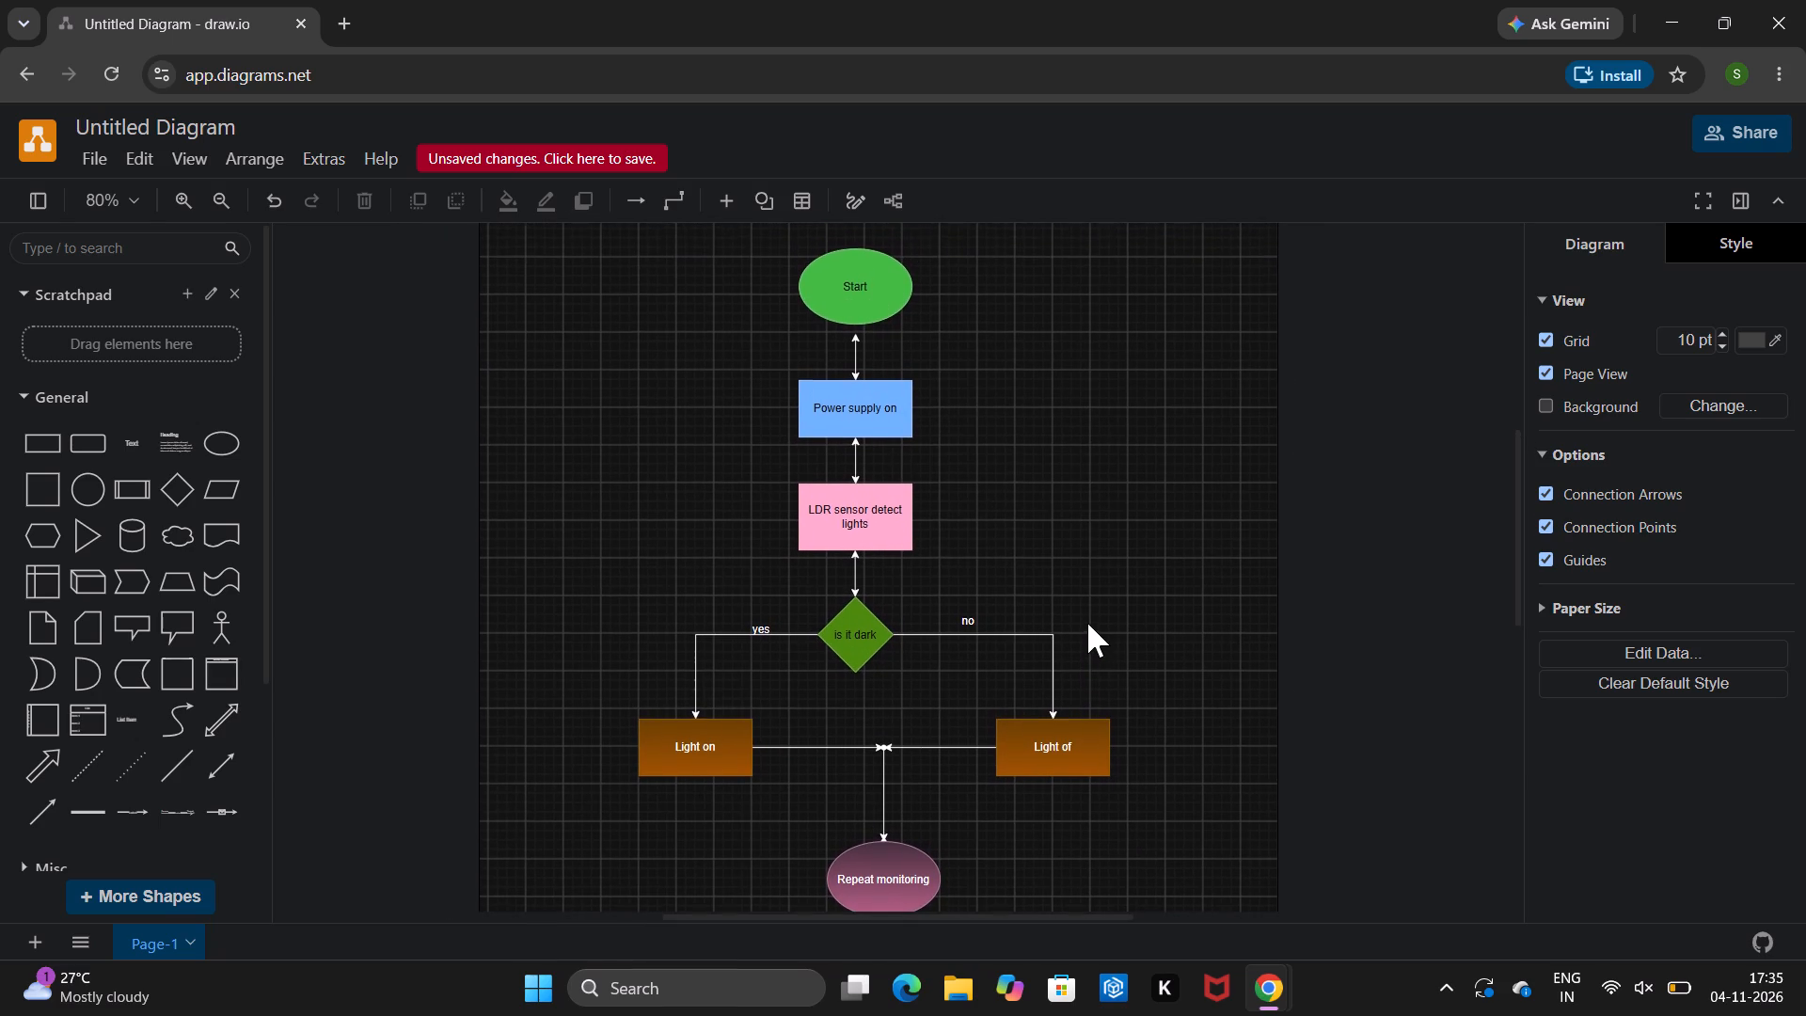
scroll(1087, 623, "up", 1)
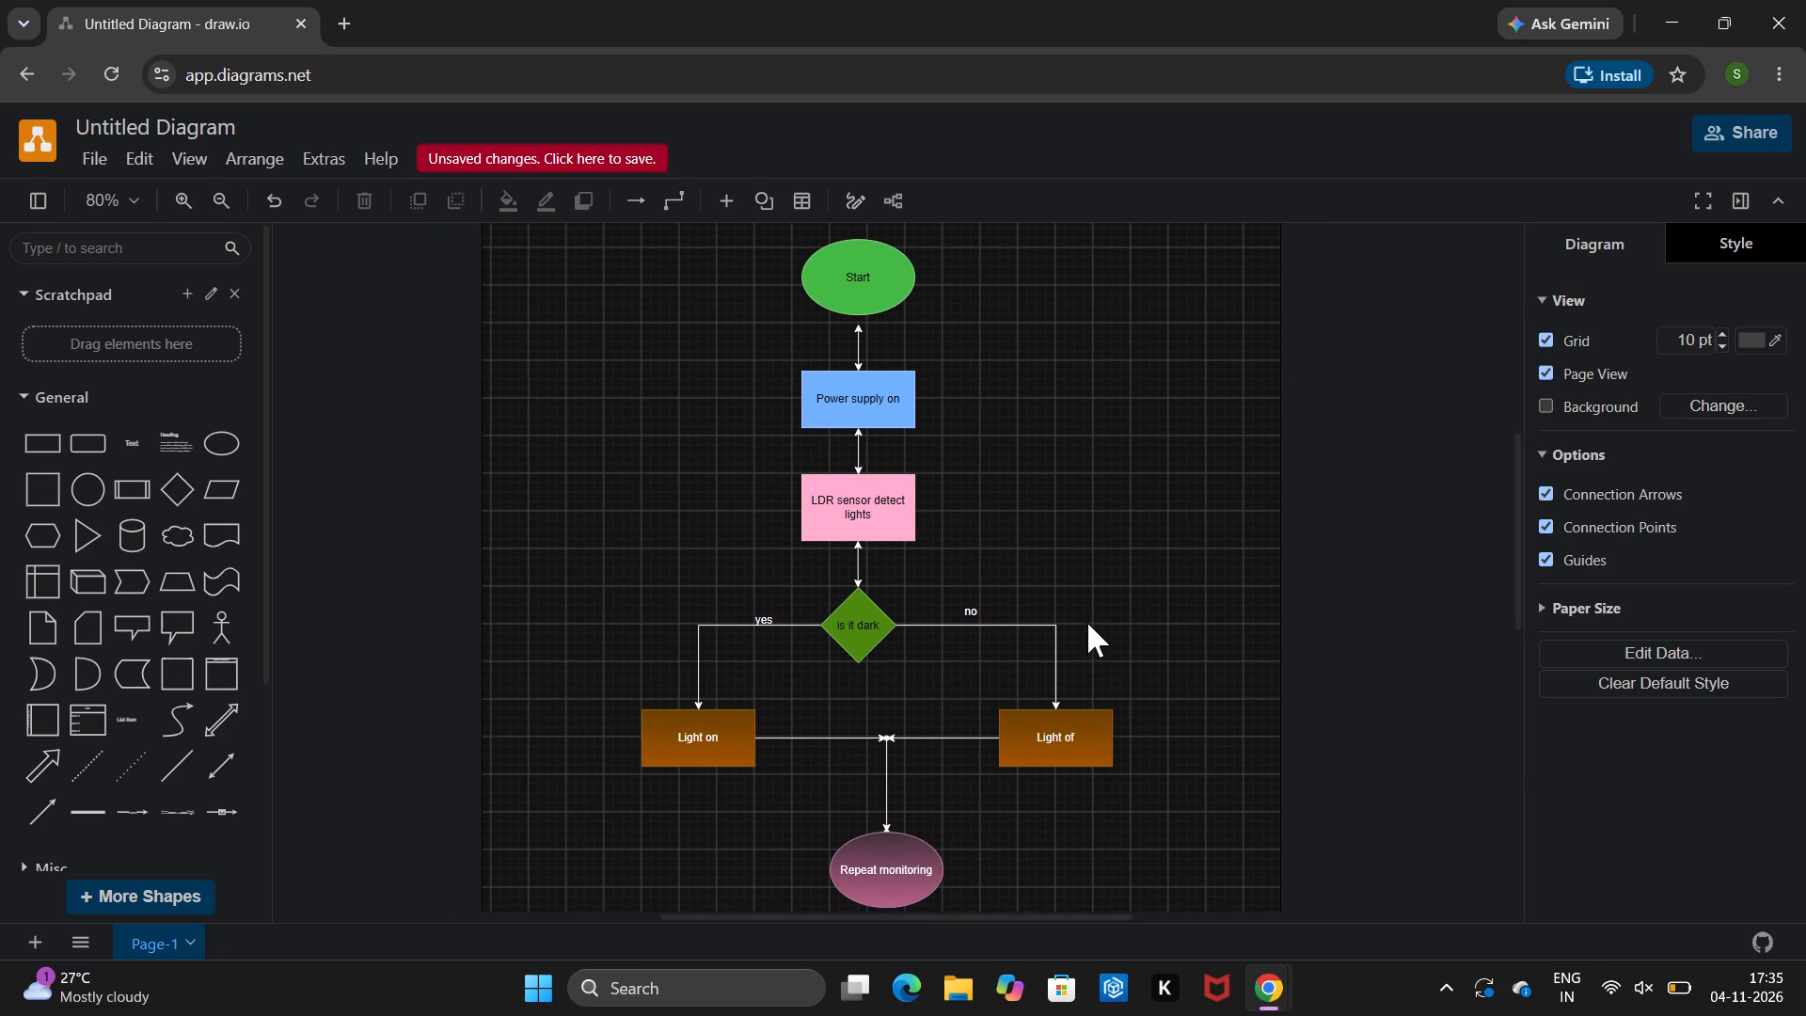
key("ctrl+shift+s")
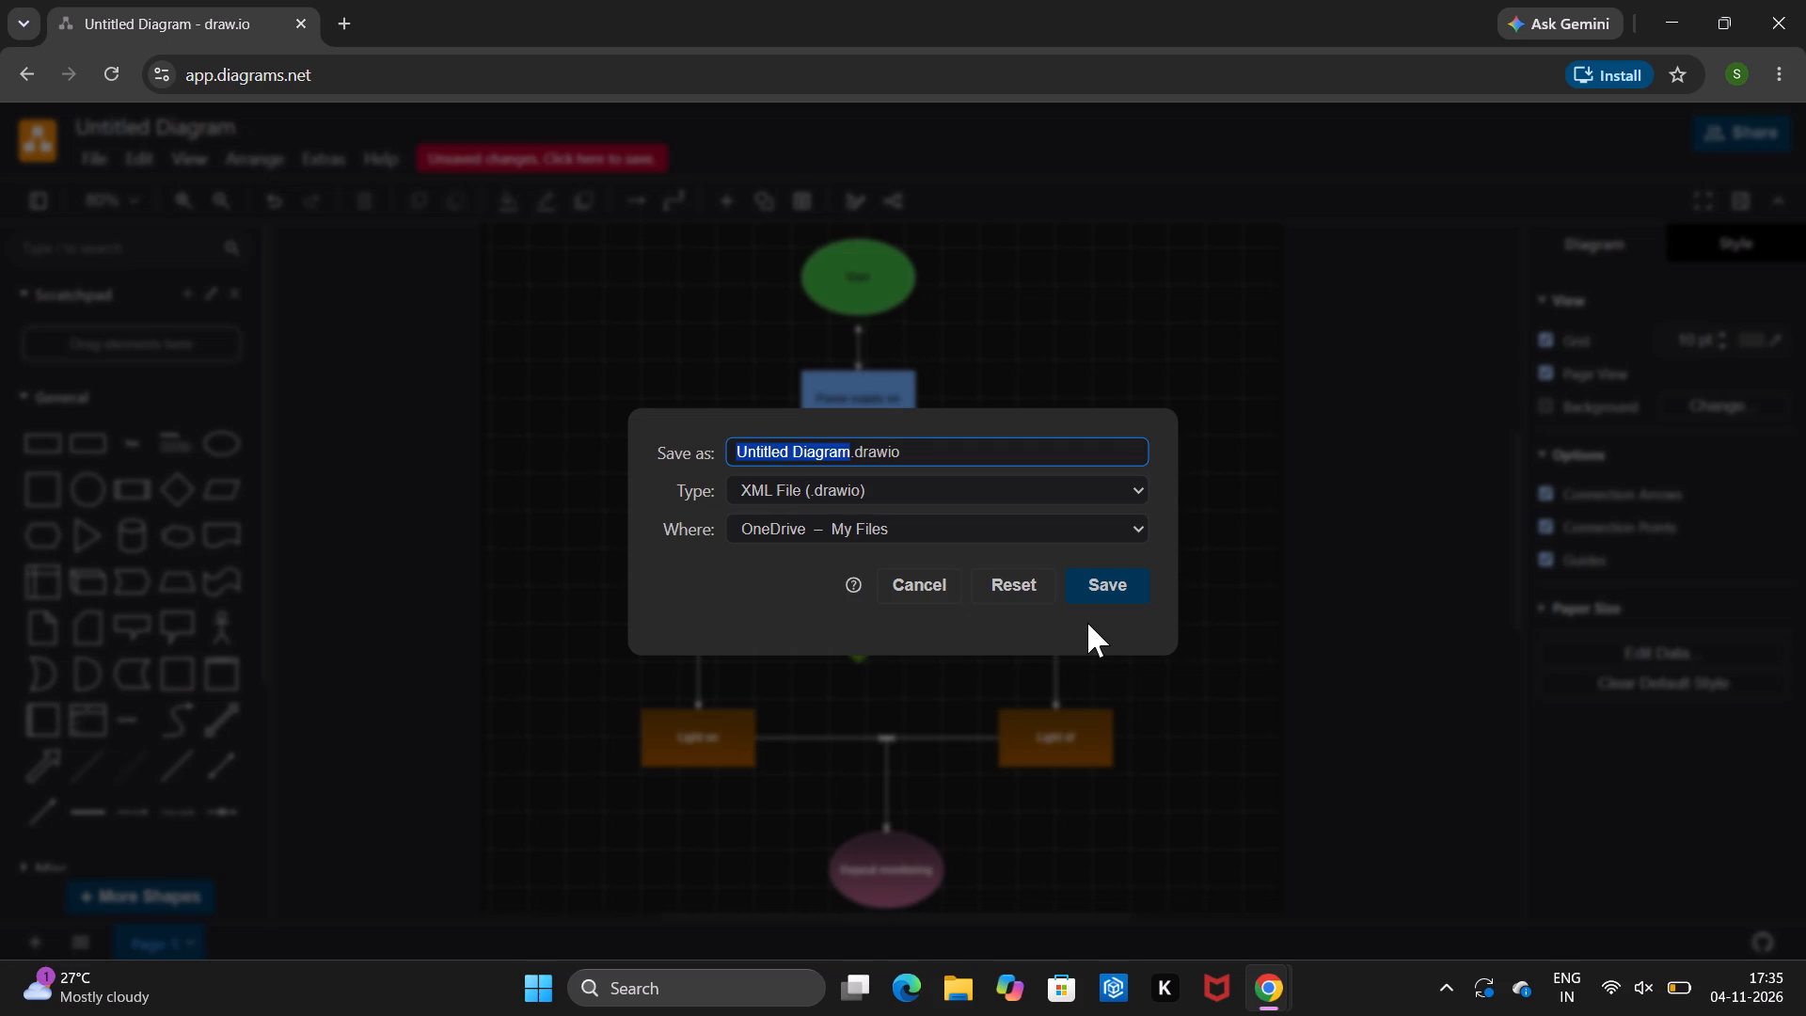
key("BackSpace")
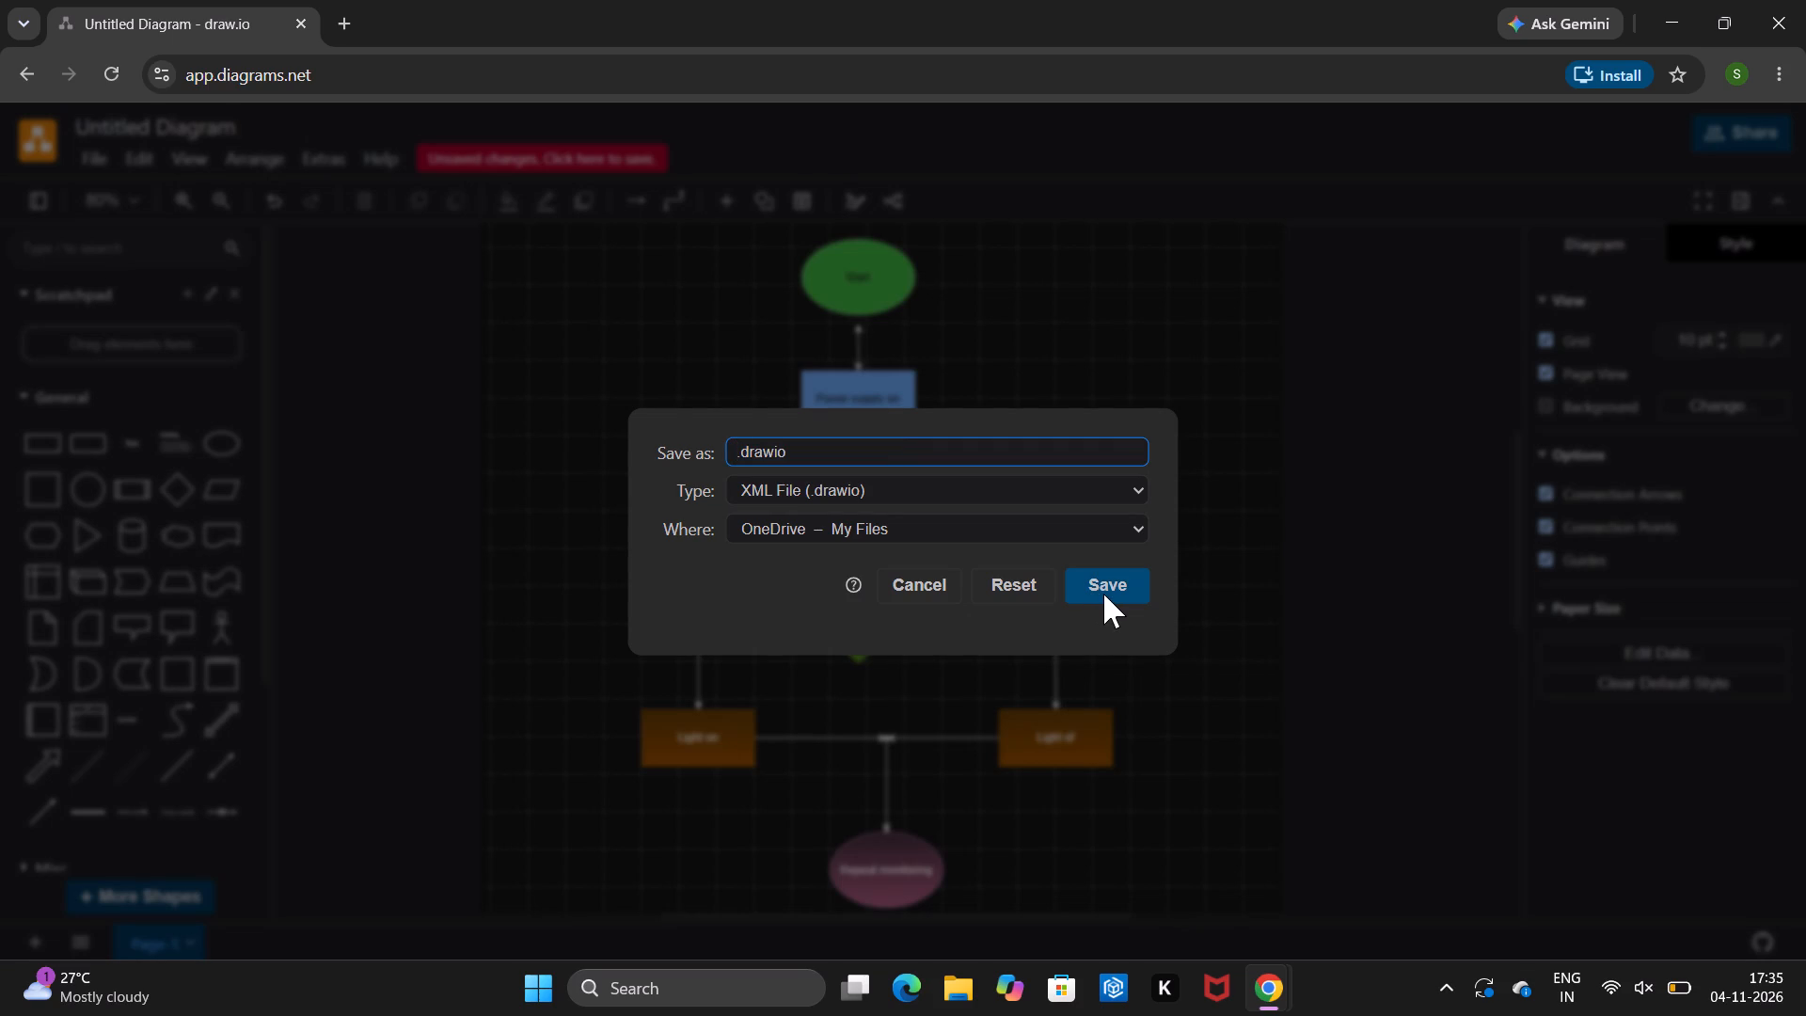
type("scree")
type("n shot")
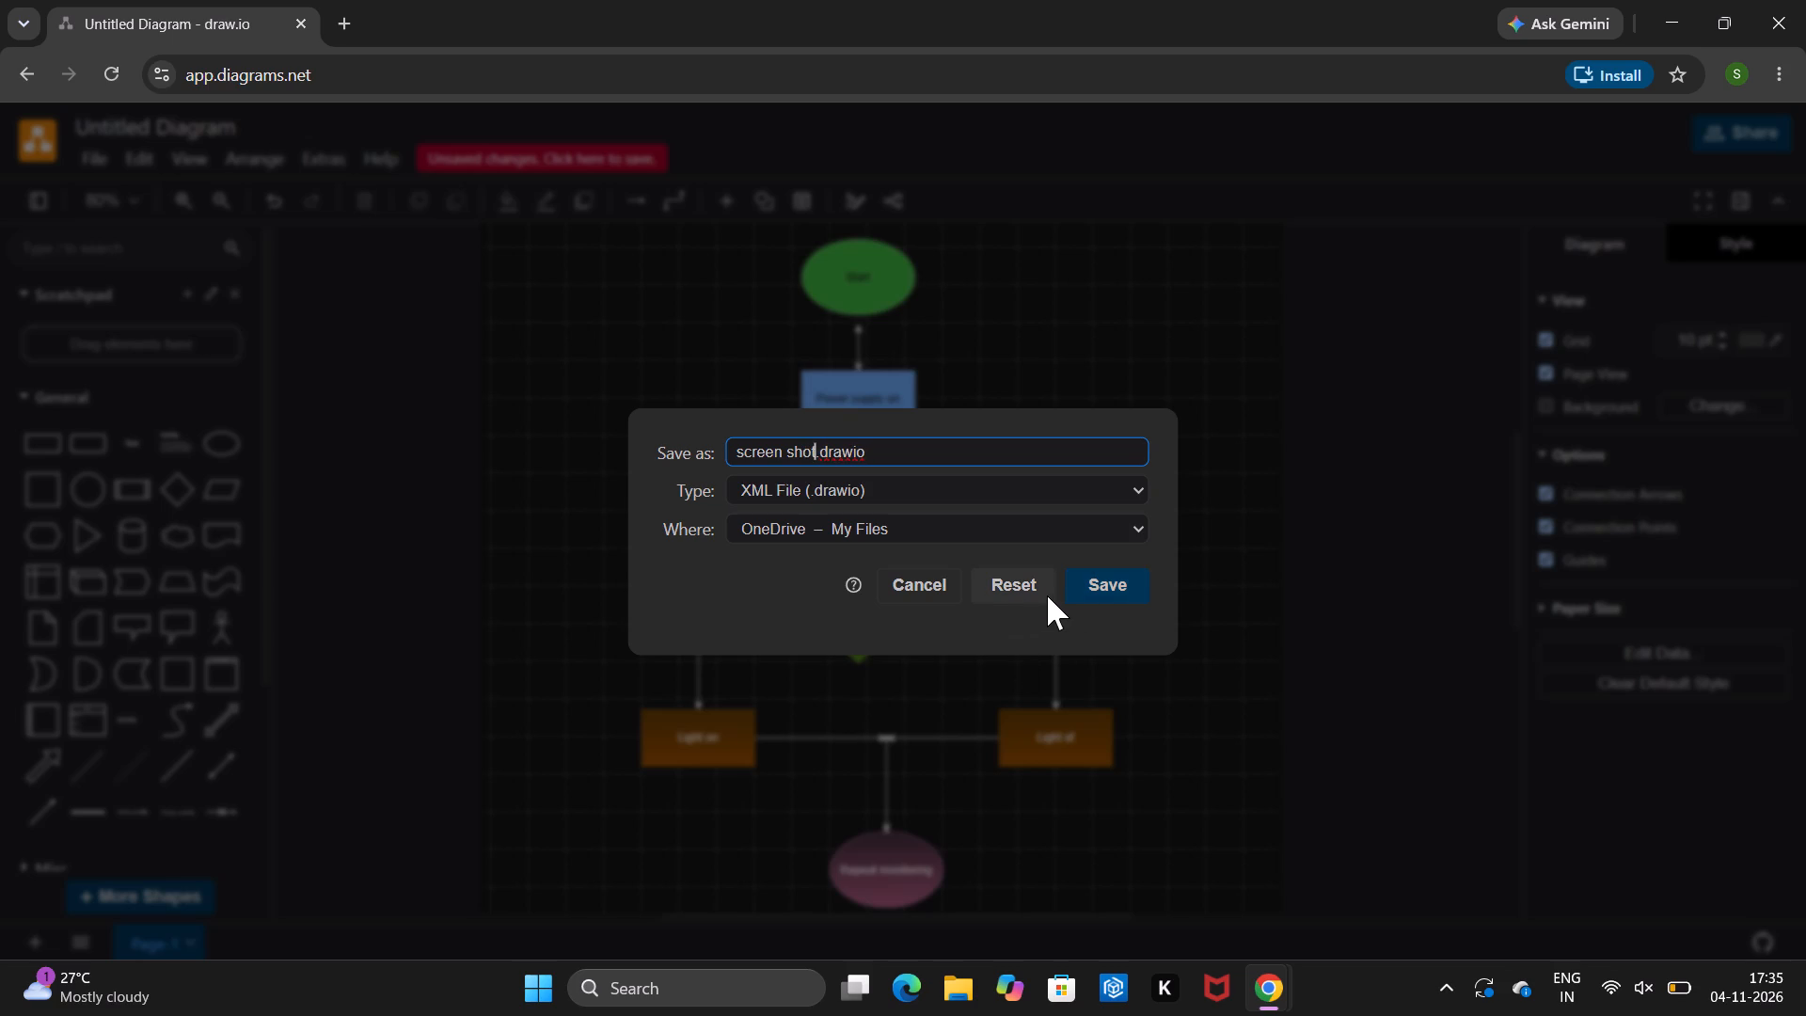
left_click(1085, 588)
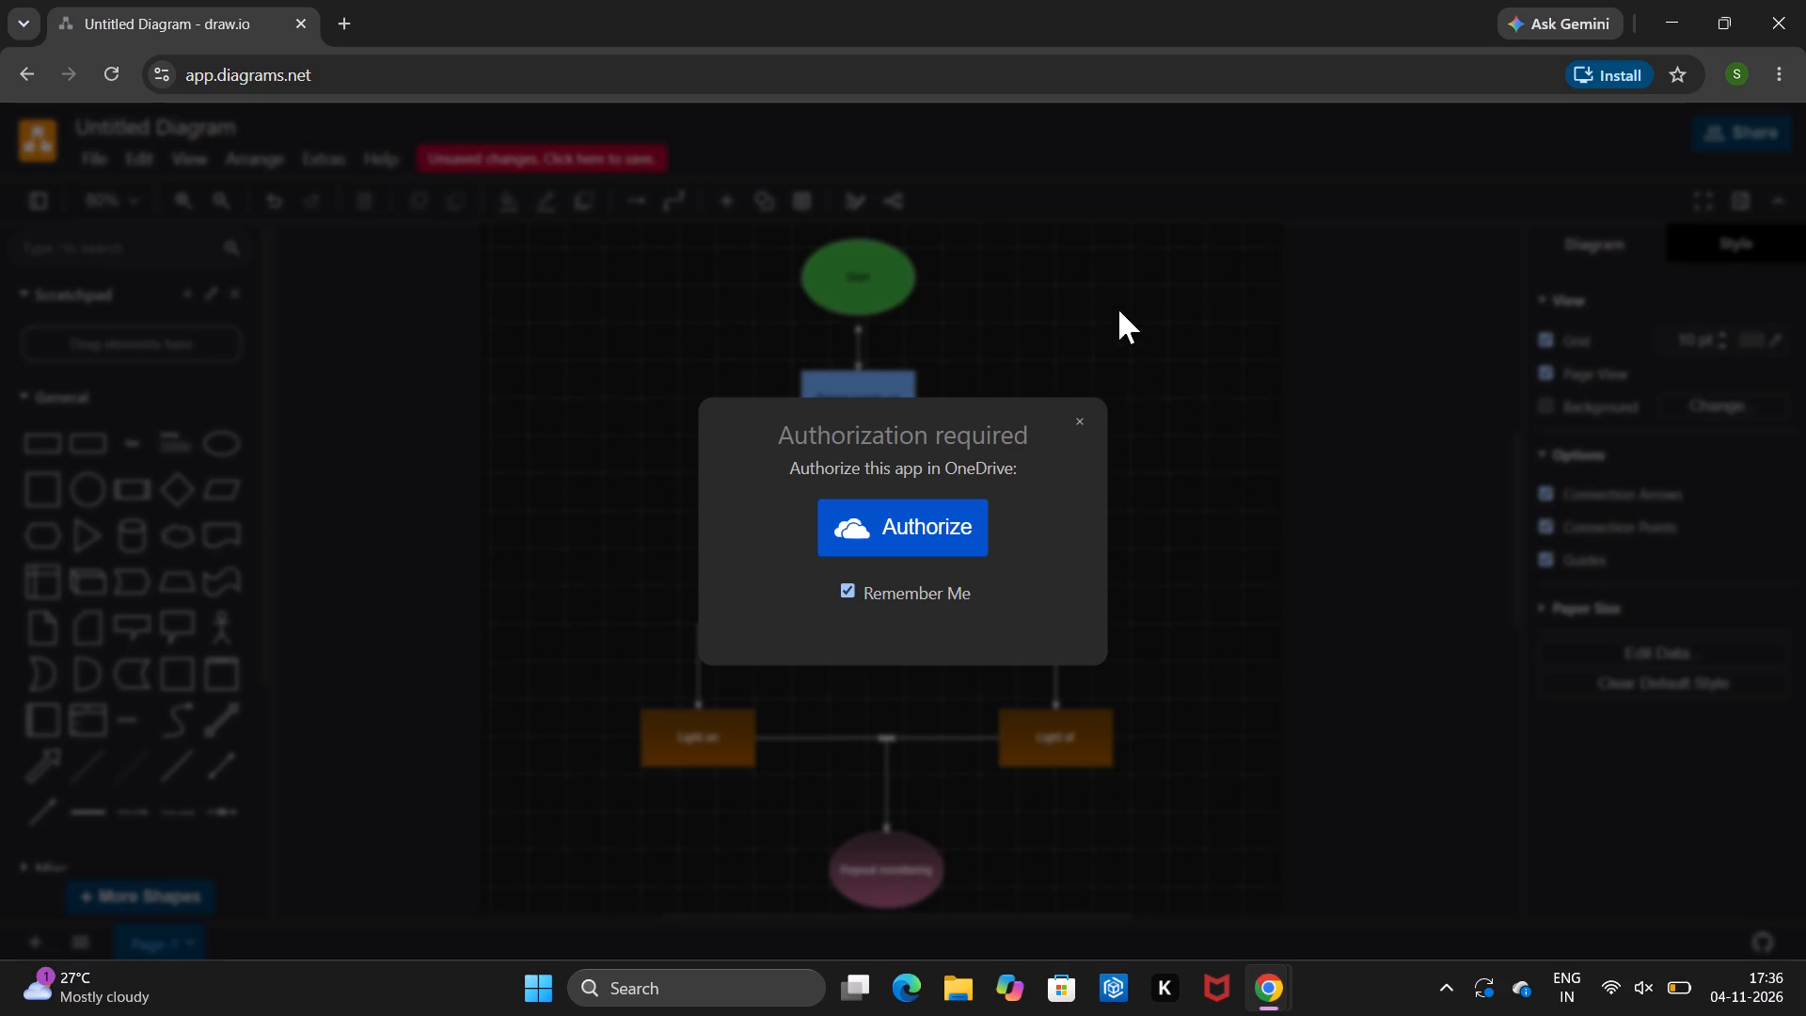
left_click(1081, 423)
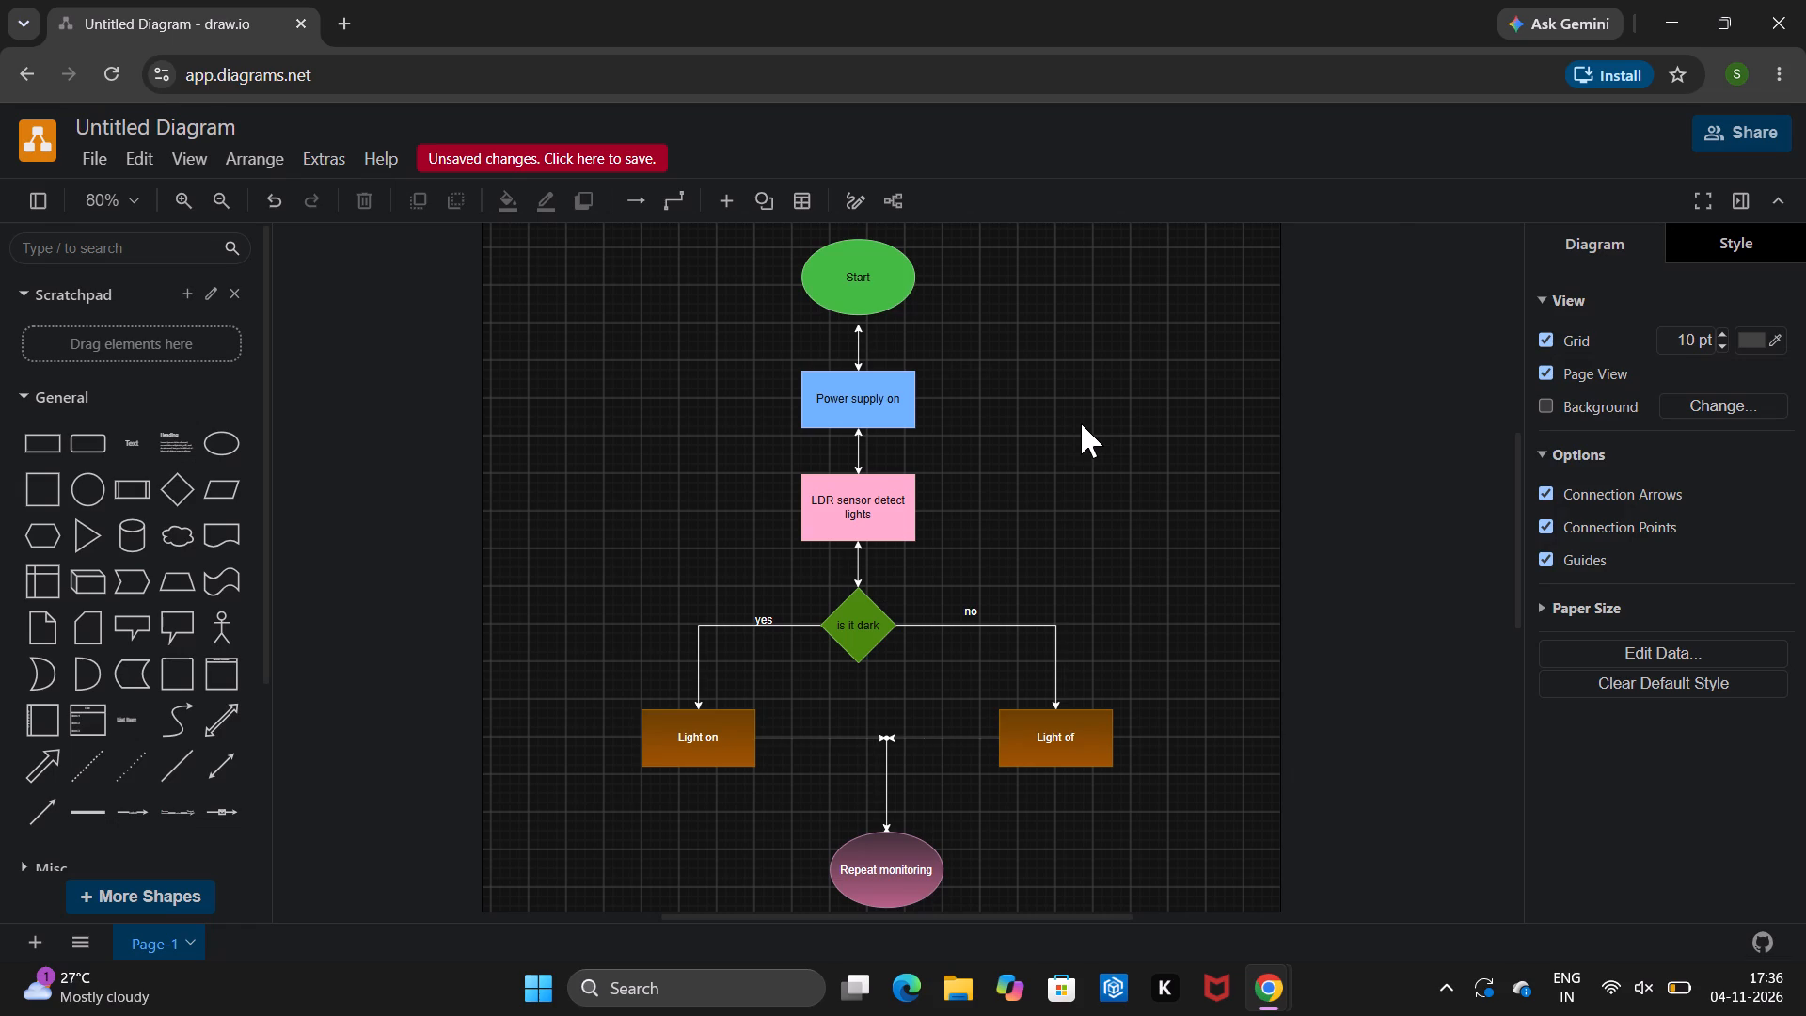
Examine the whole flowchart at 100% from "Start" through both branches to "Repeat monitoring".
key("Return")
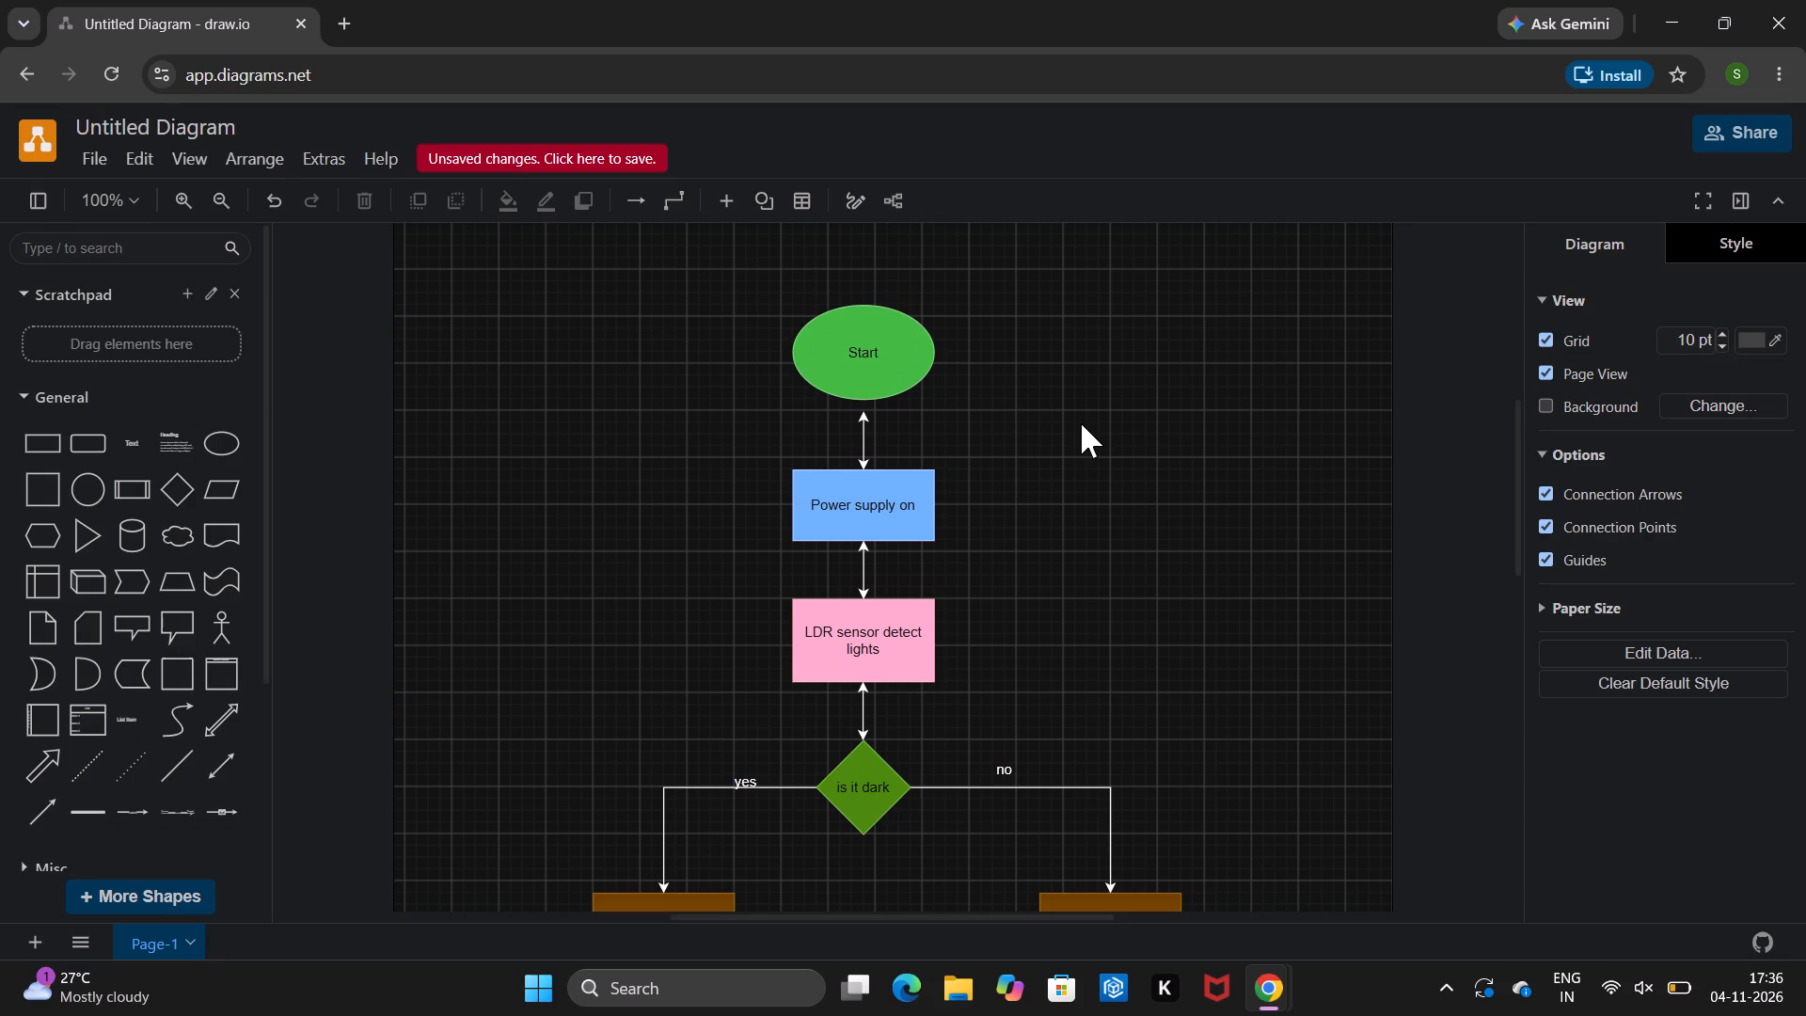
scroll(1081, 423, "down", 2)
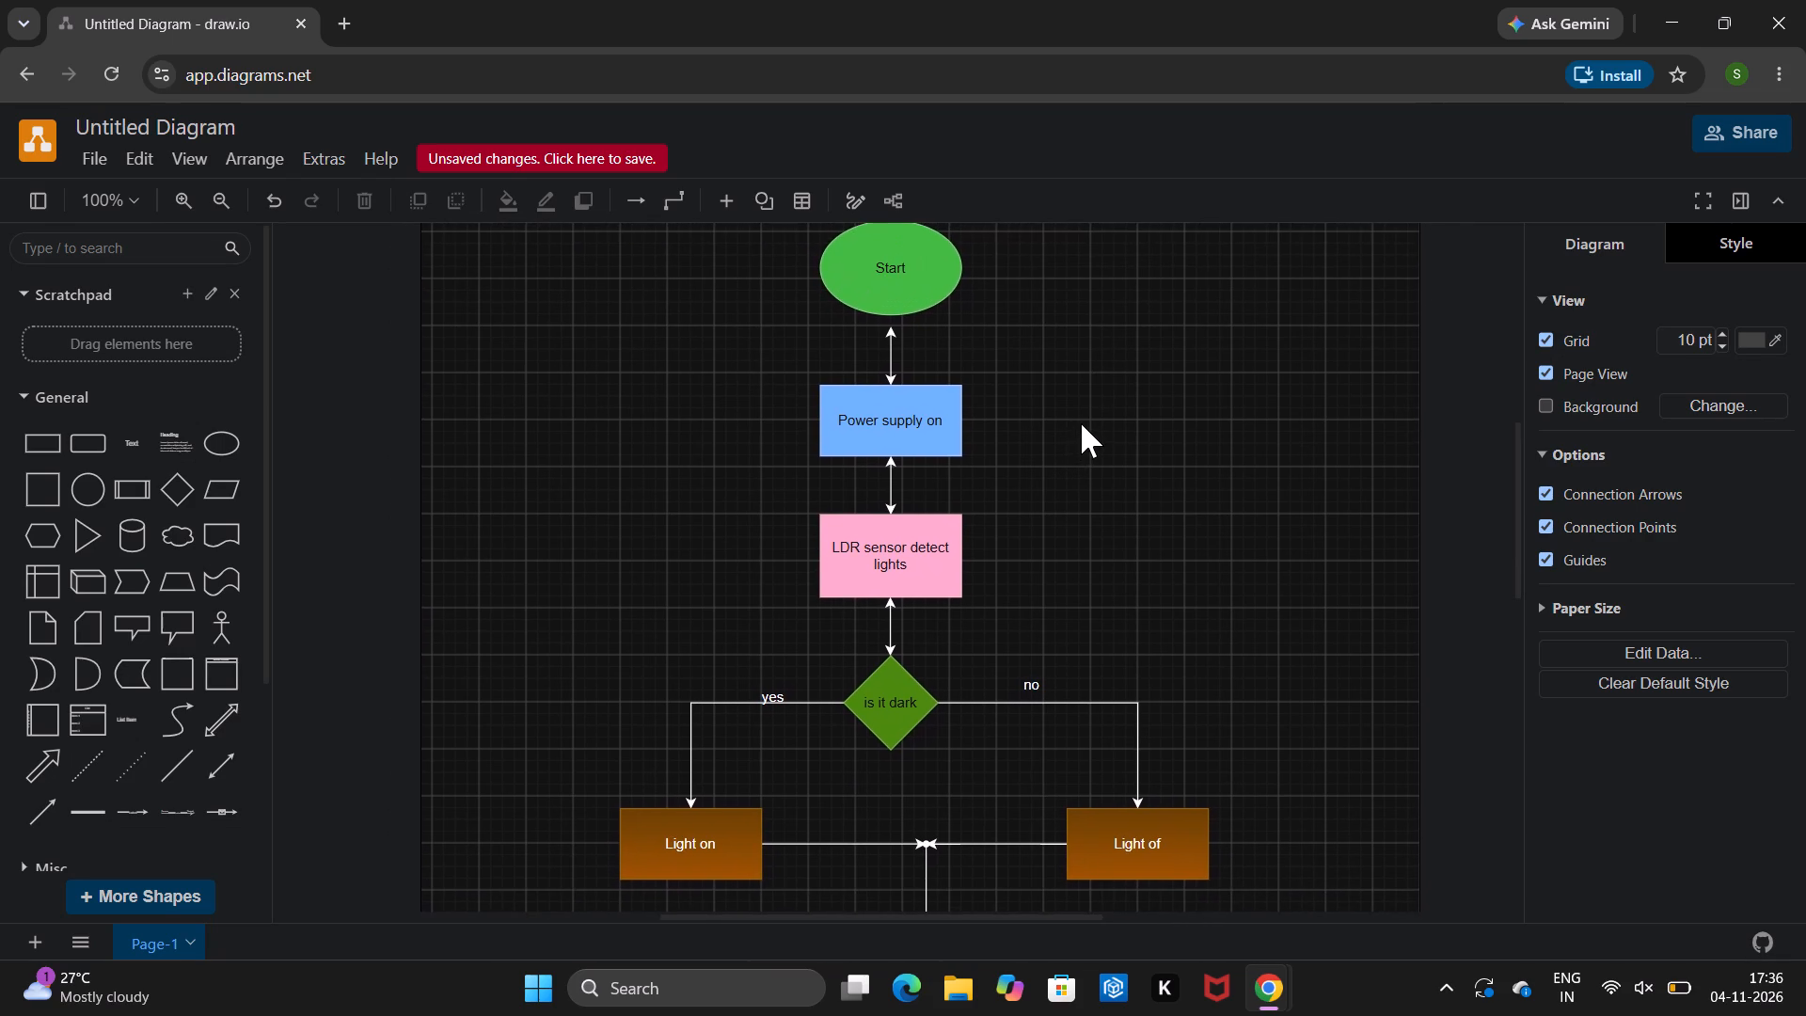
scroll(1081, 423, "down", 2)
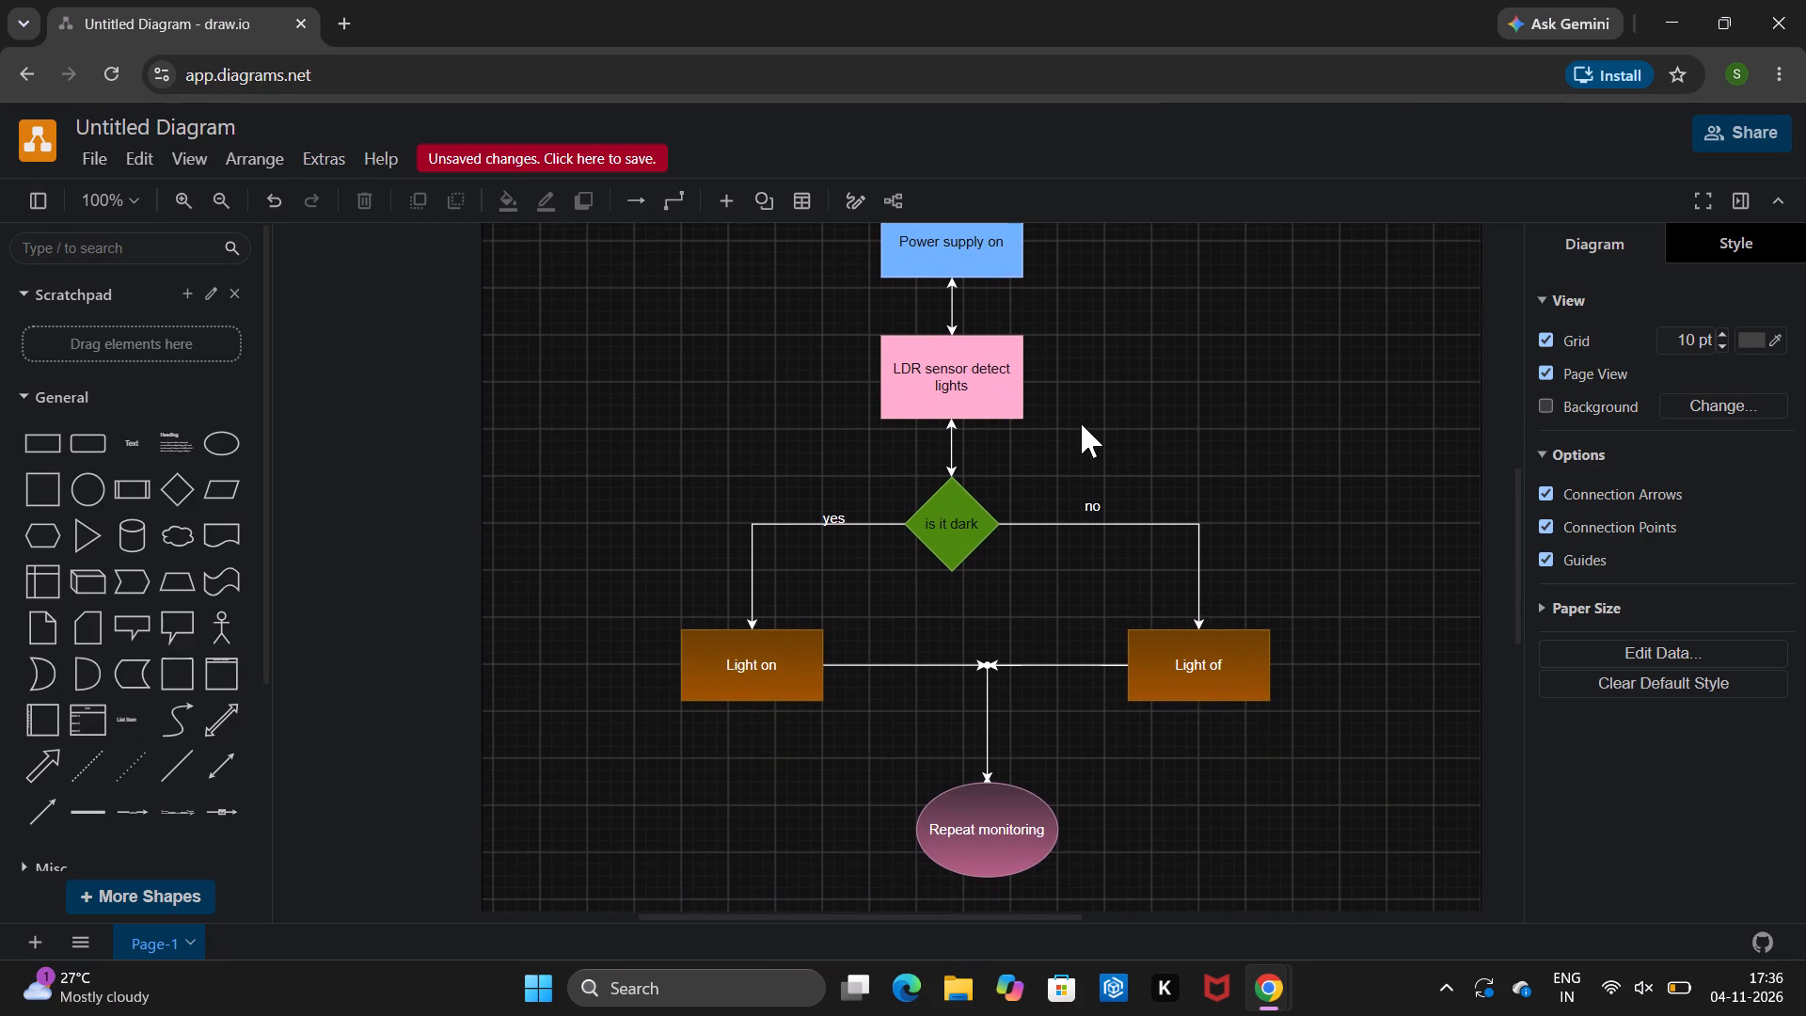
scroll(1081, 423, "up", 1)
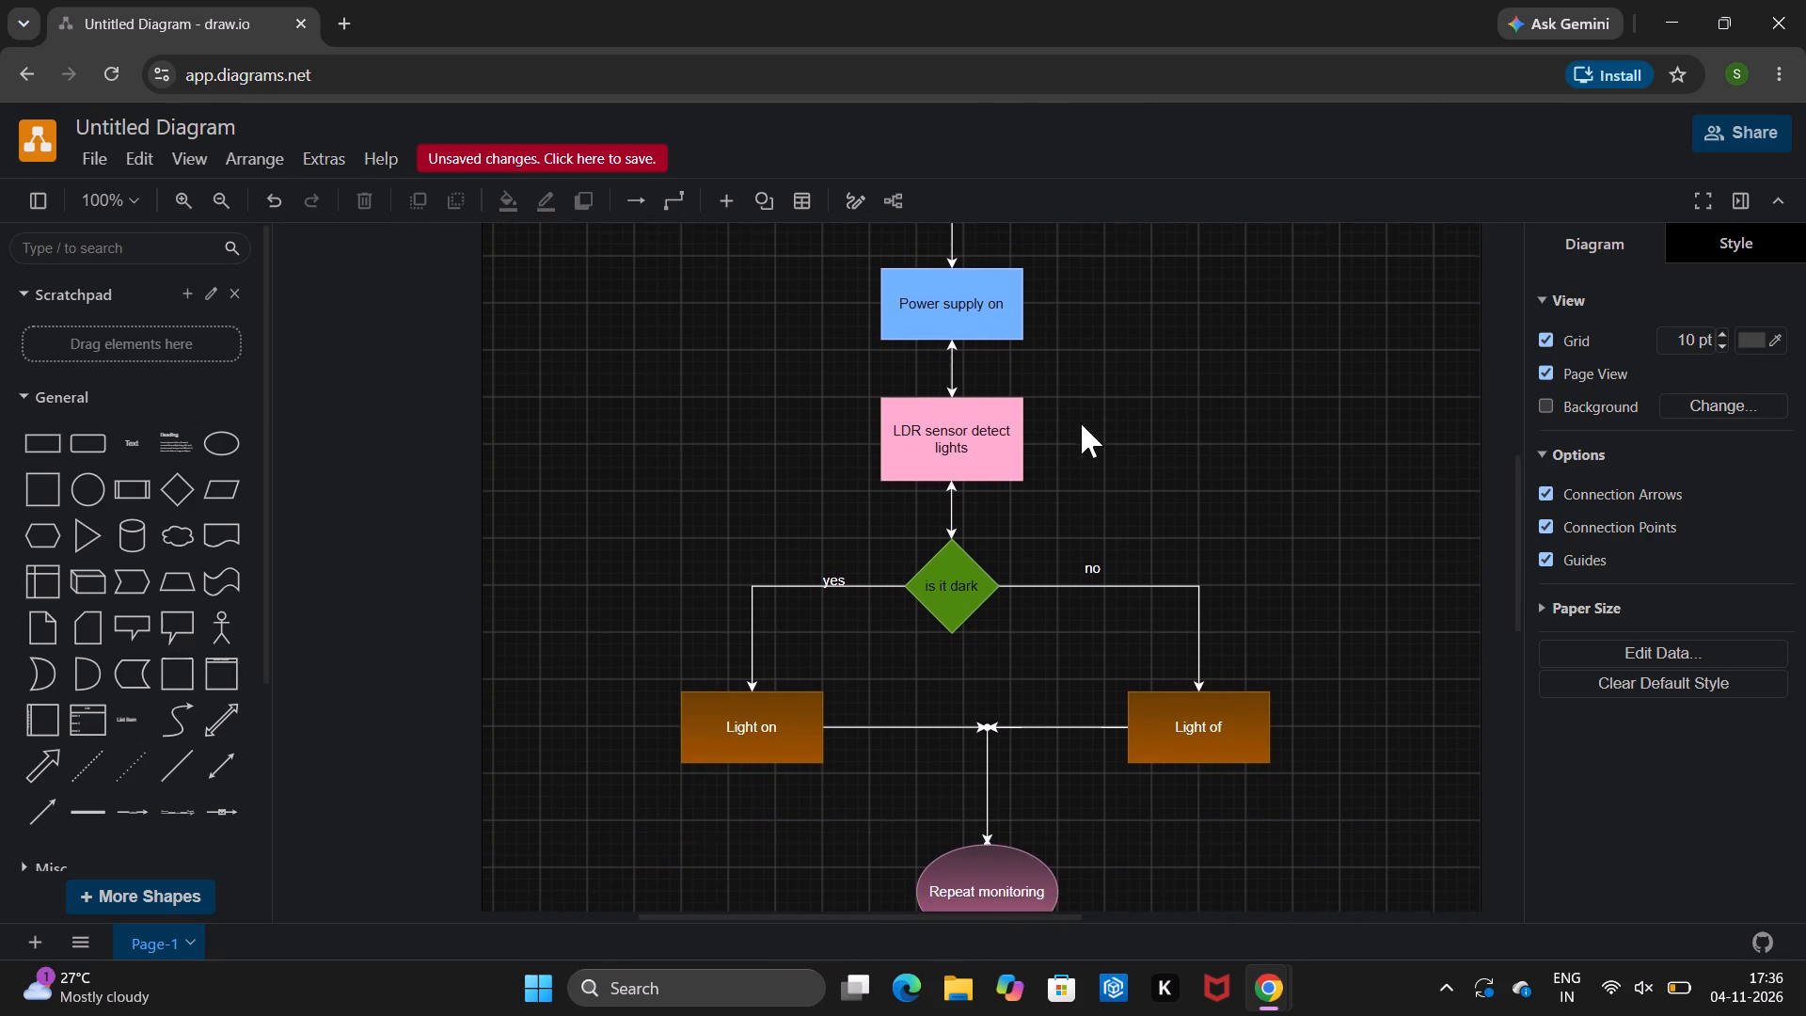
scroll(1081, 423, "up", 1)
scroll(1081, 423, "down", 1)
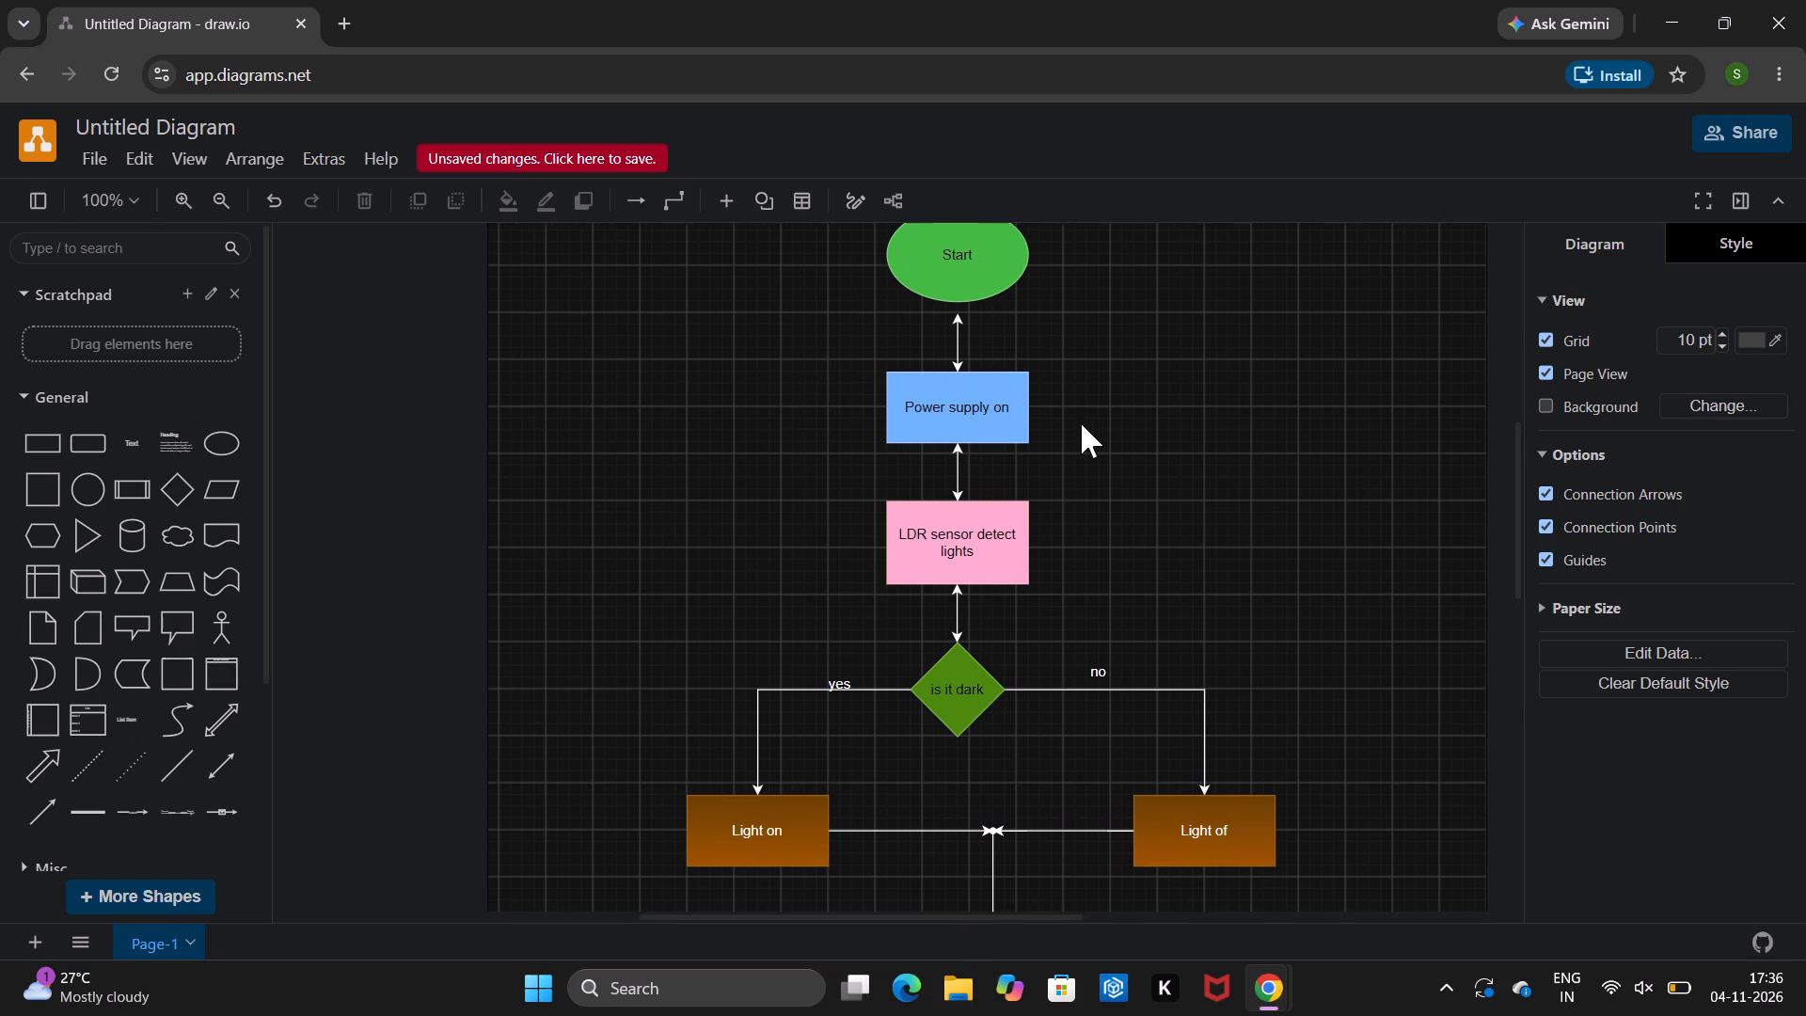
scroll(1081, 423, "down", 1)
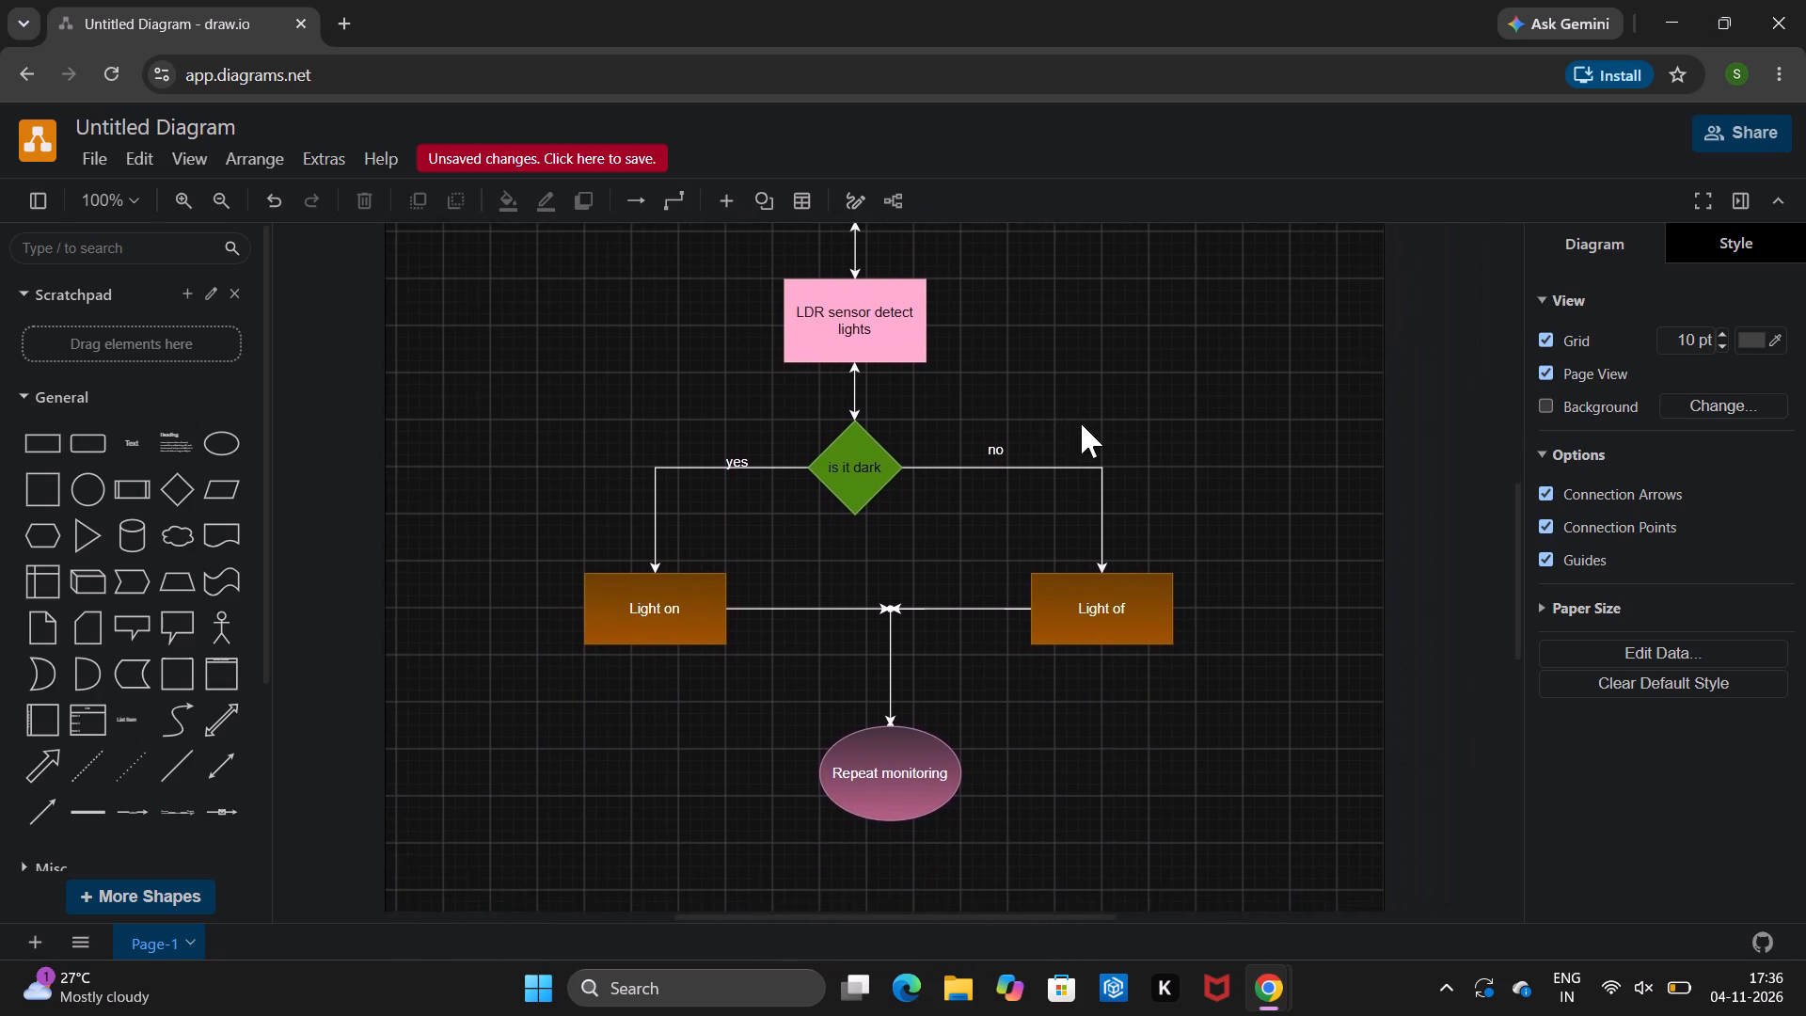
scroll(1081, 423, "up", 2)
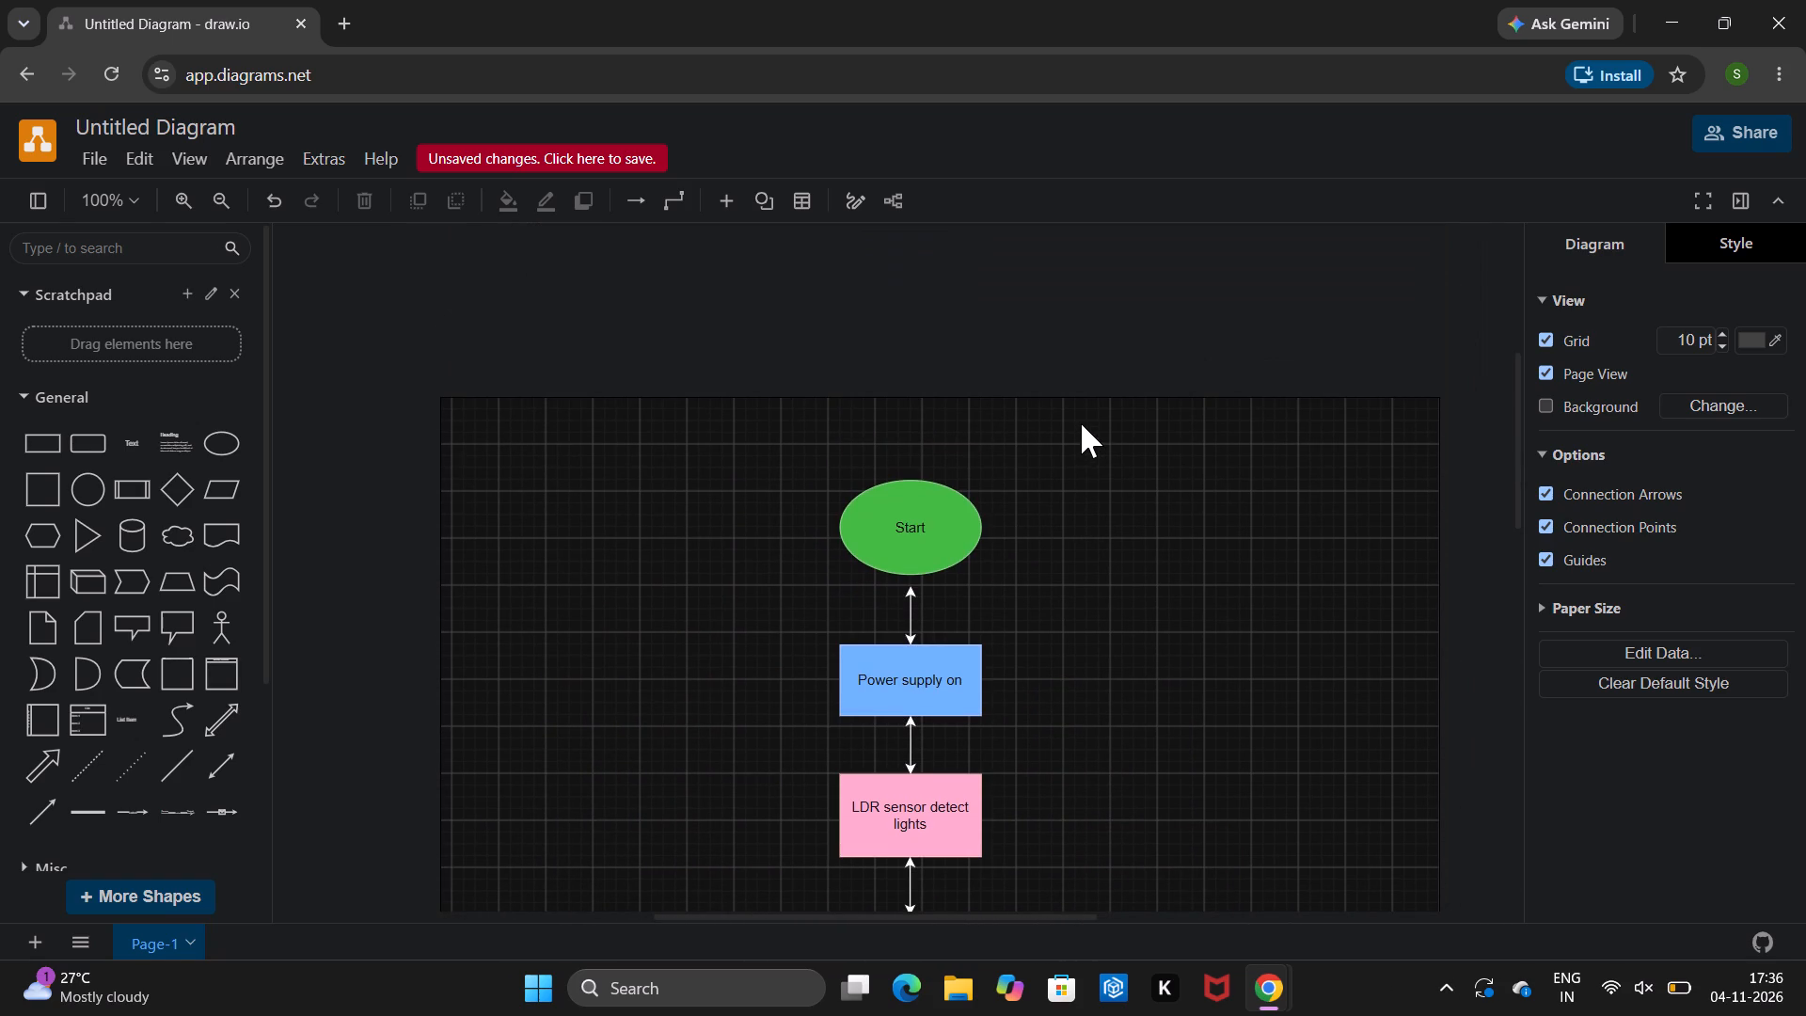
scroll(1081, 423, "down", 2)
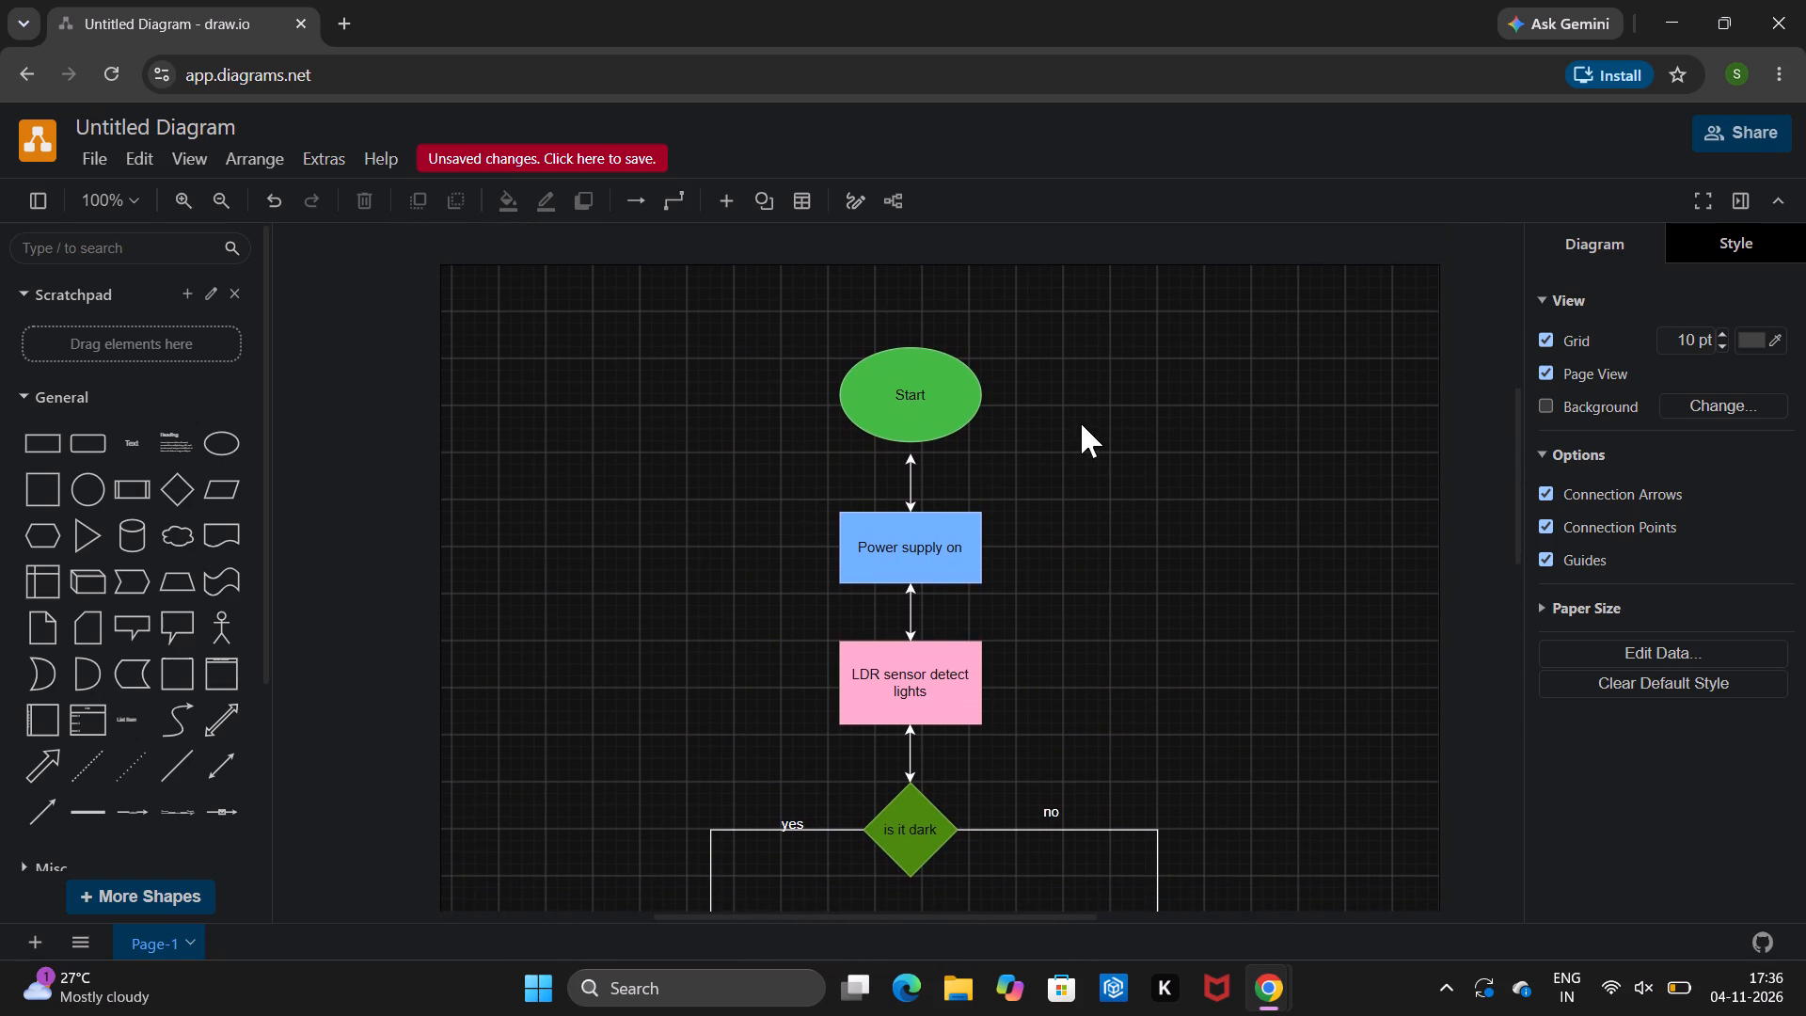
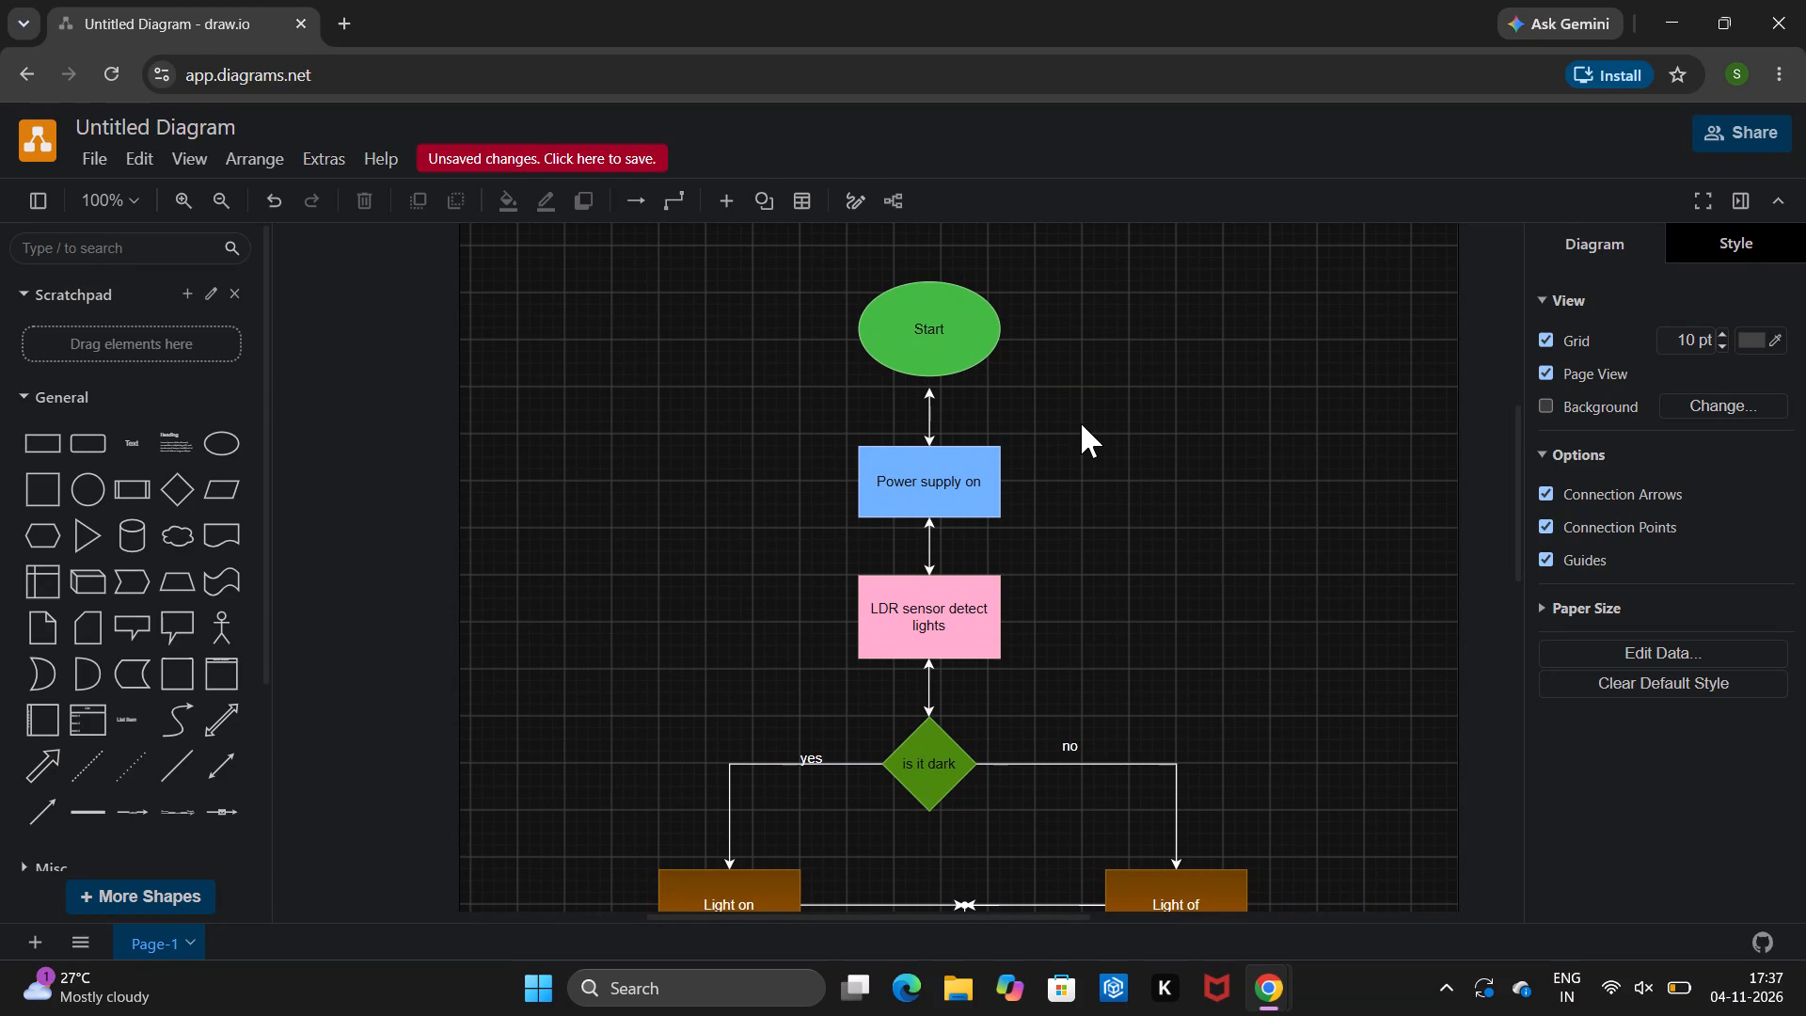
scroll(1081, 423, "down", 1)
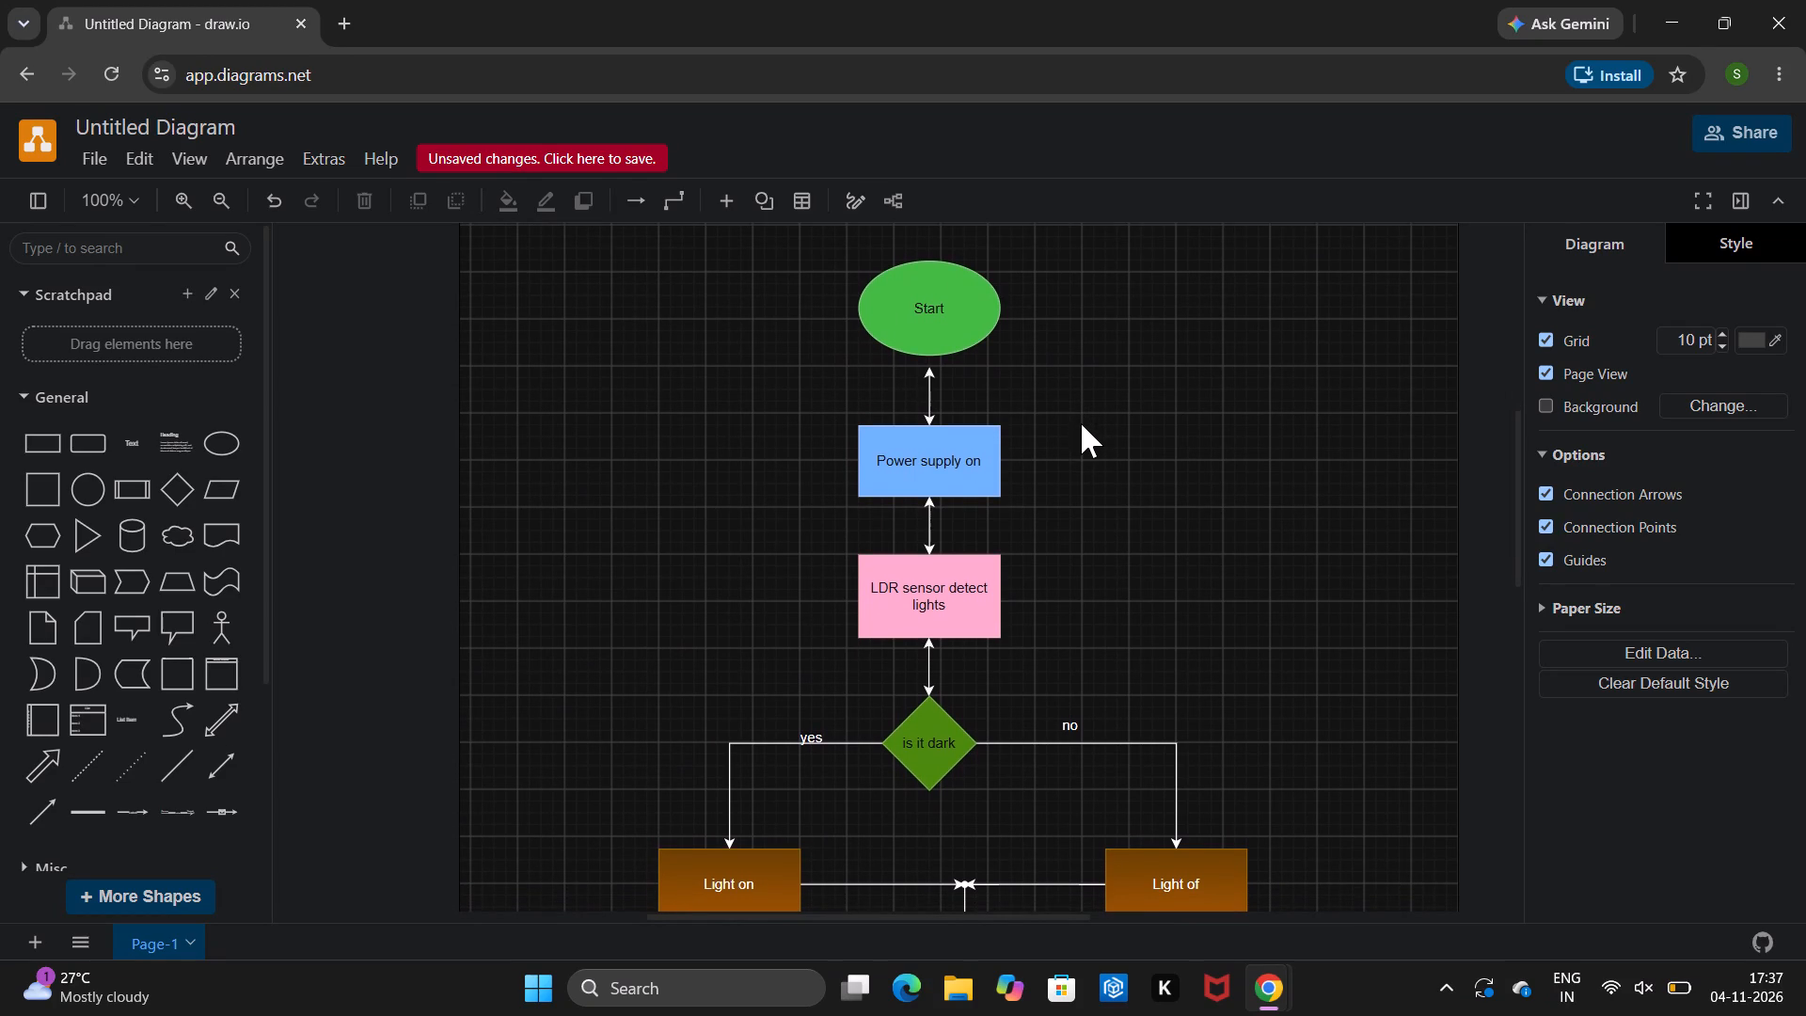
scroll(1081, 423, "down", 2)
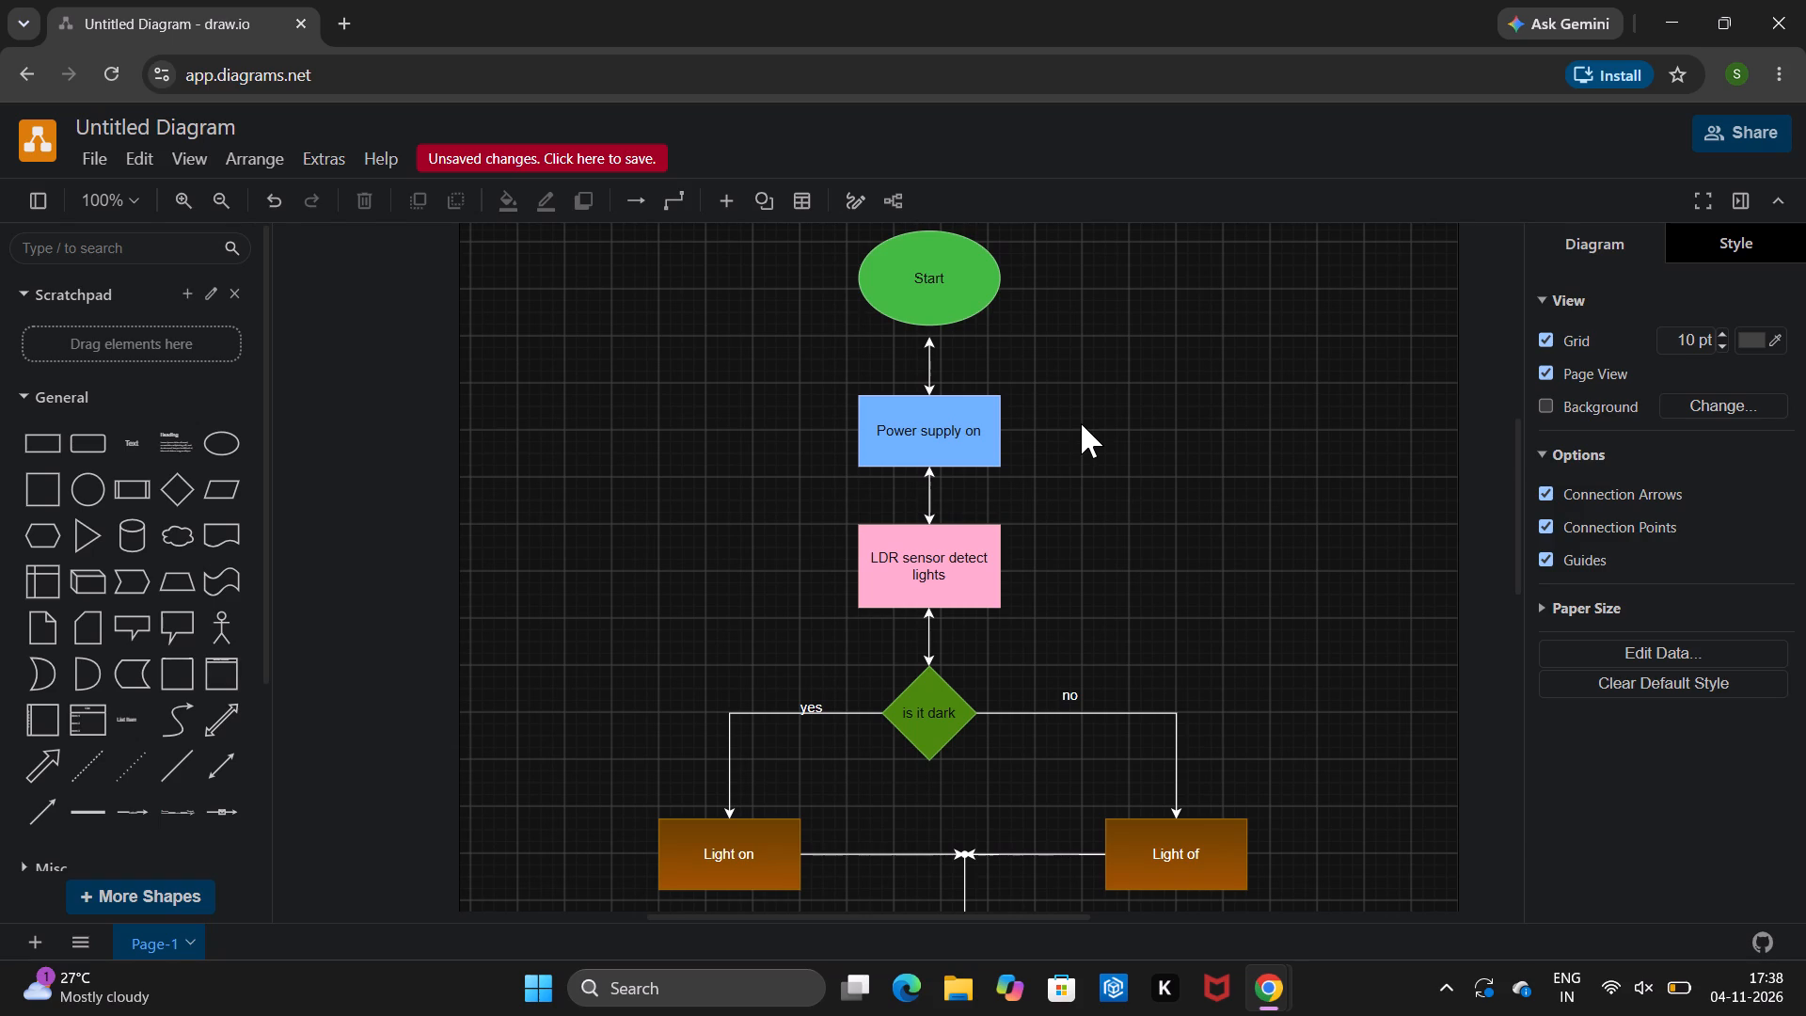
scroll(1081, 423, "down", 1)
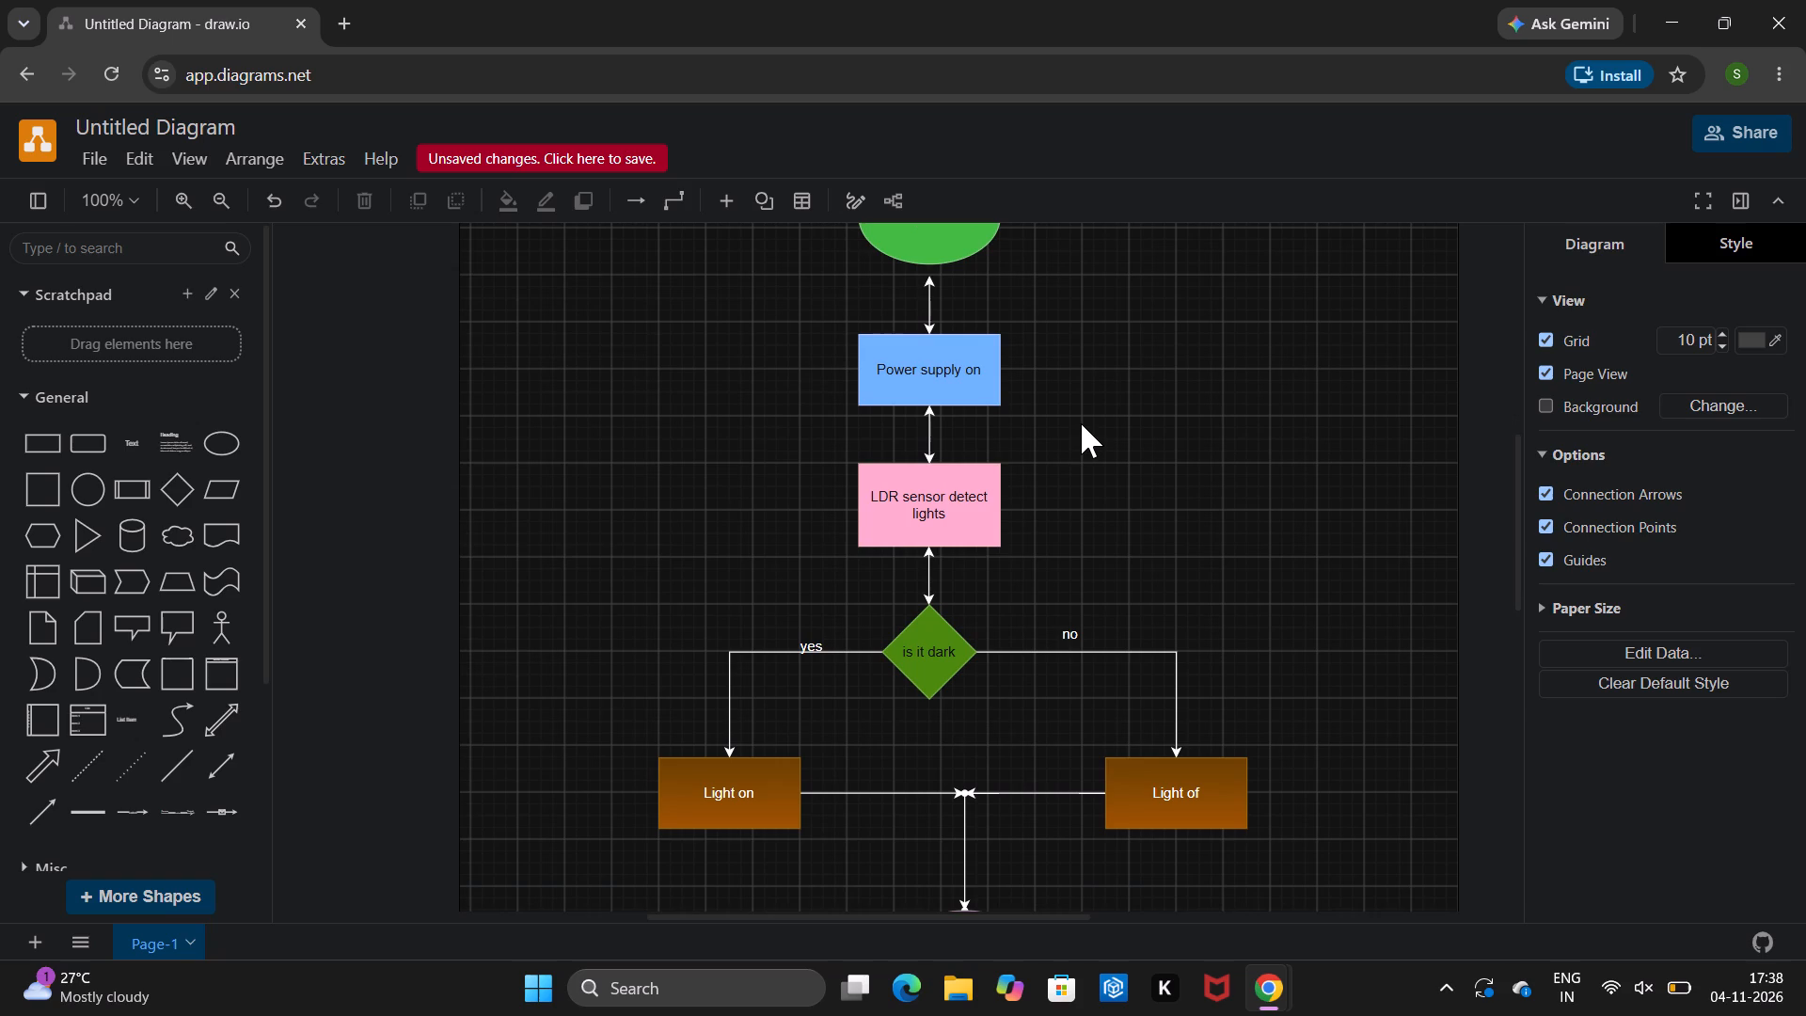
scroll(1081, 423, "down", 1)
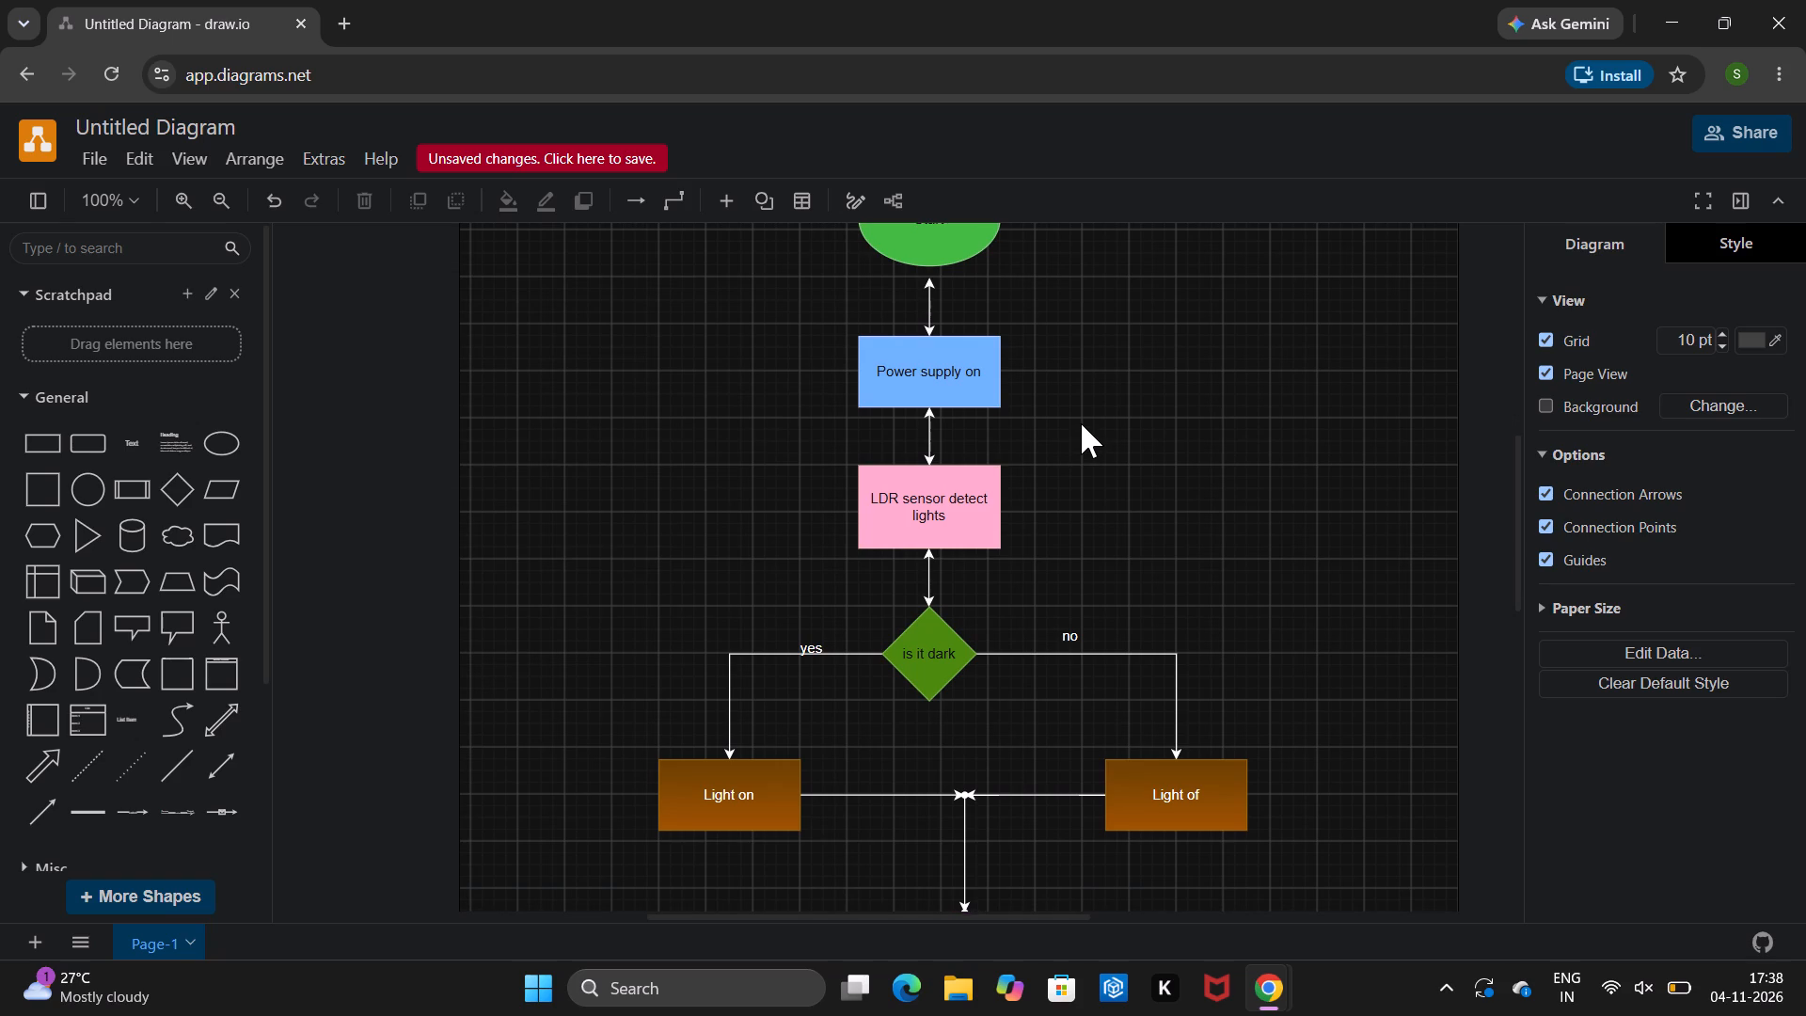
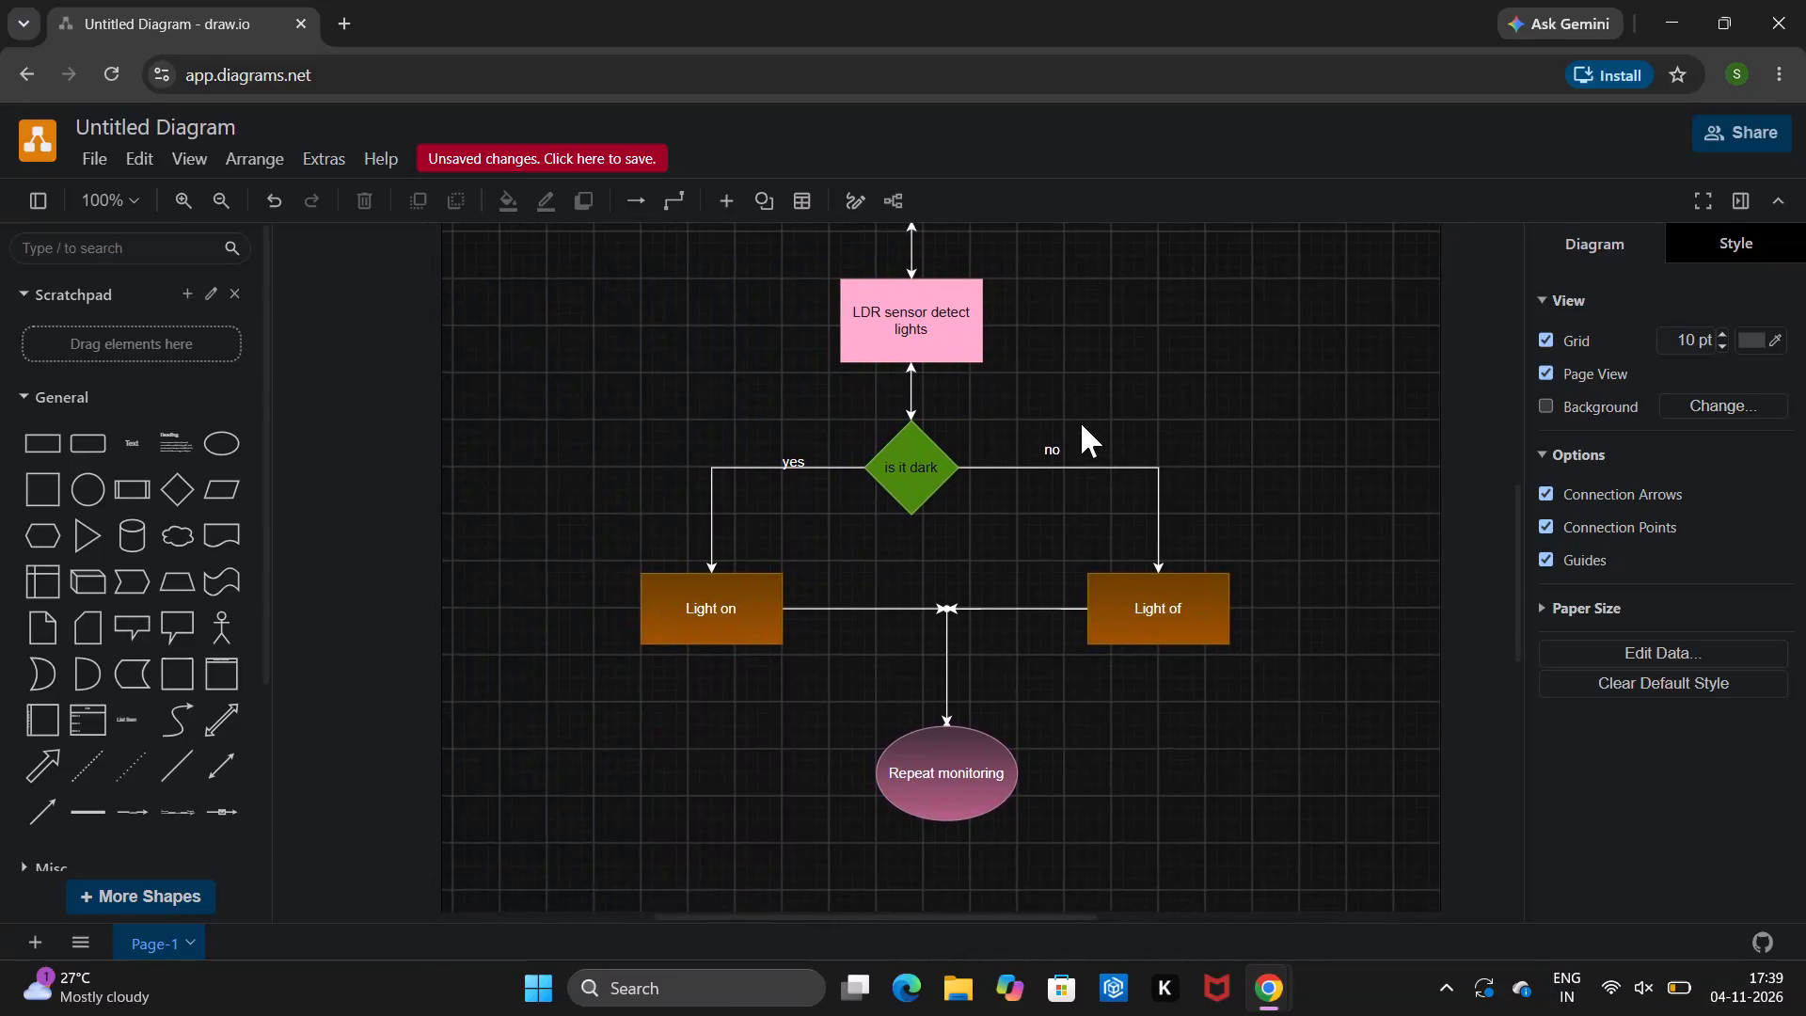
Examine the whole flowchart from the Start ellipse to Repeat monitoring, checking the labels, branches and connectors.
scroll(1081, 423, "up", 3)
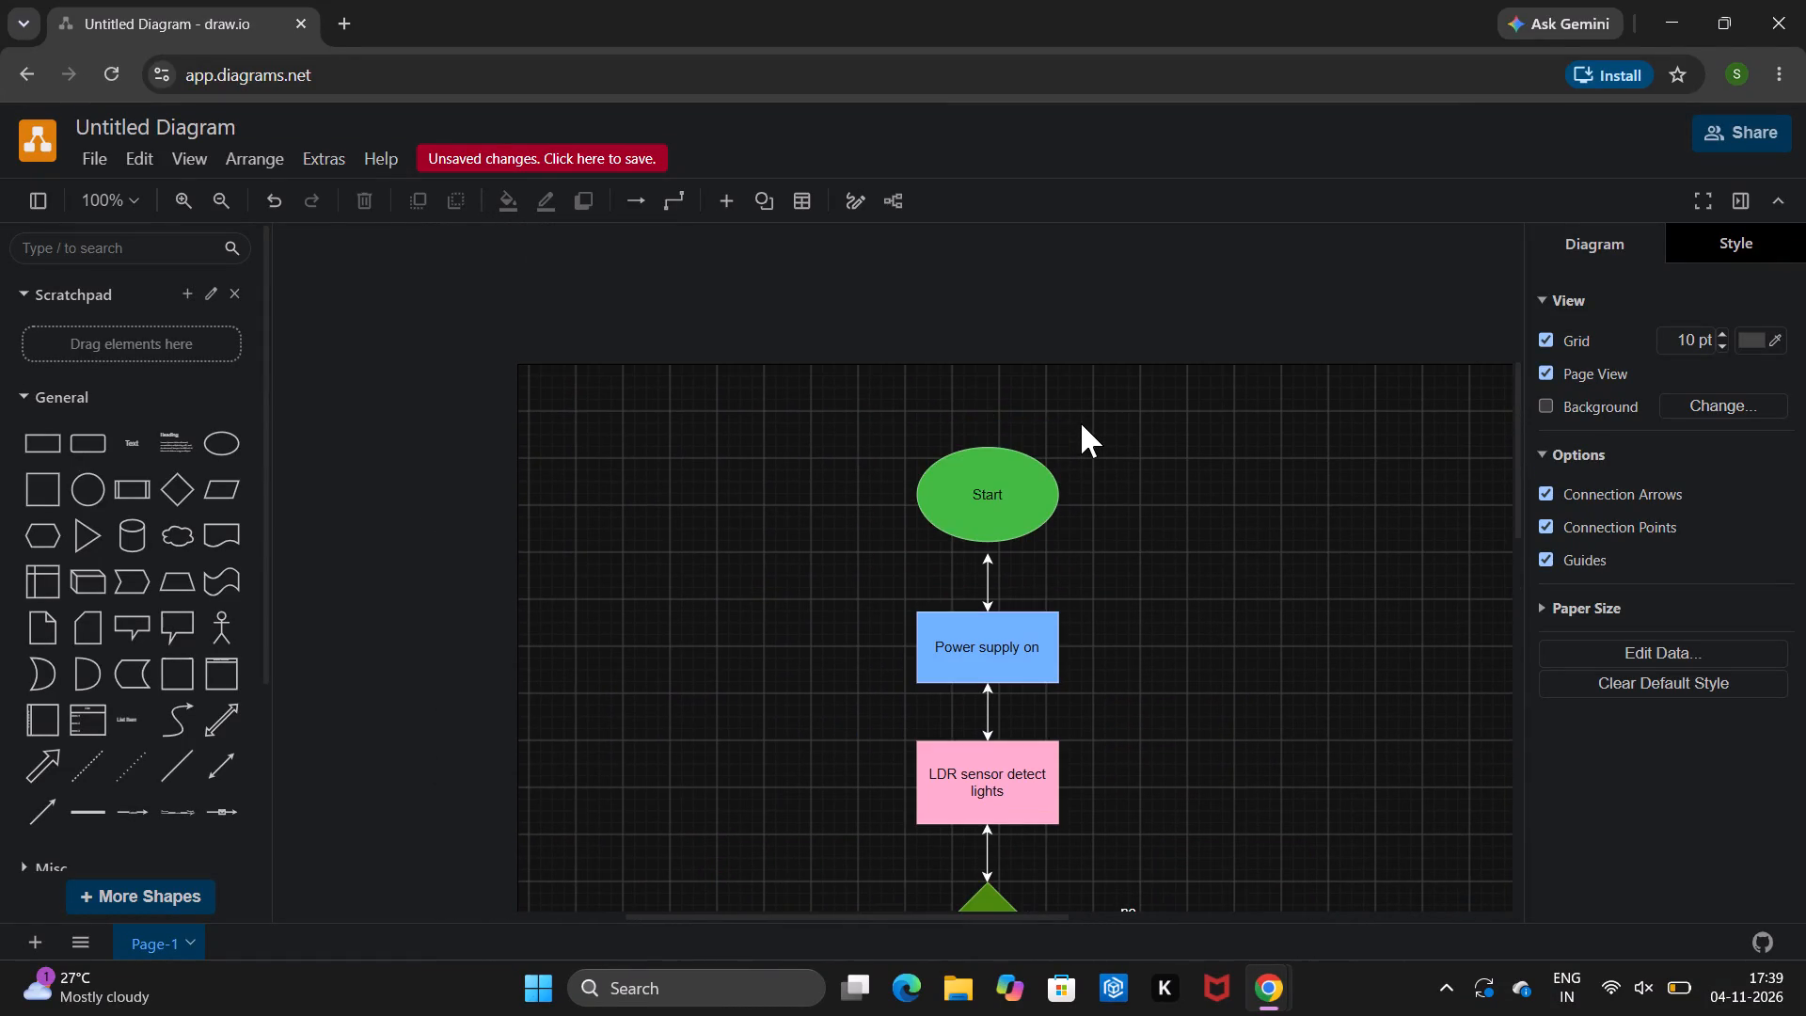
scroll(1081, 423, "down", 1)
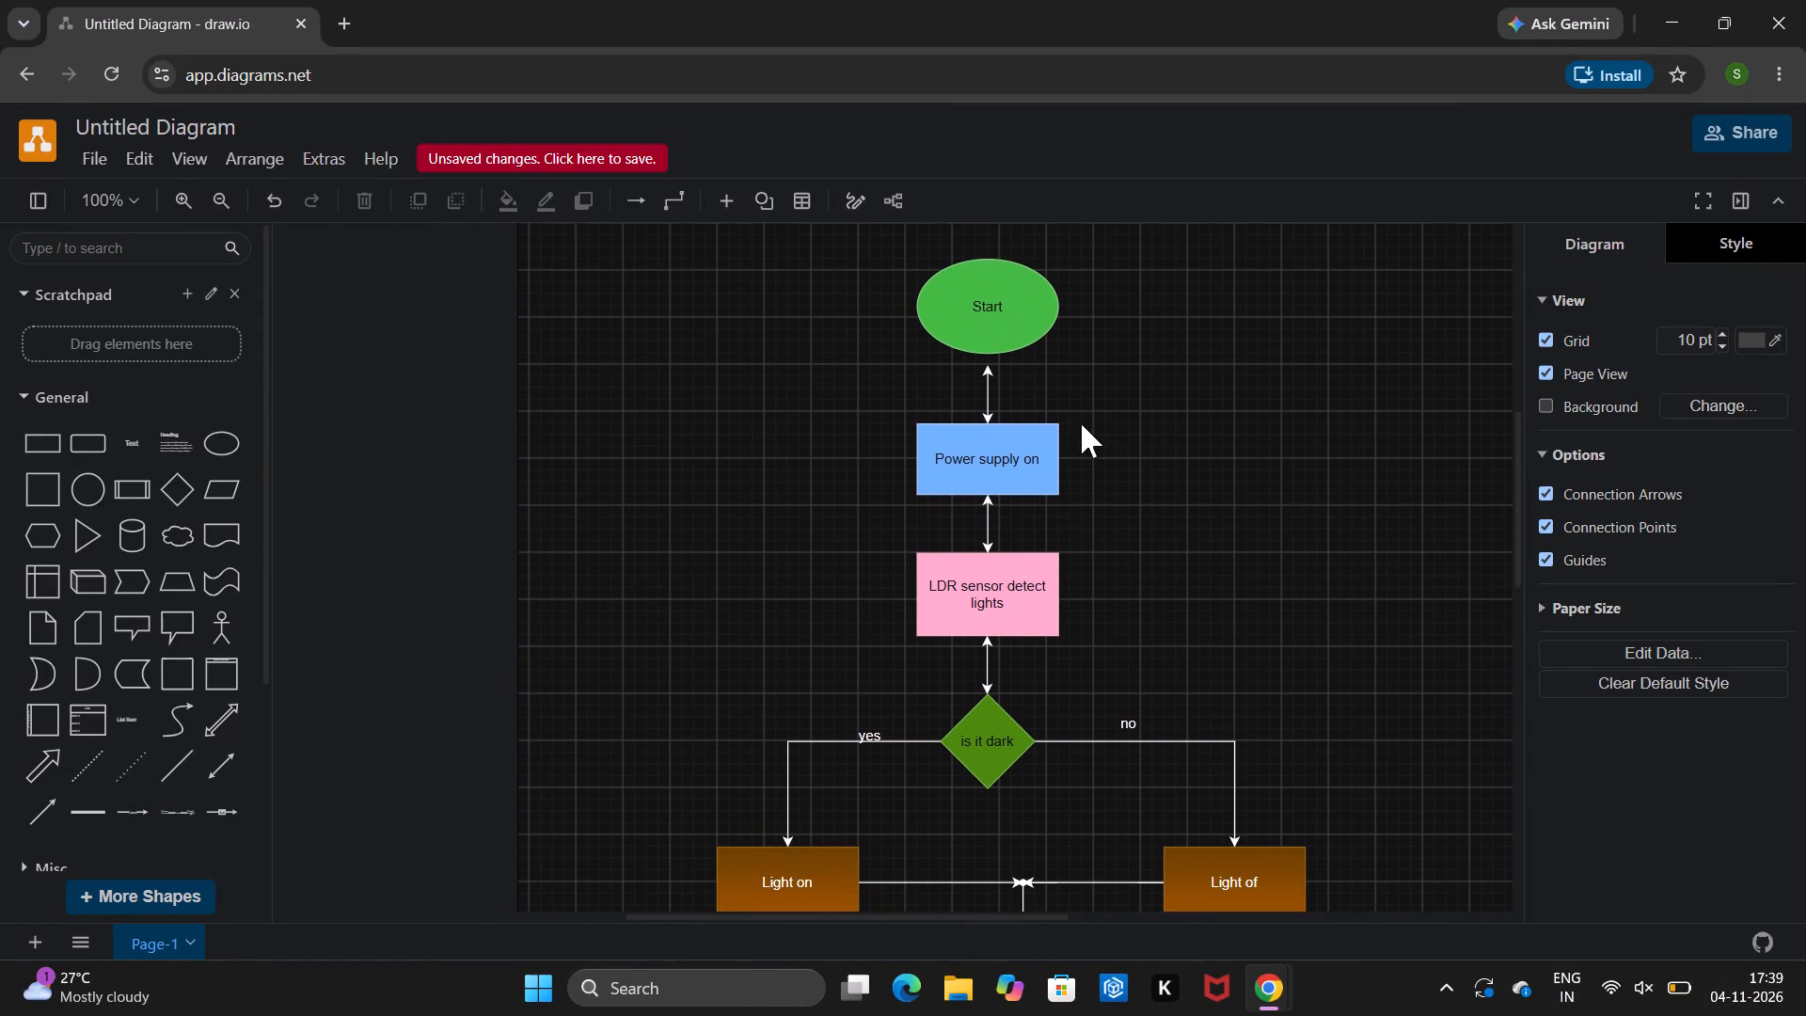
scroll(1081, 423, "down", 5)
scroll(1081, 423, "up", 2)
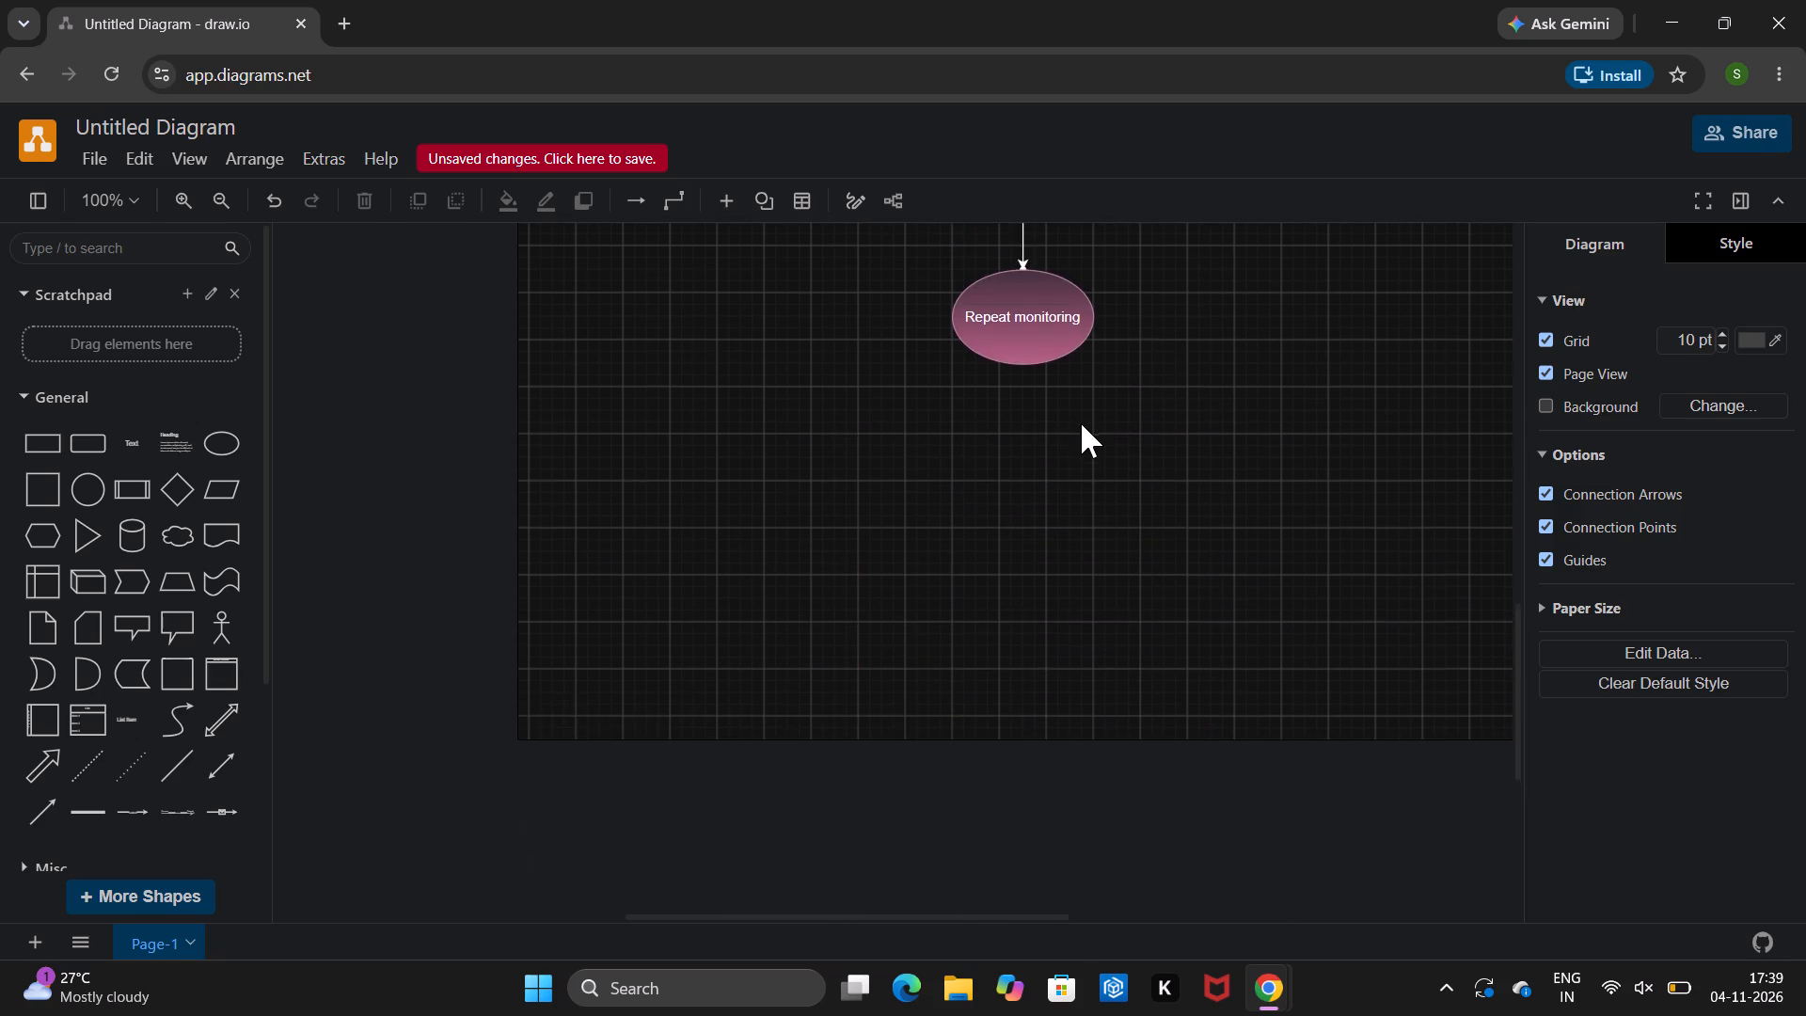
scroll(1081, 423, "up", 3)
scroll(1081, 423, "down", 1)
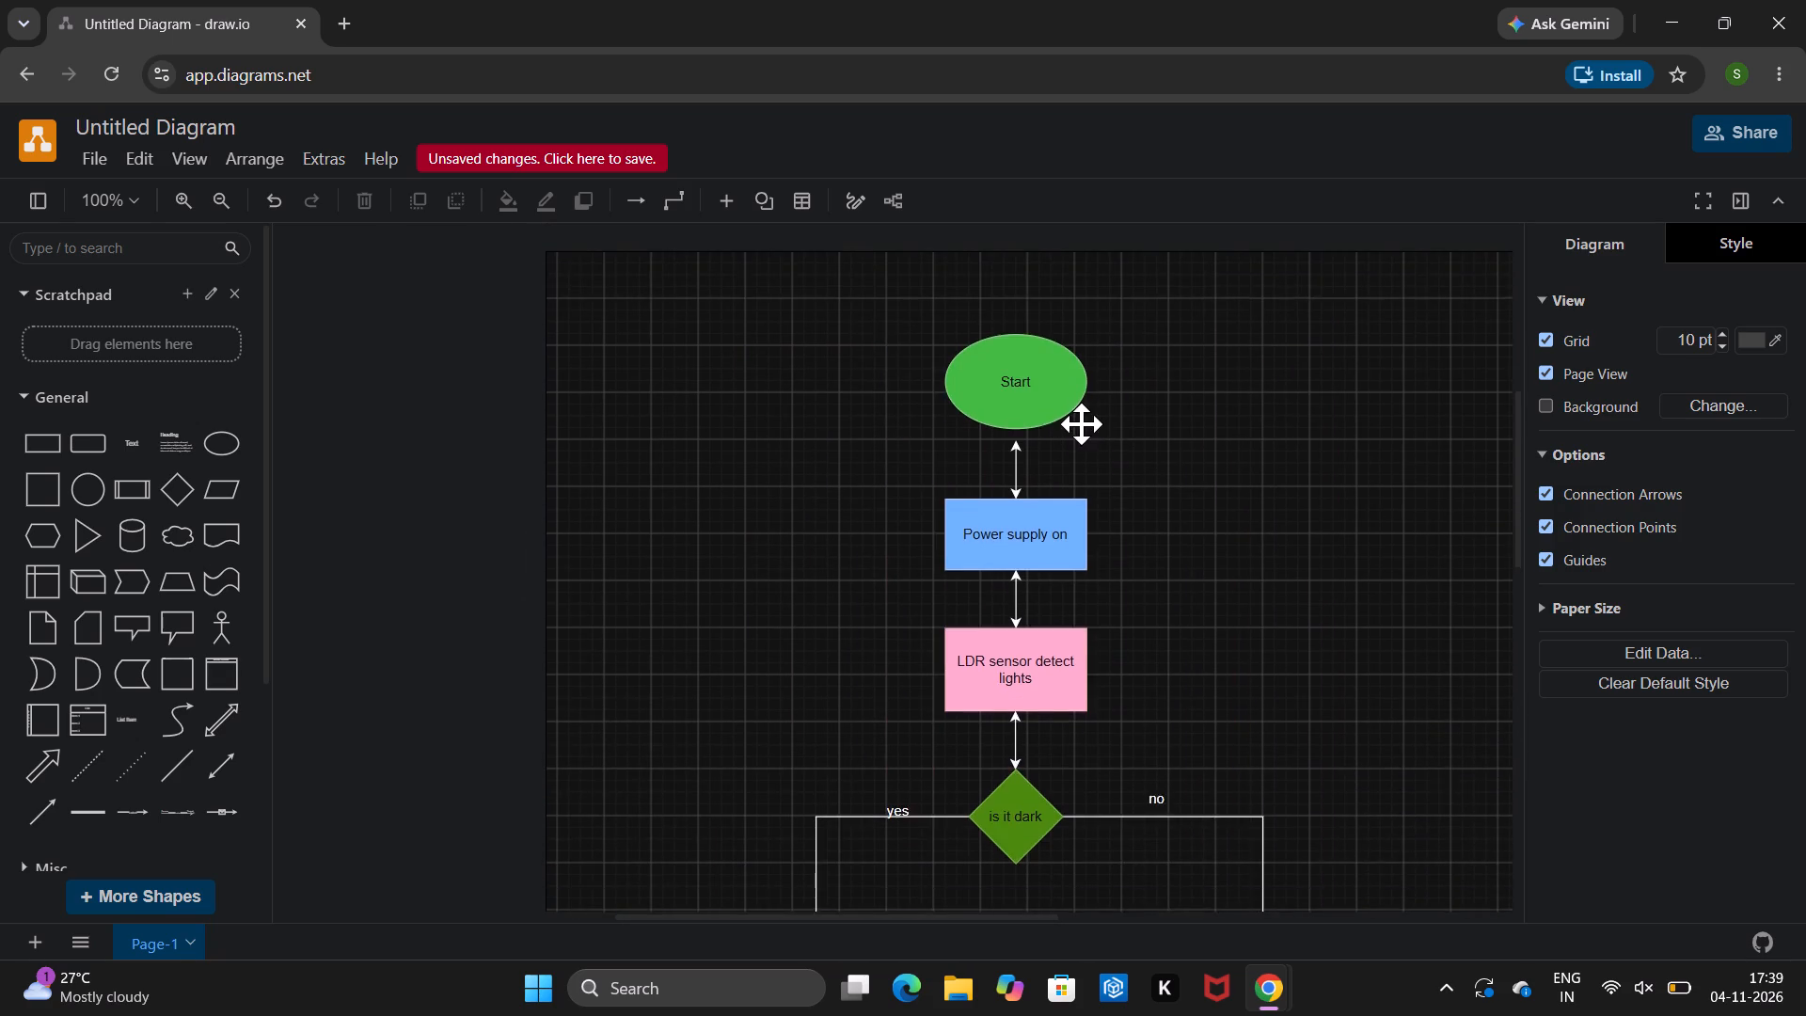
scroll(1081, 423, "down", 2)
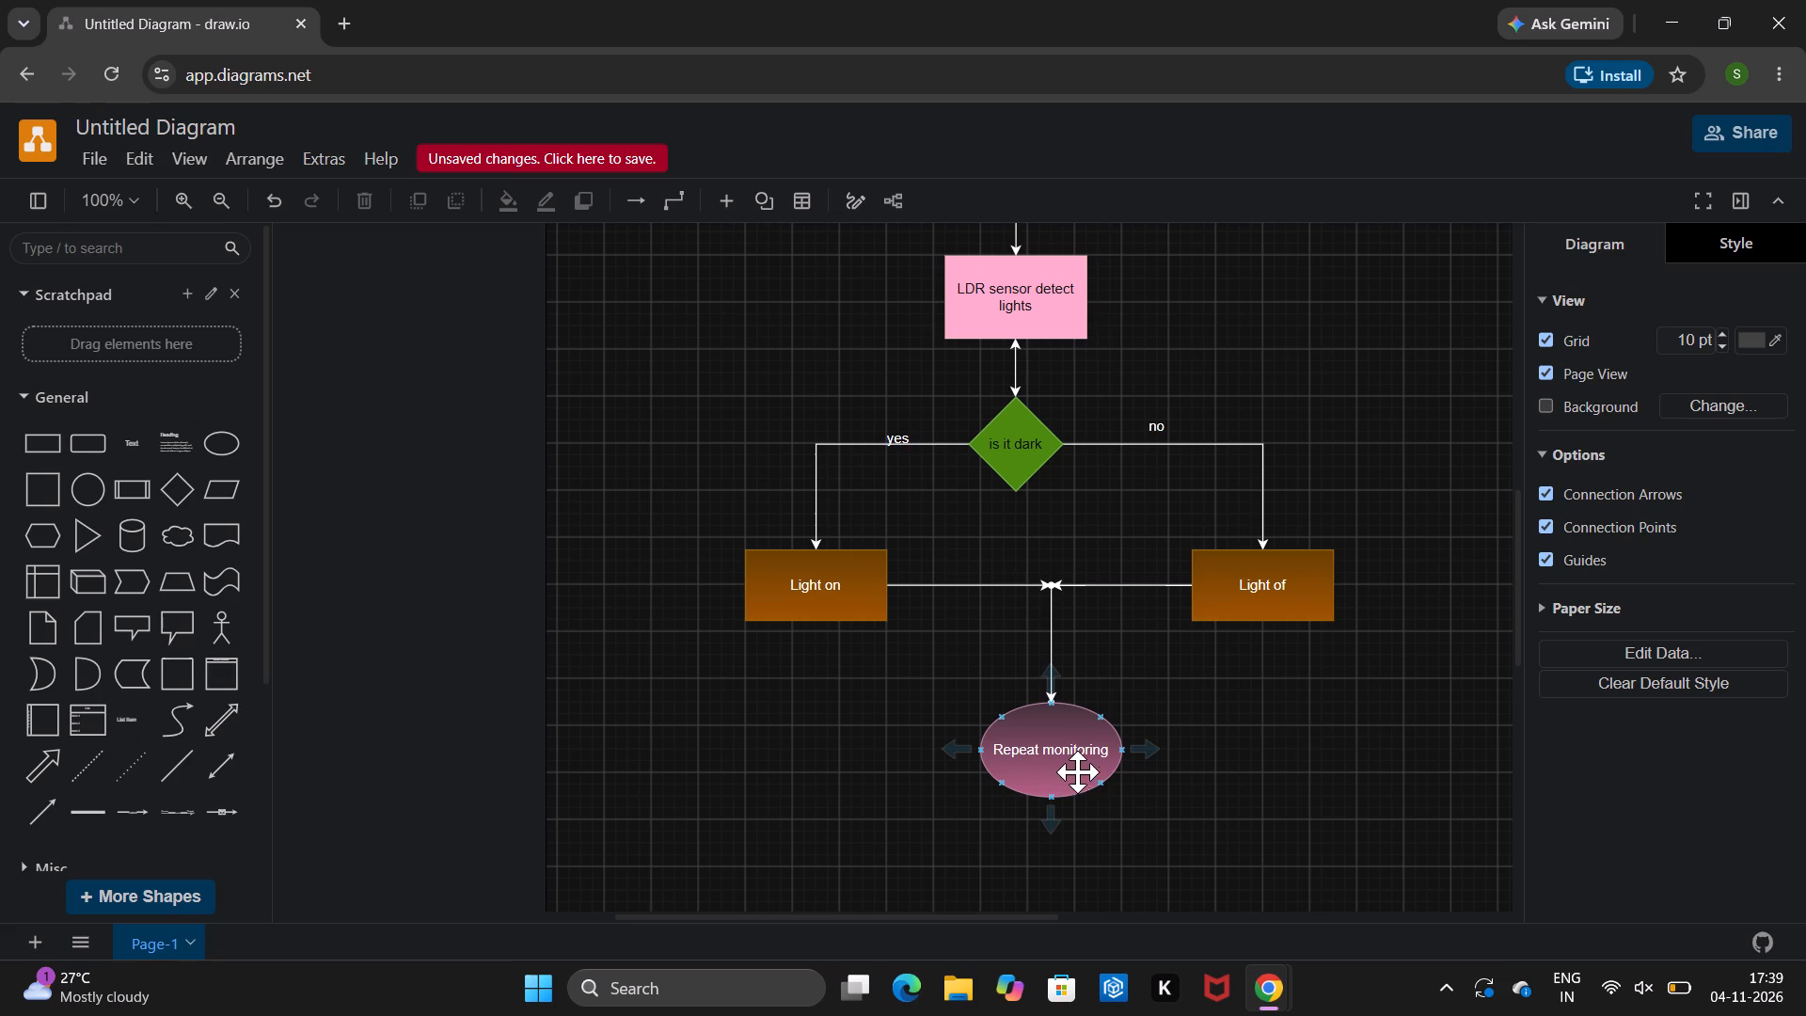
scroll(1093, 711, "up", 1)
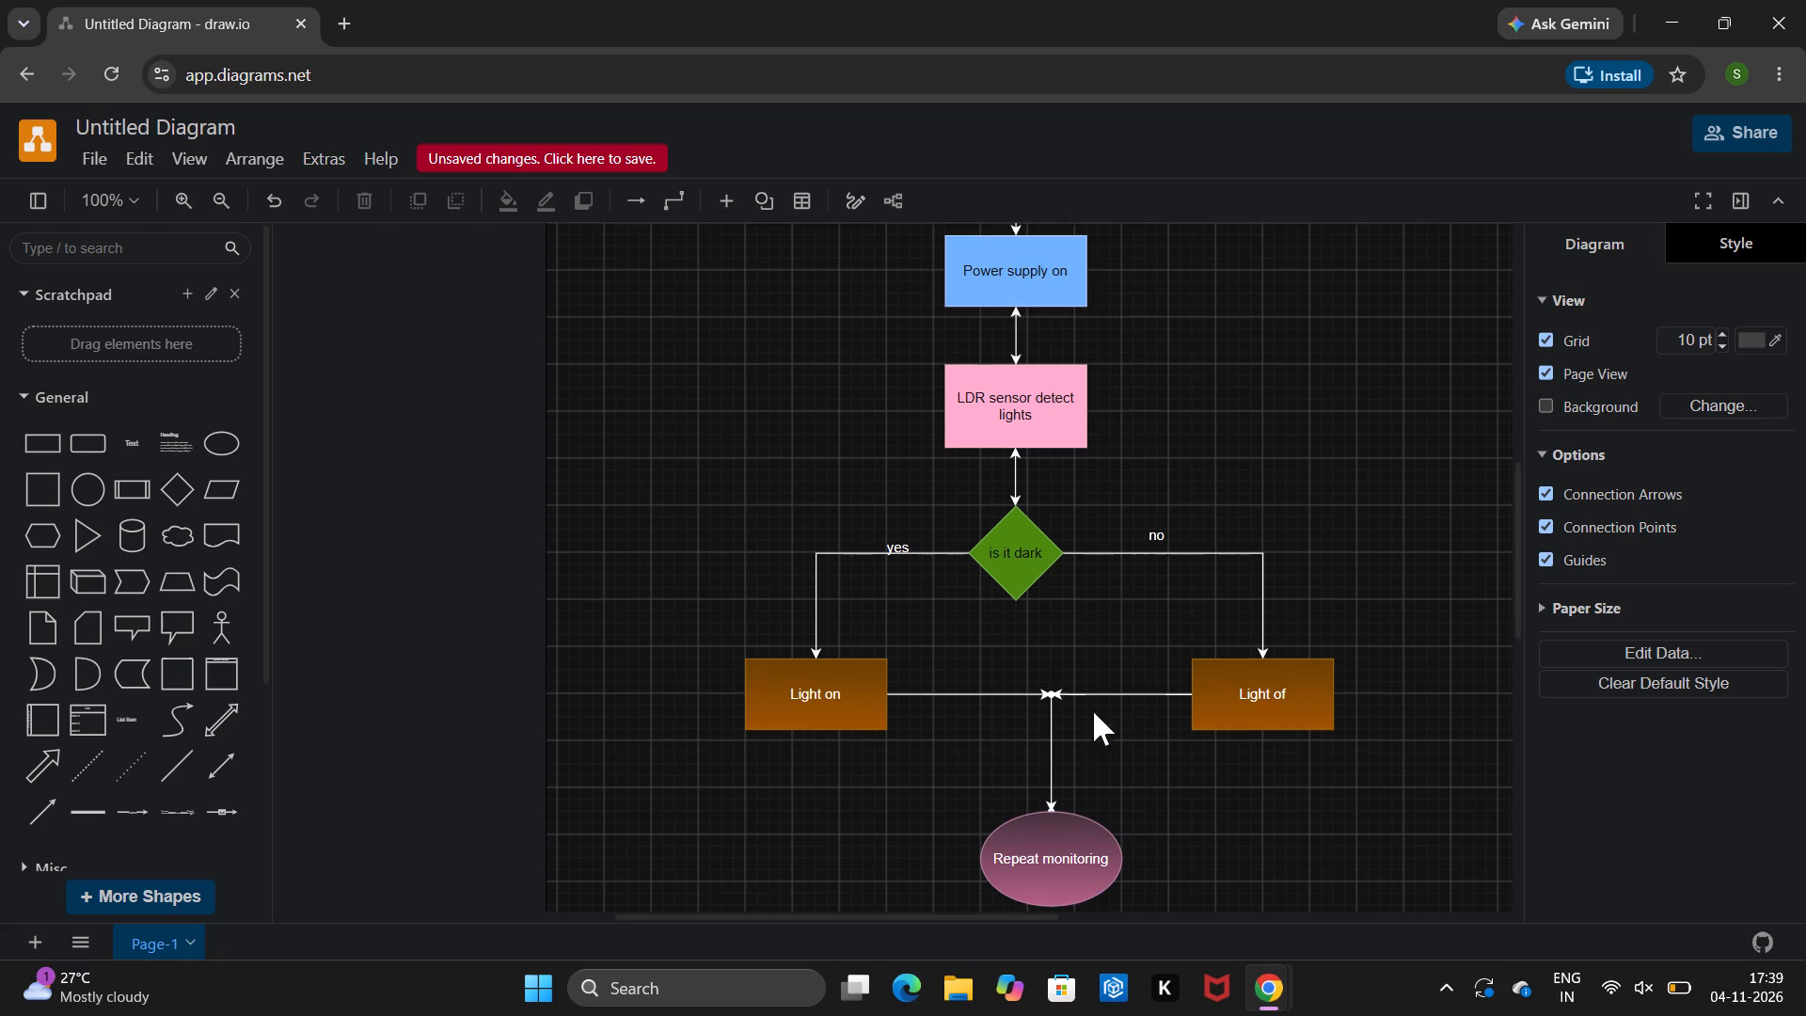
scroll(1093, 711, "up", 1)
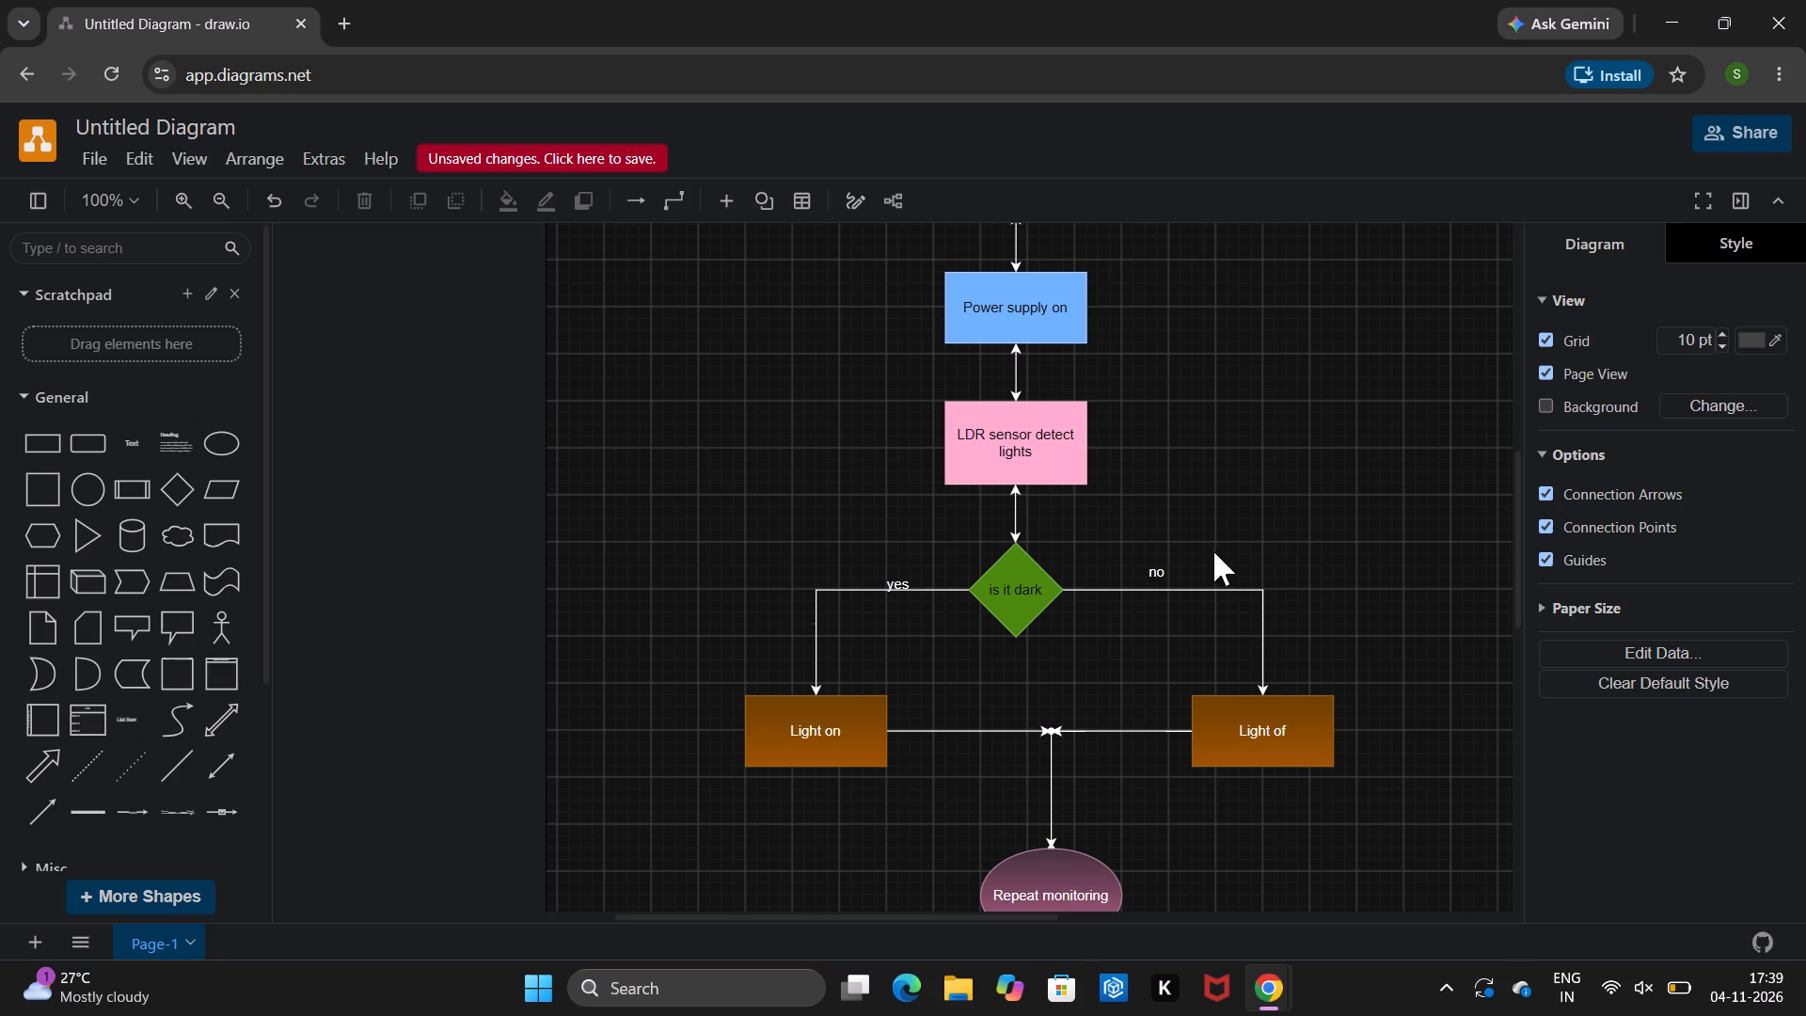
Open the text of the "Light of" box at the end of the no branch for editing.
left_click(1296, 738)
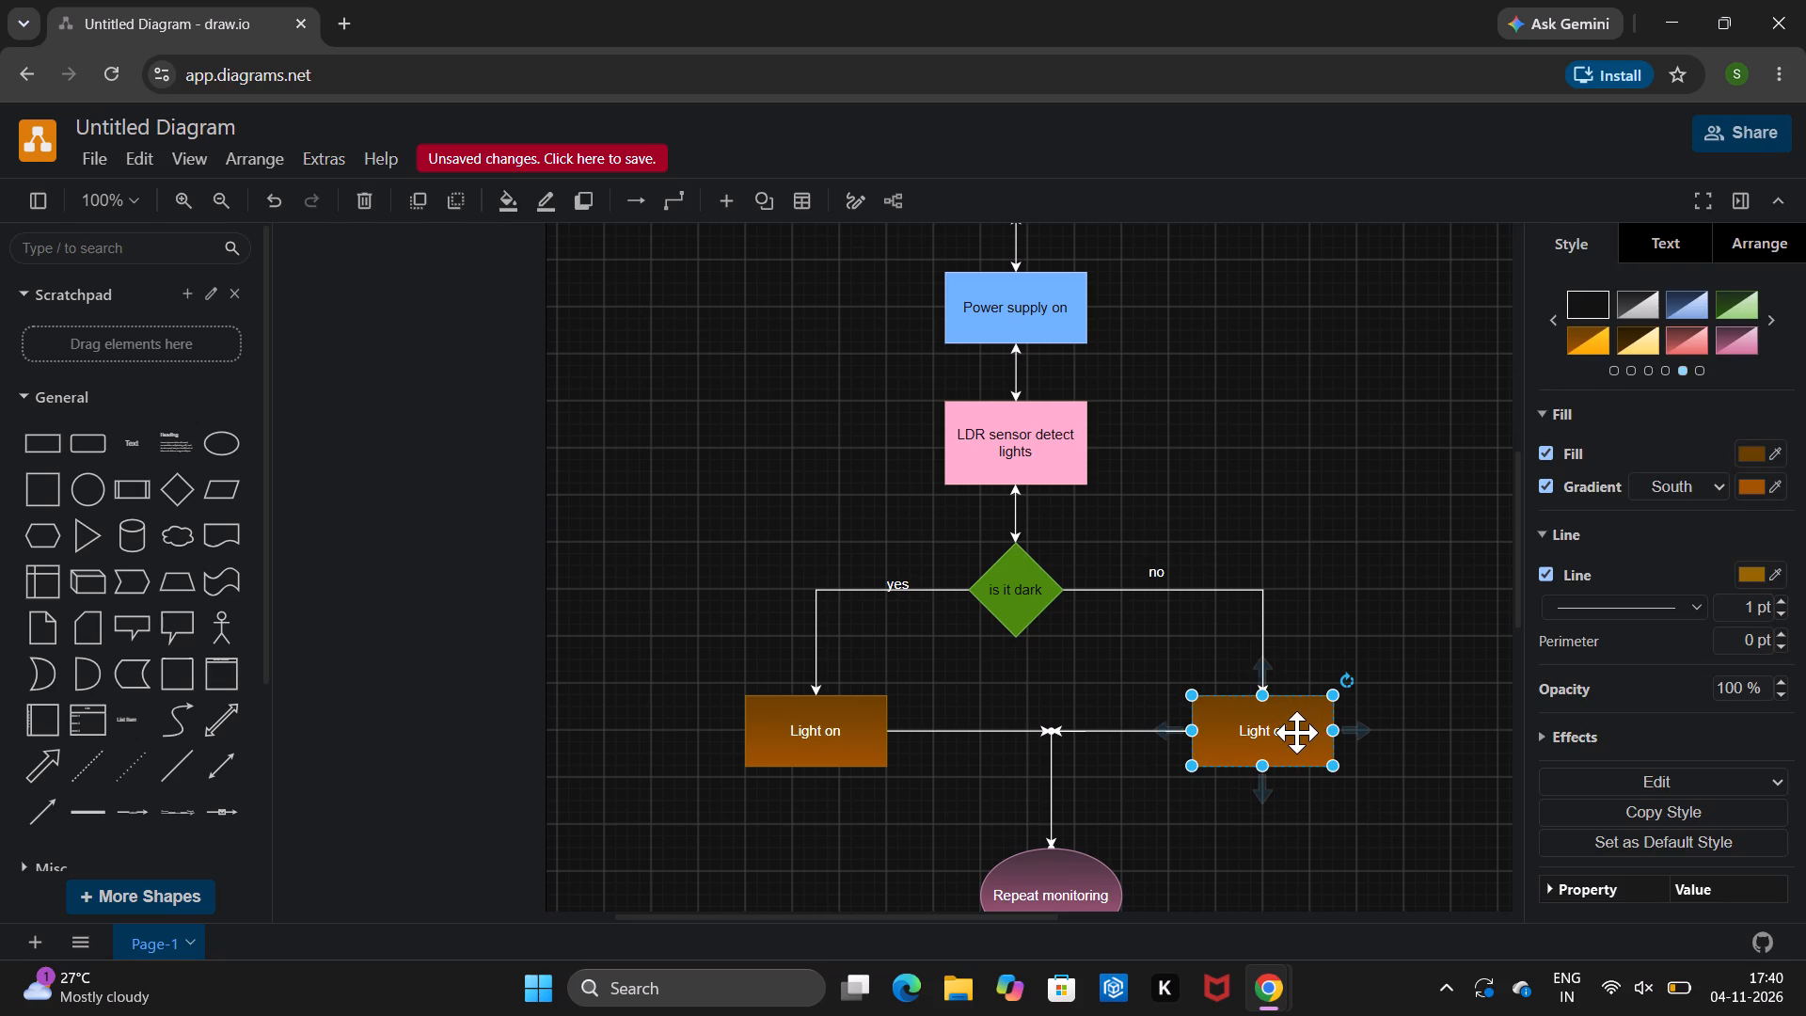
left_click(1296, 732)
left_click(1285, 734)
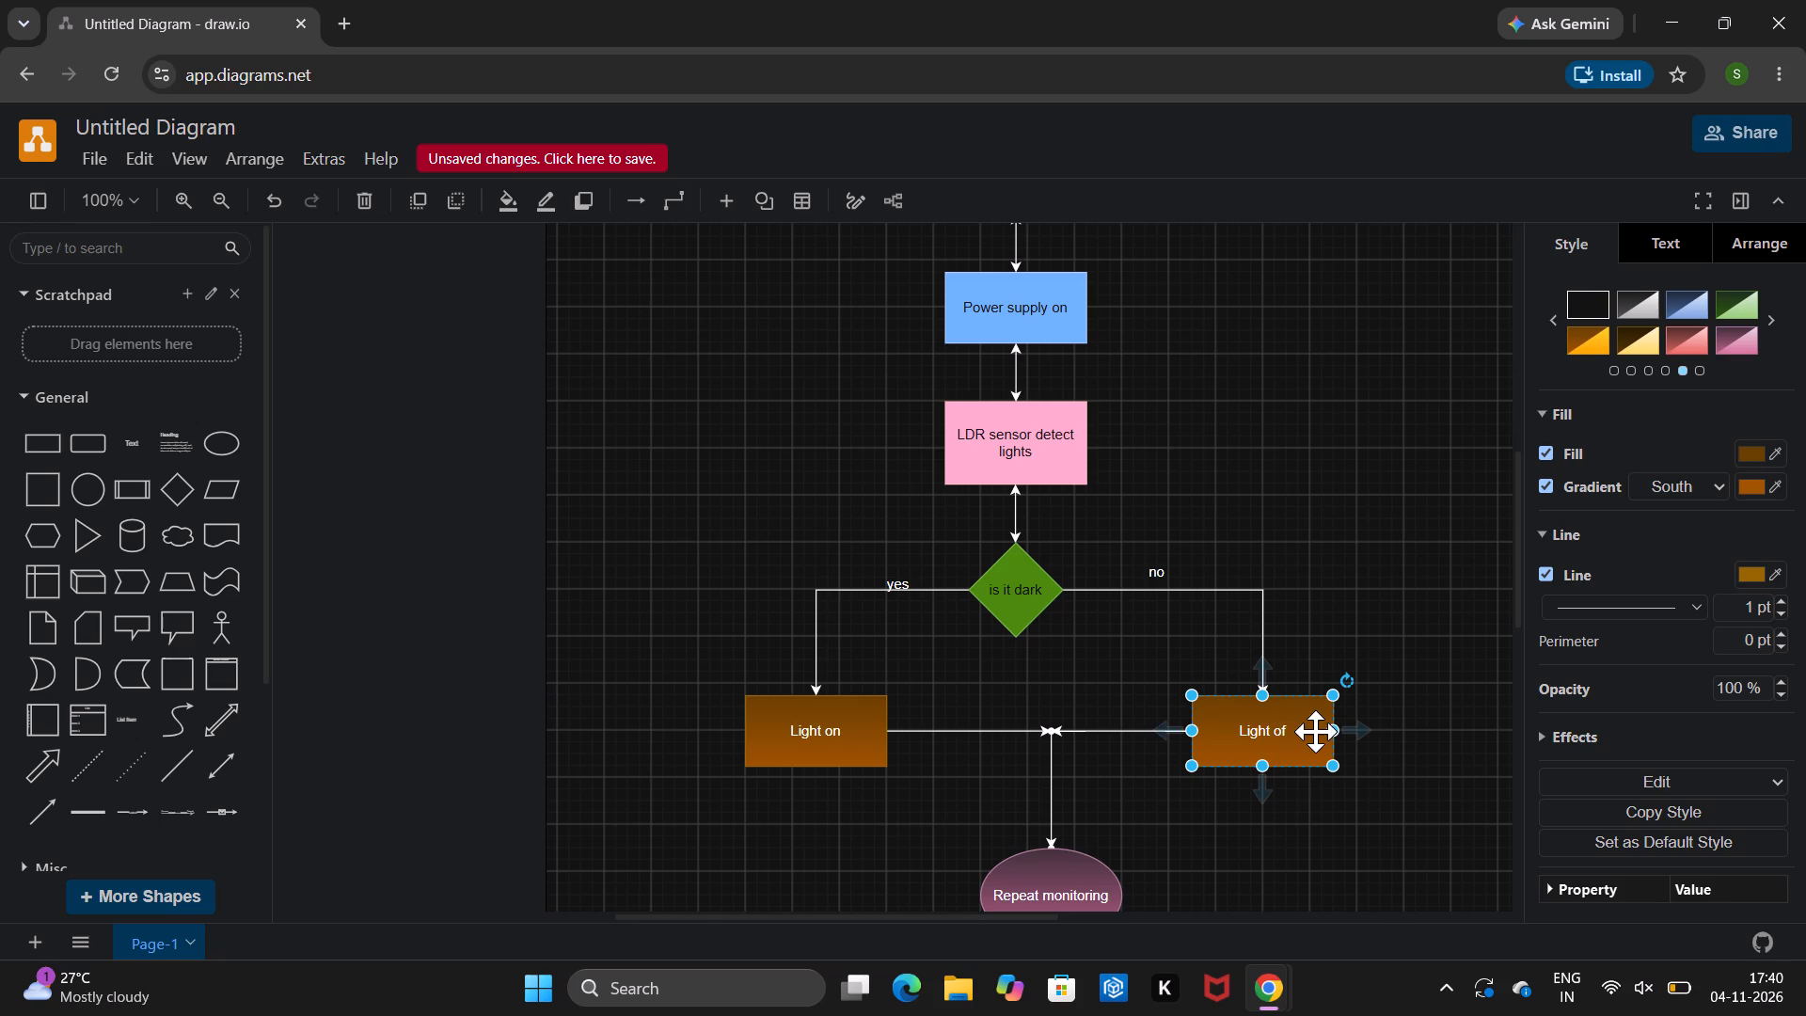
left_click(1299, 745)
left_click(1299, 745)
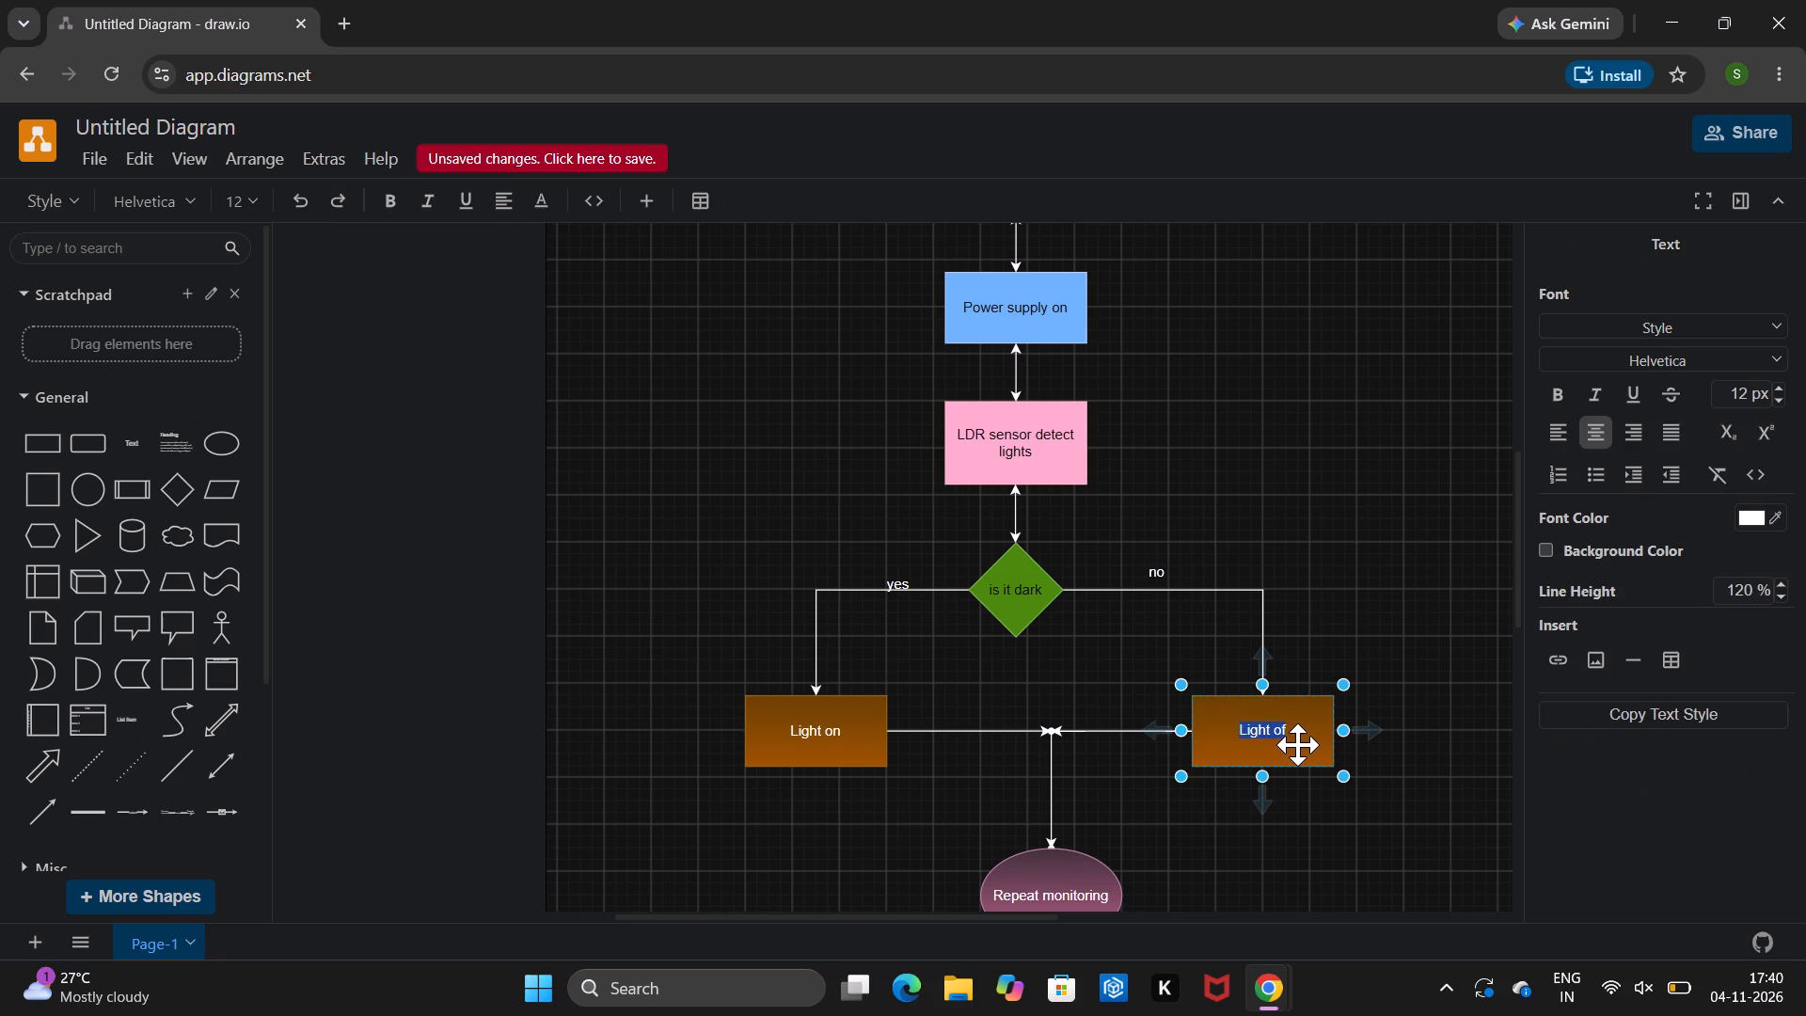
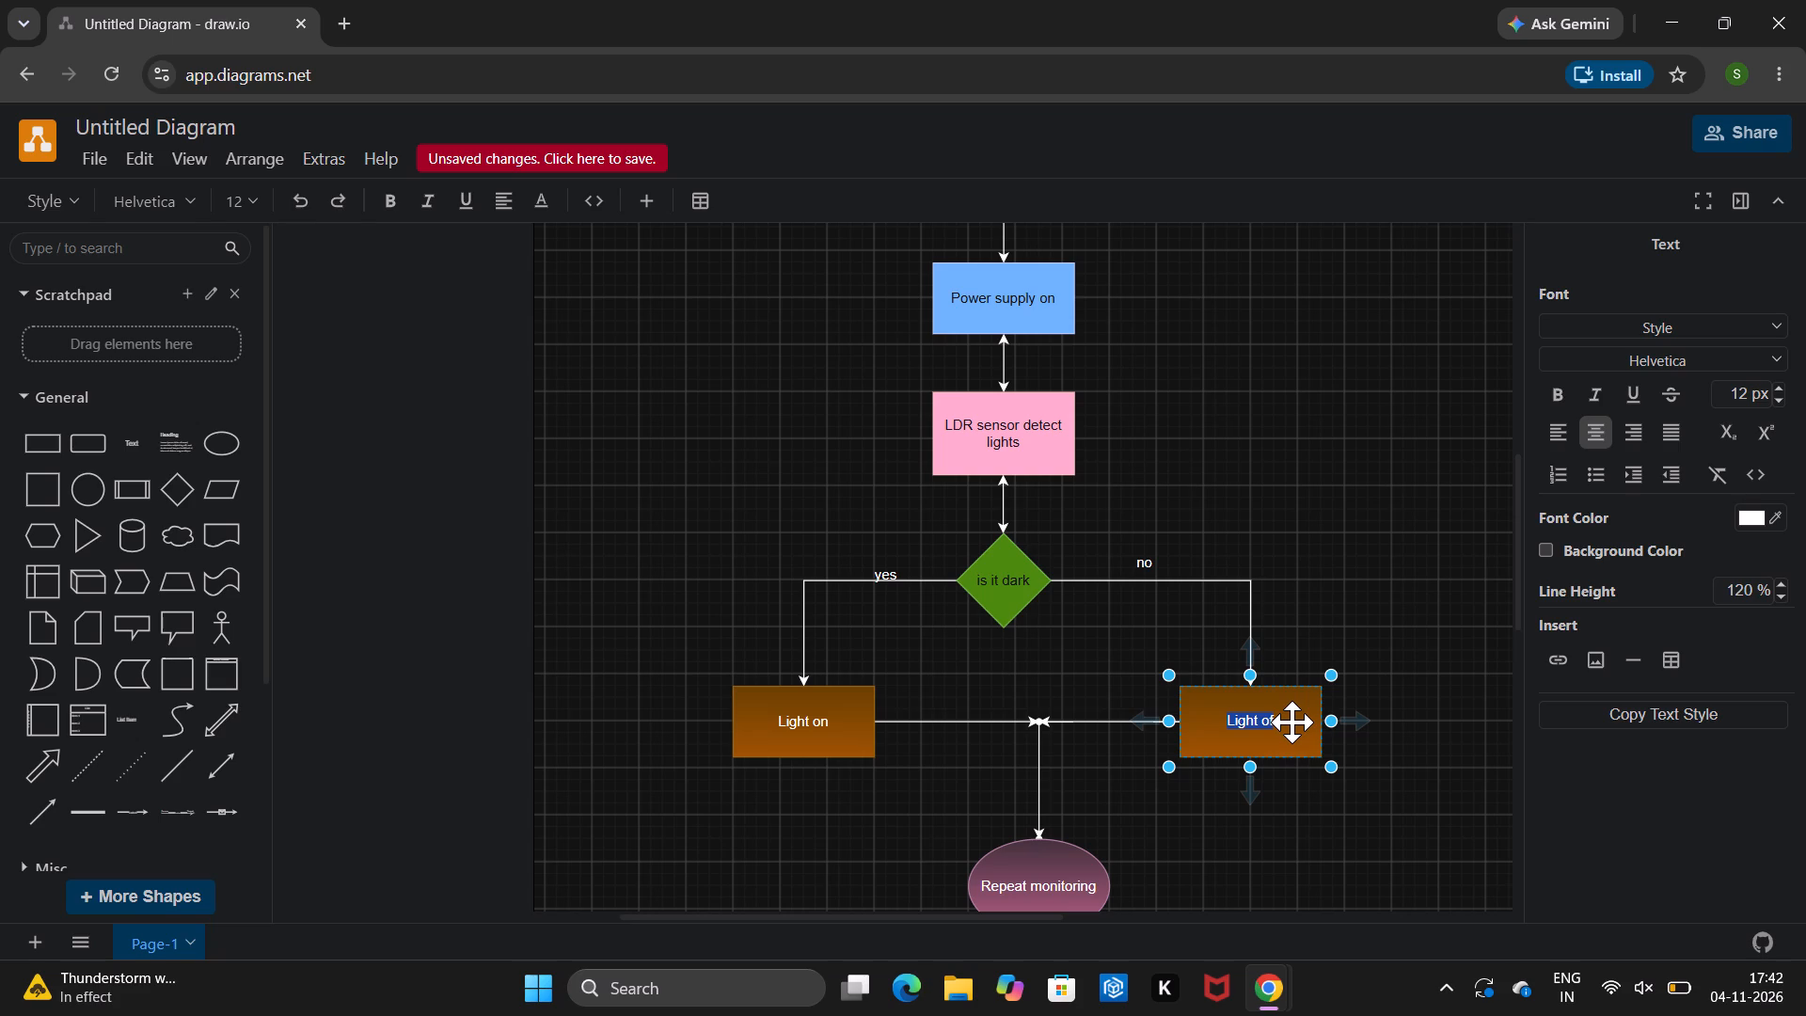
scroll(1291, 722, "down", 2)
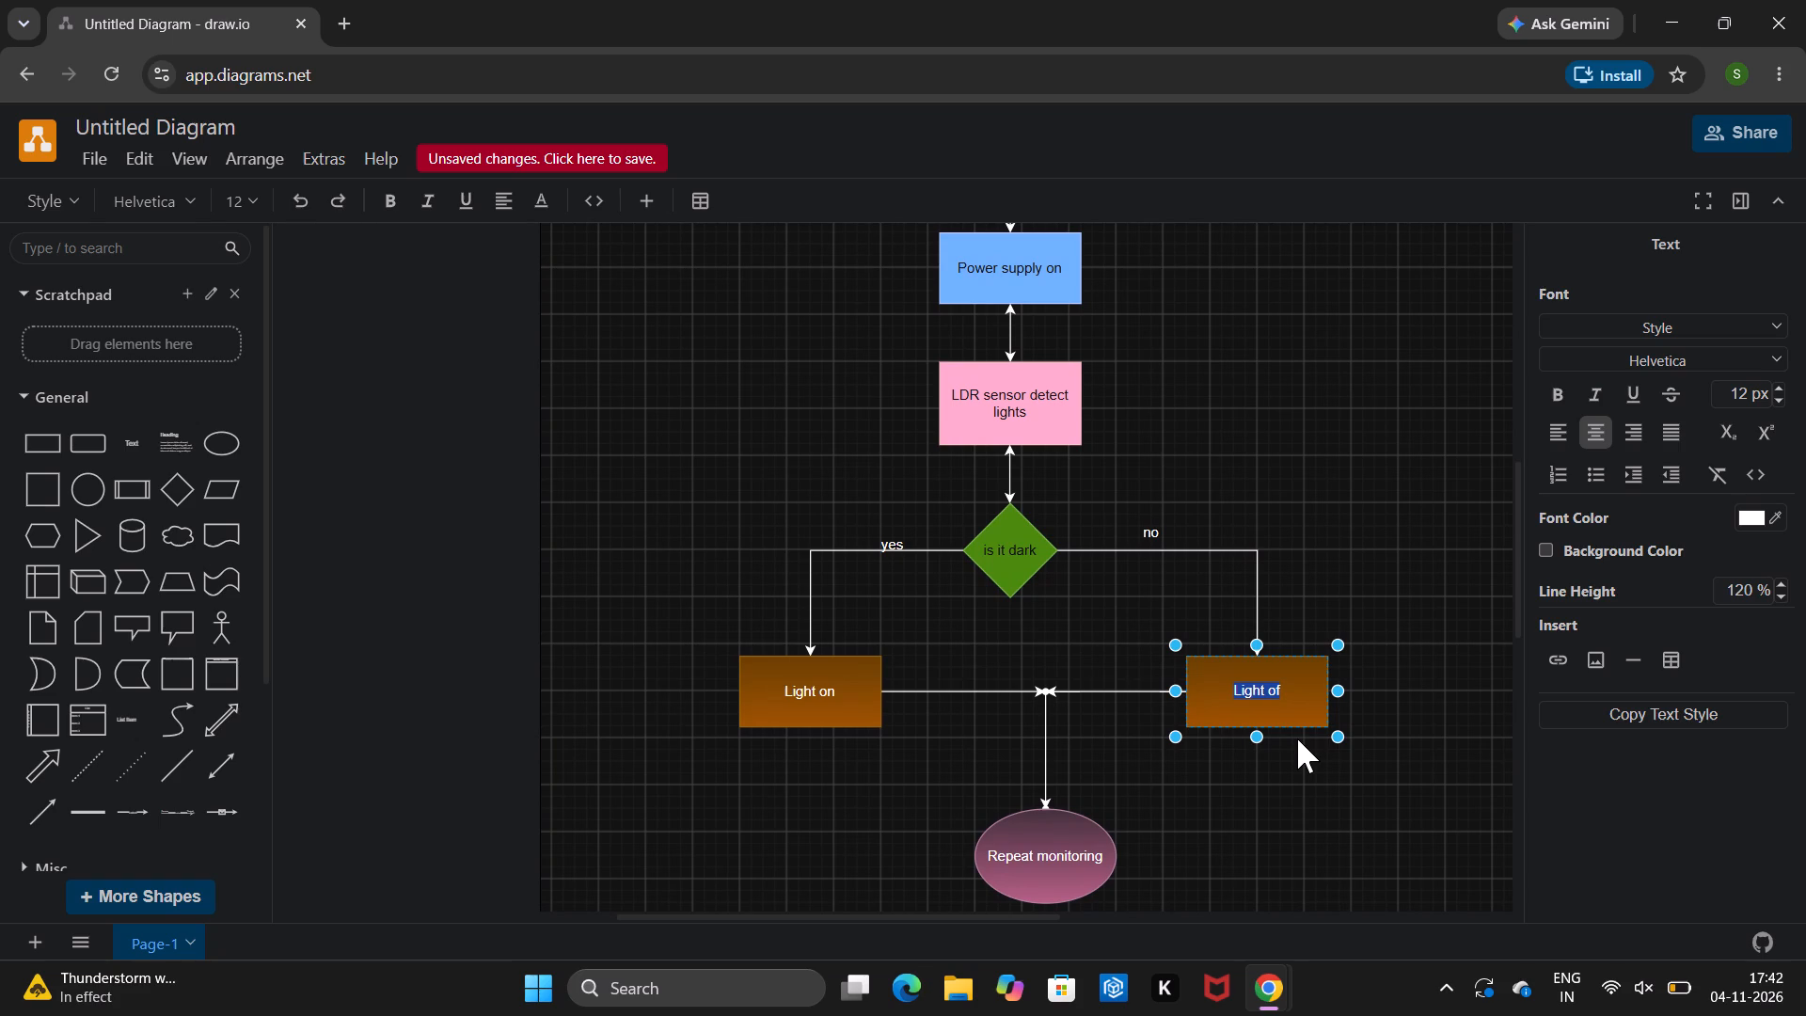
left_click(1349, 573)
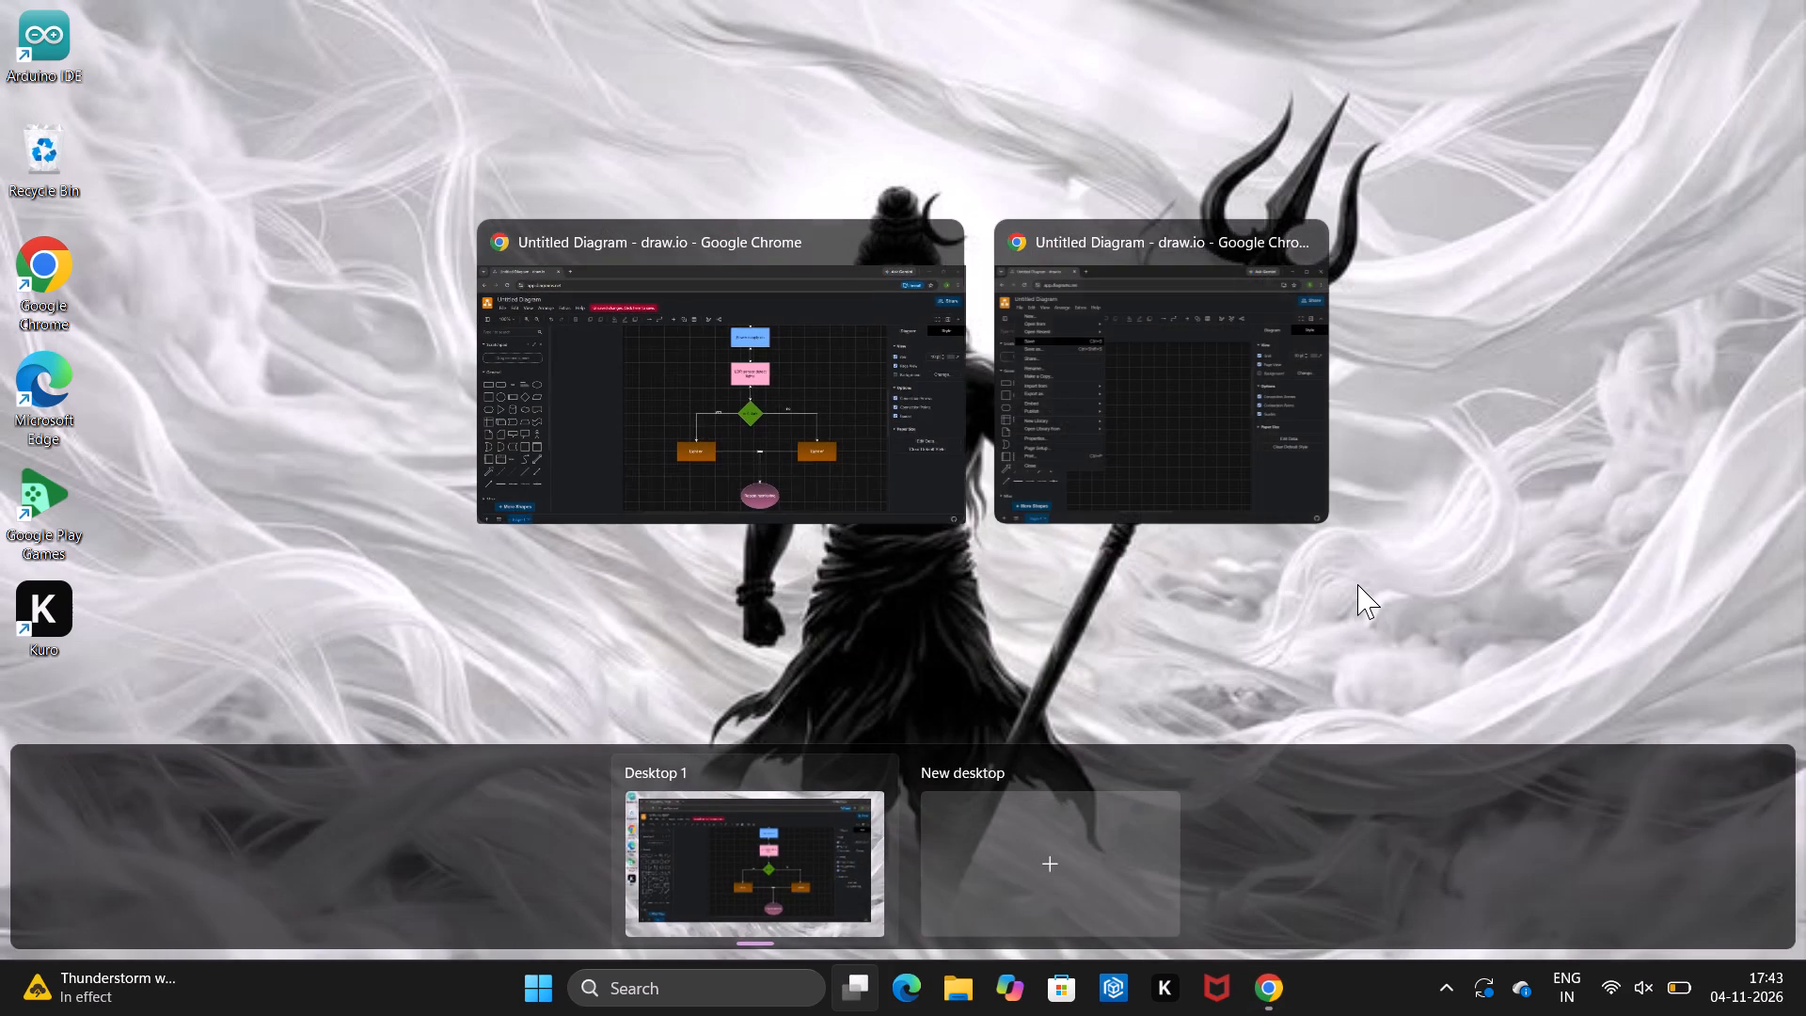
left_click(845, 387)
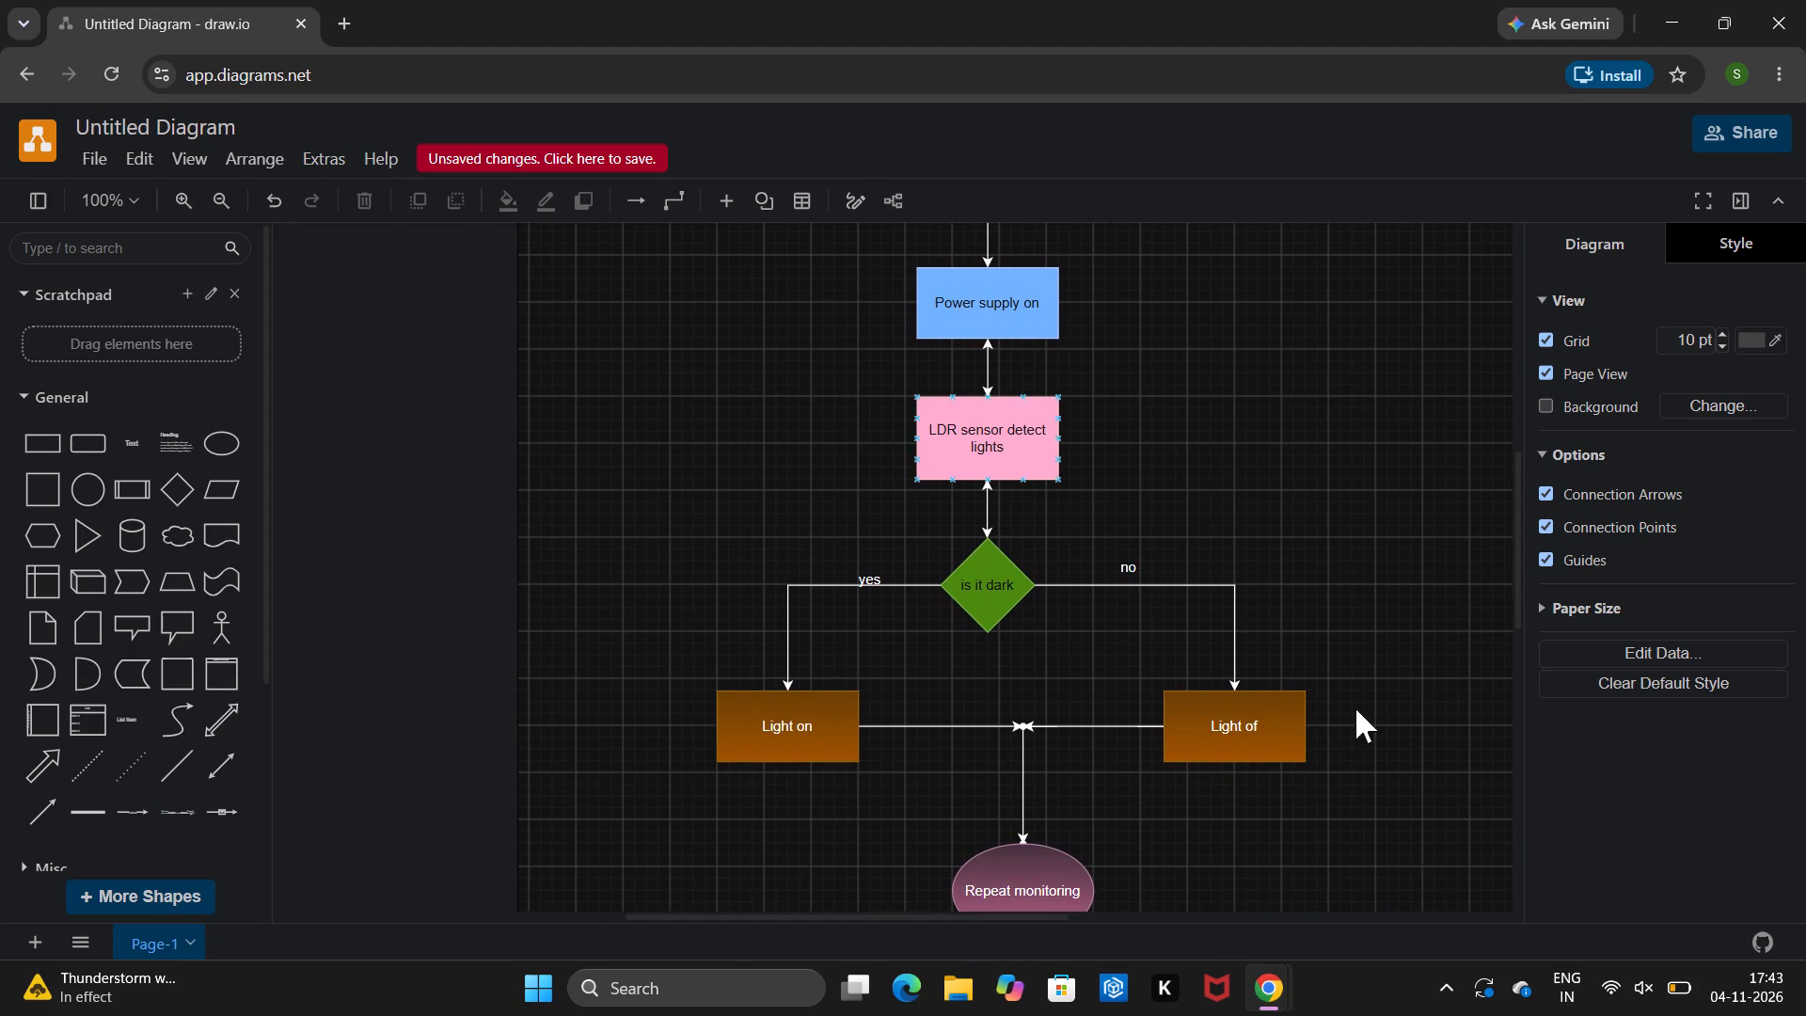
Correct the label of the "Light of" box at the end of the no branch to "Light off".
double_click(1254, 723)
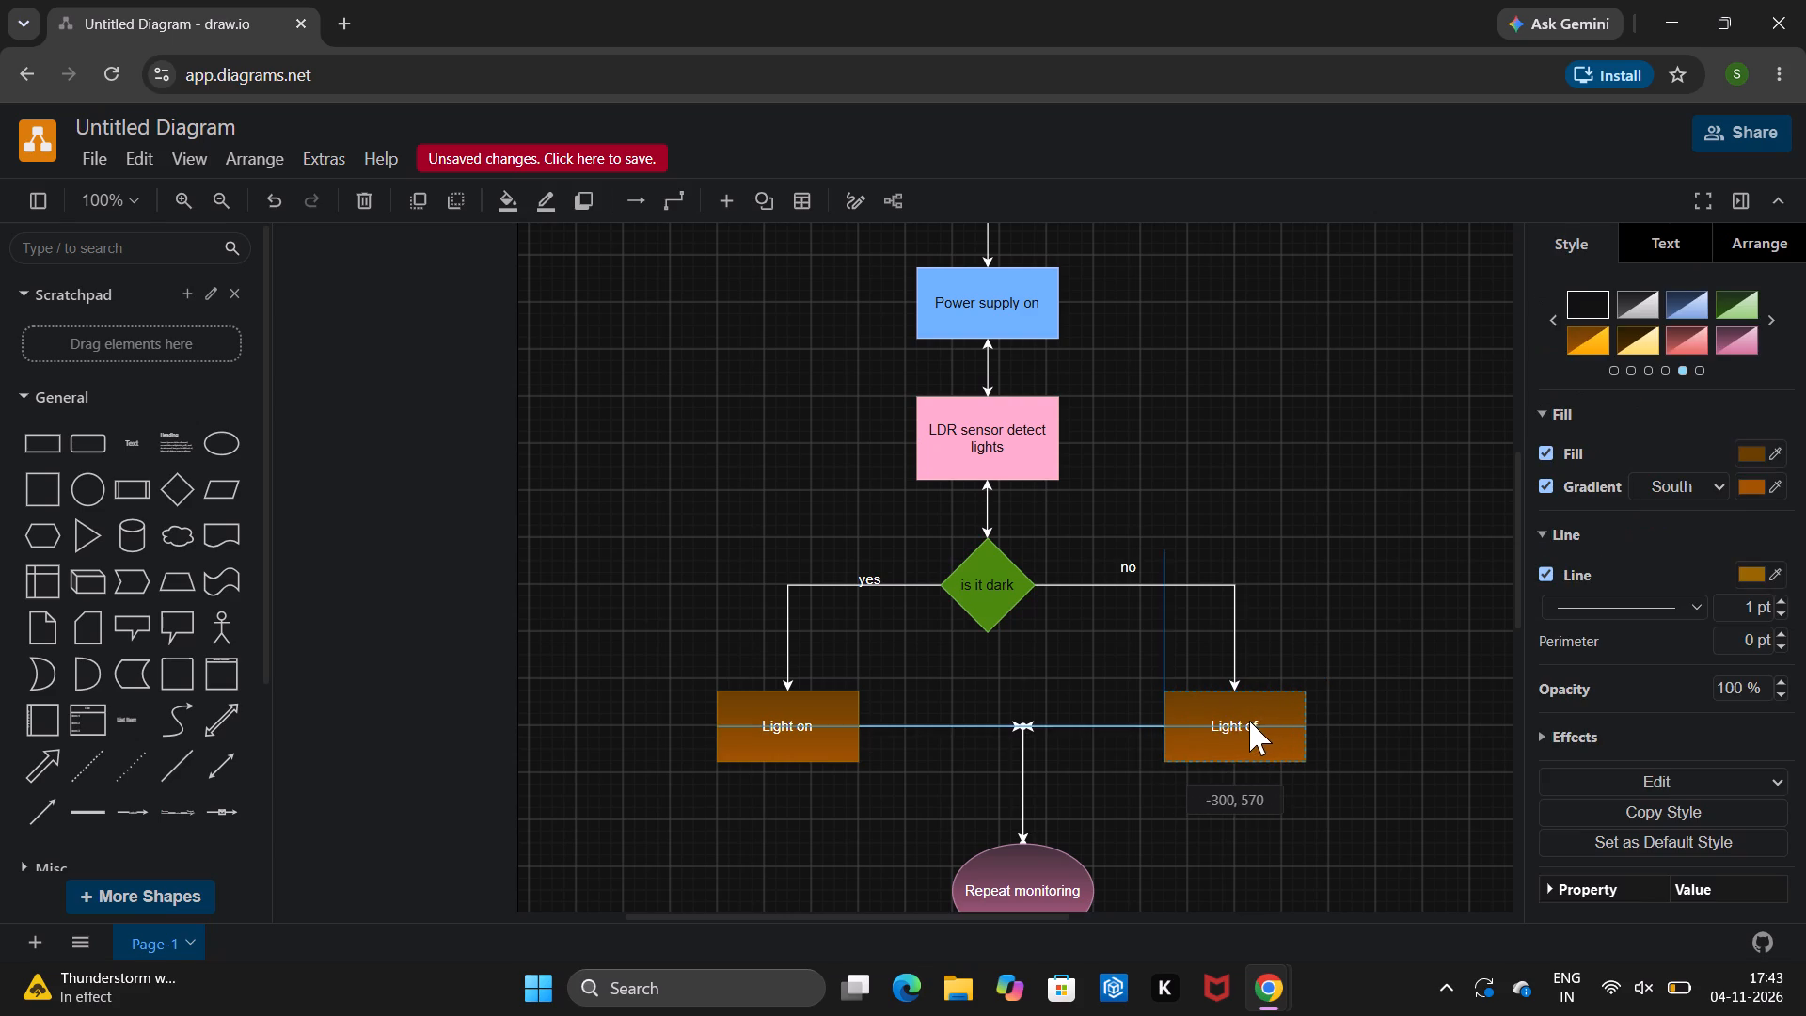
left_click(1206, 729)
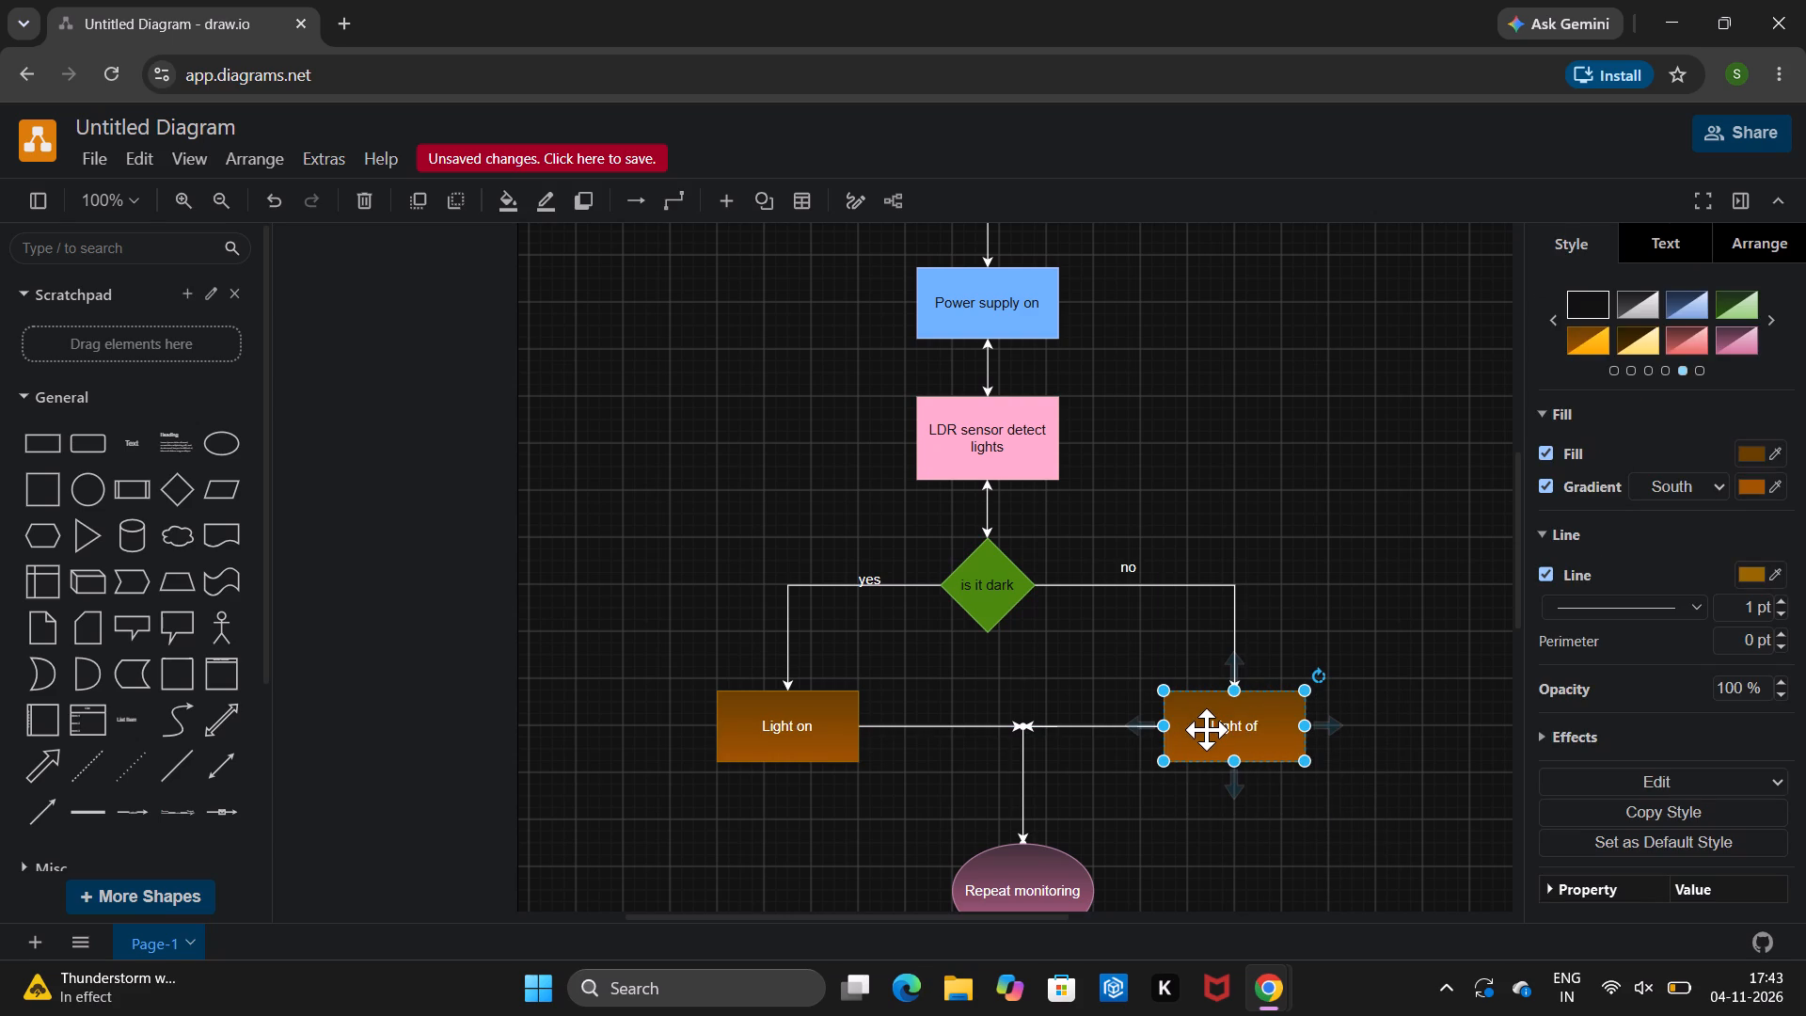
double_click(1224, 729)
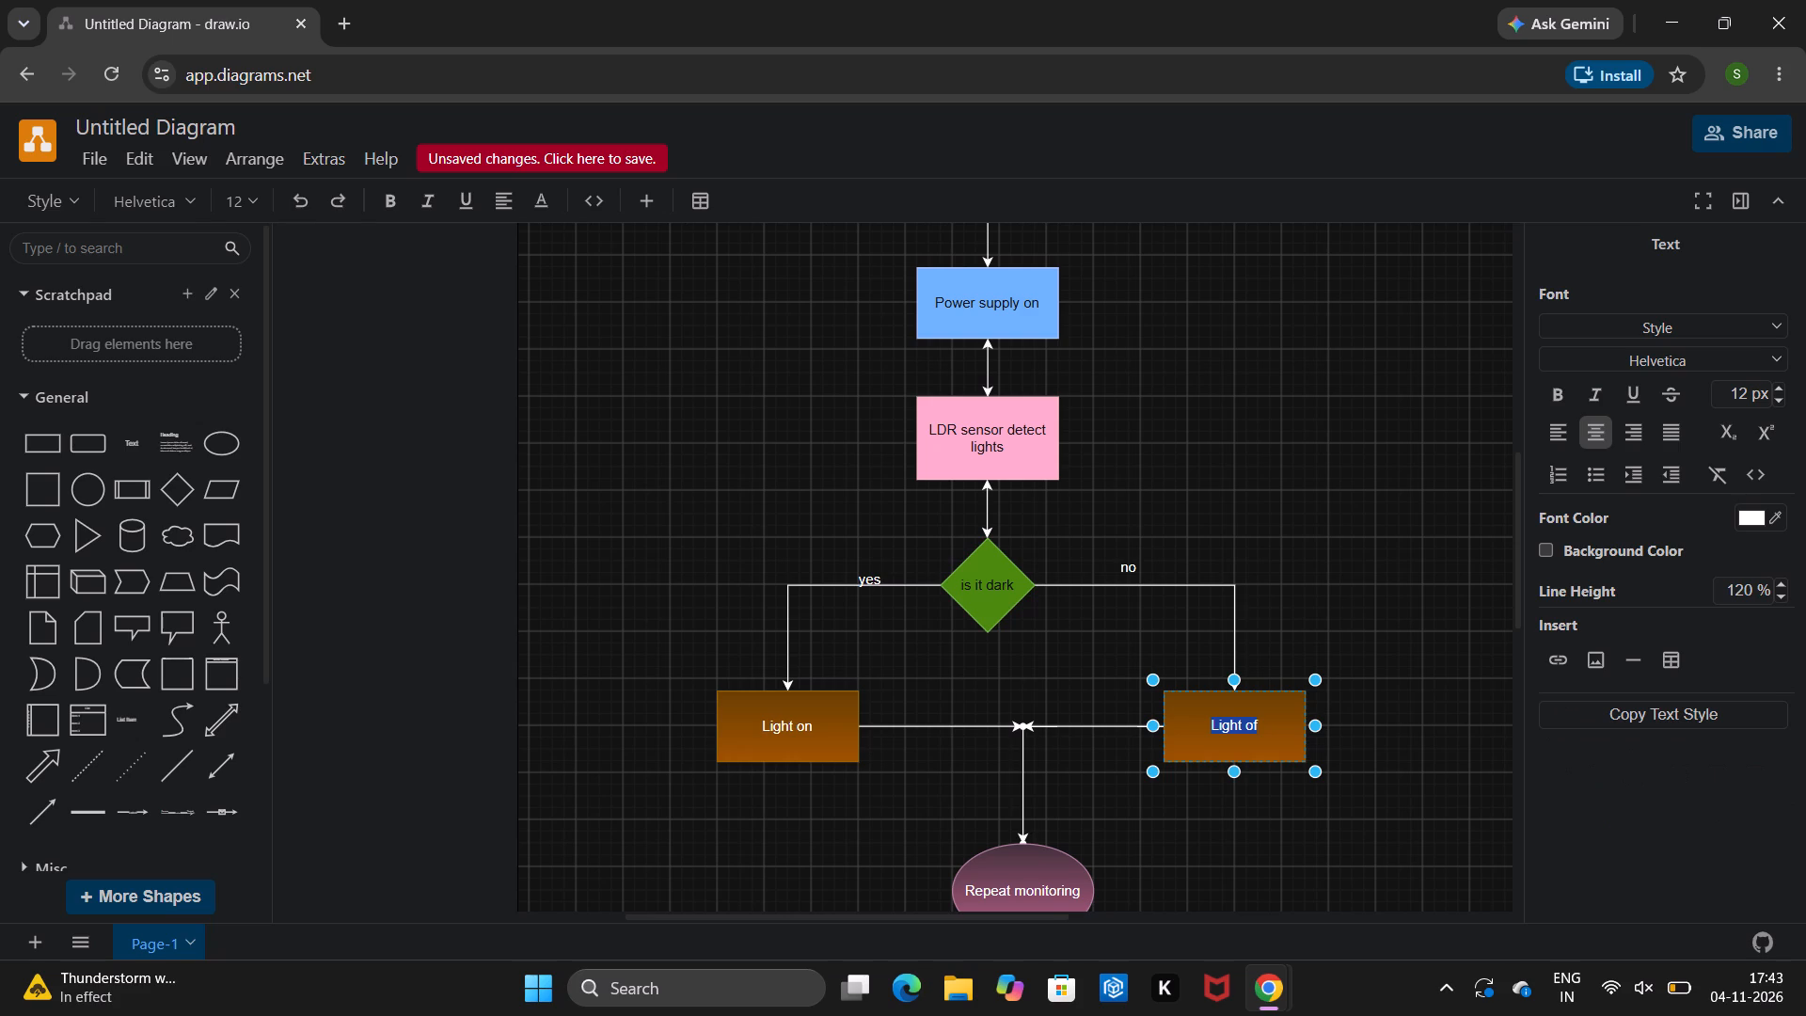
key("BackSpace")
key("BackSpace")
key("i")
type("ght")
key("space")
key("o")
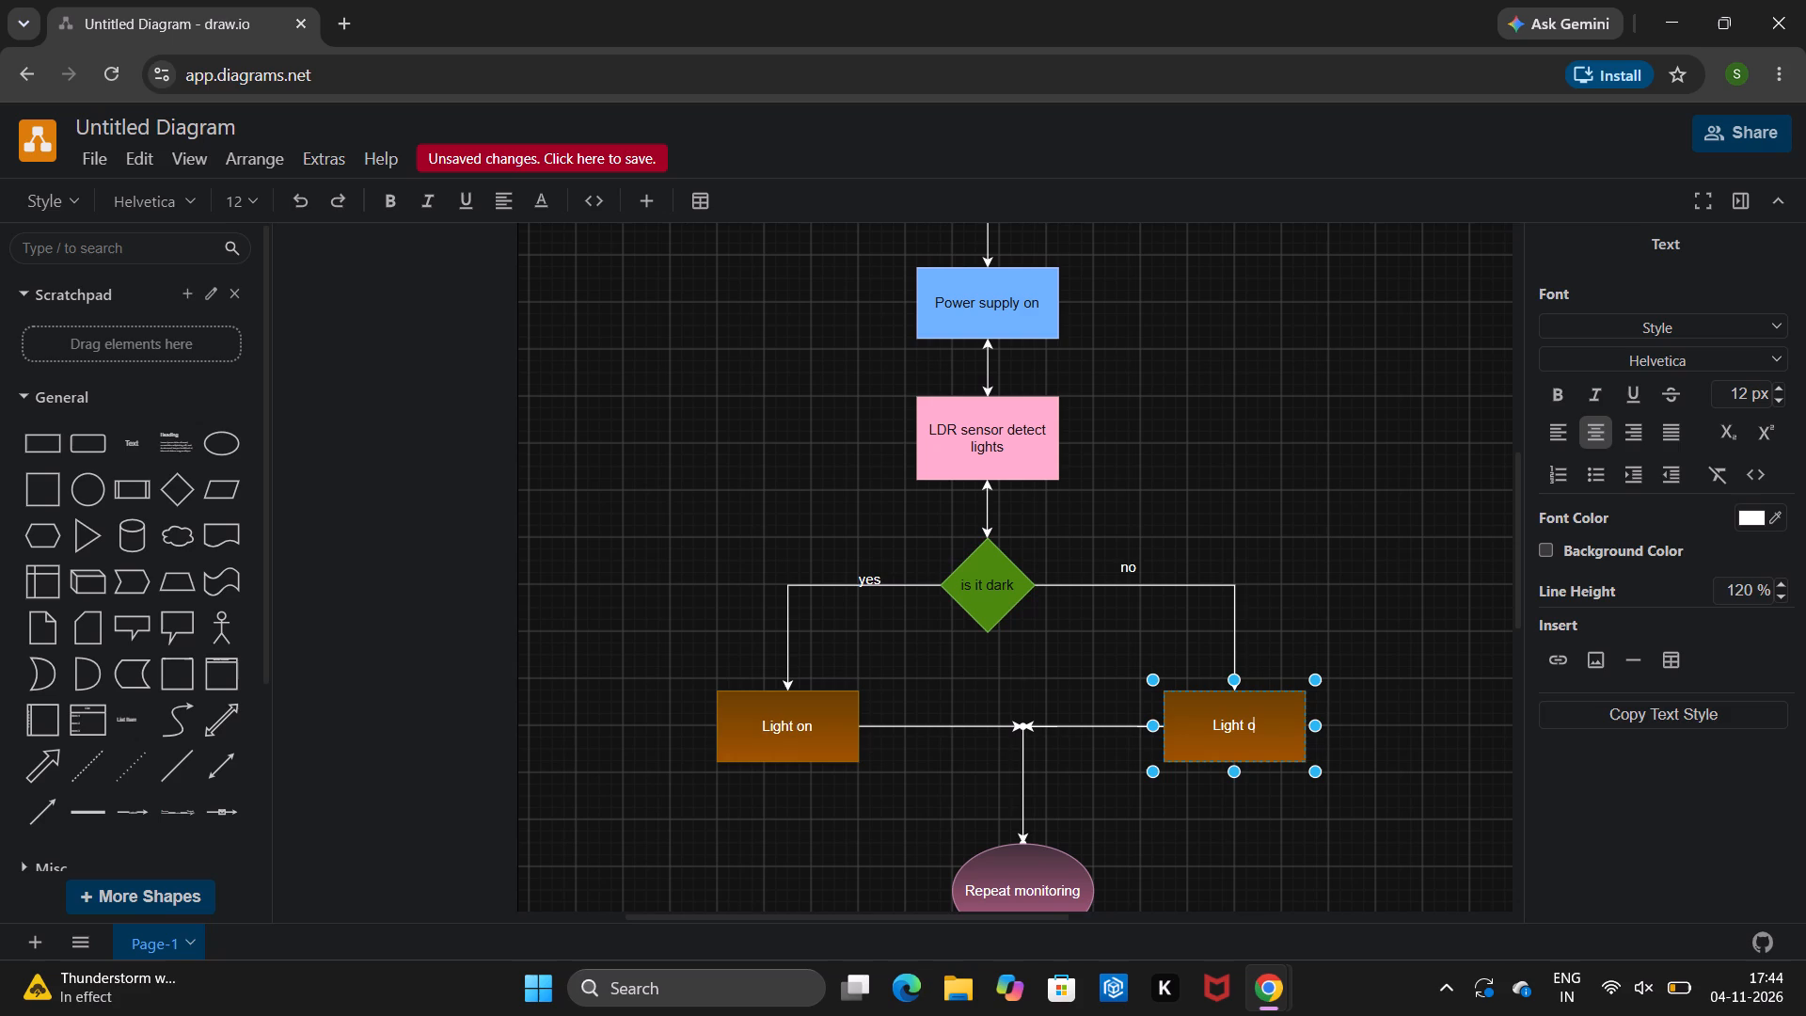
key("BackSpace")
key("BackSpace")
key("BackSpace")
key("BackSpace")
key("BackSpace")
key("BackSpace")
key("BackSpace")
key("BackSpace")
key("BackSpace")
key("BackSpace")
key("BackSpace")
key("BackSpace")
key("ctrl+z")
key("ctrl+z")
key("ctrl+z")
key("ctrl+z")
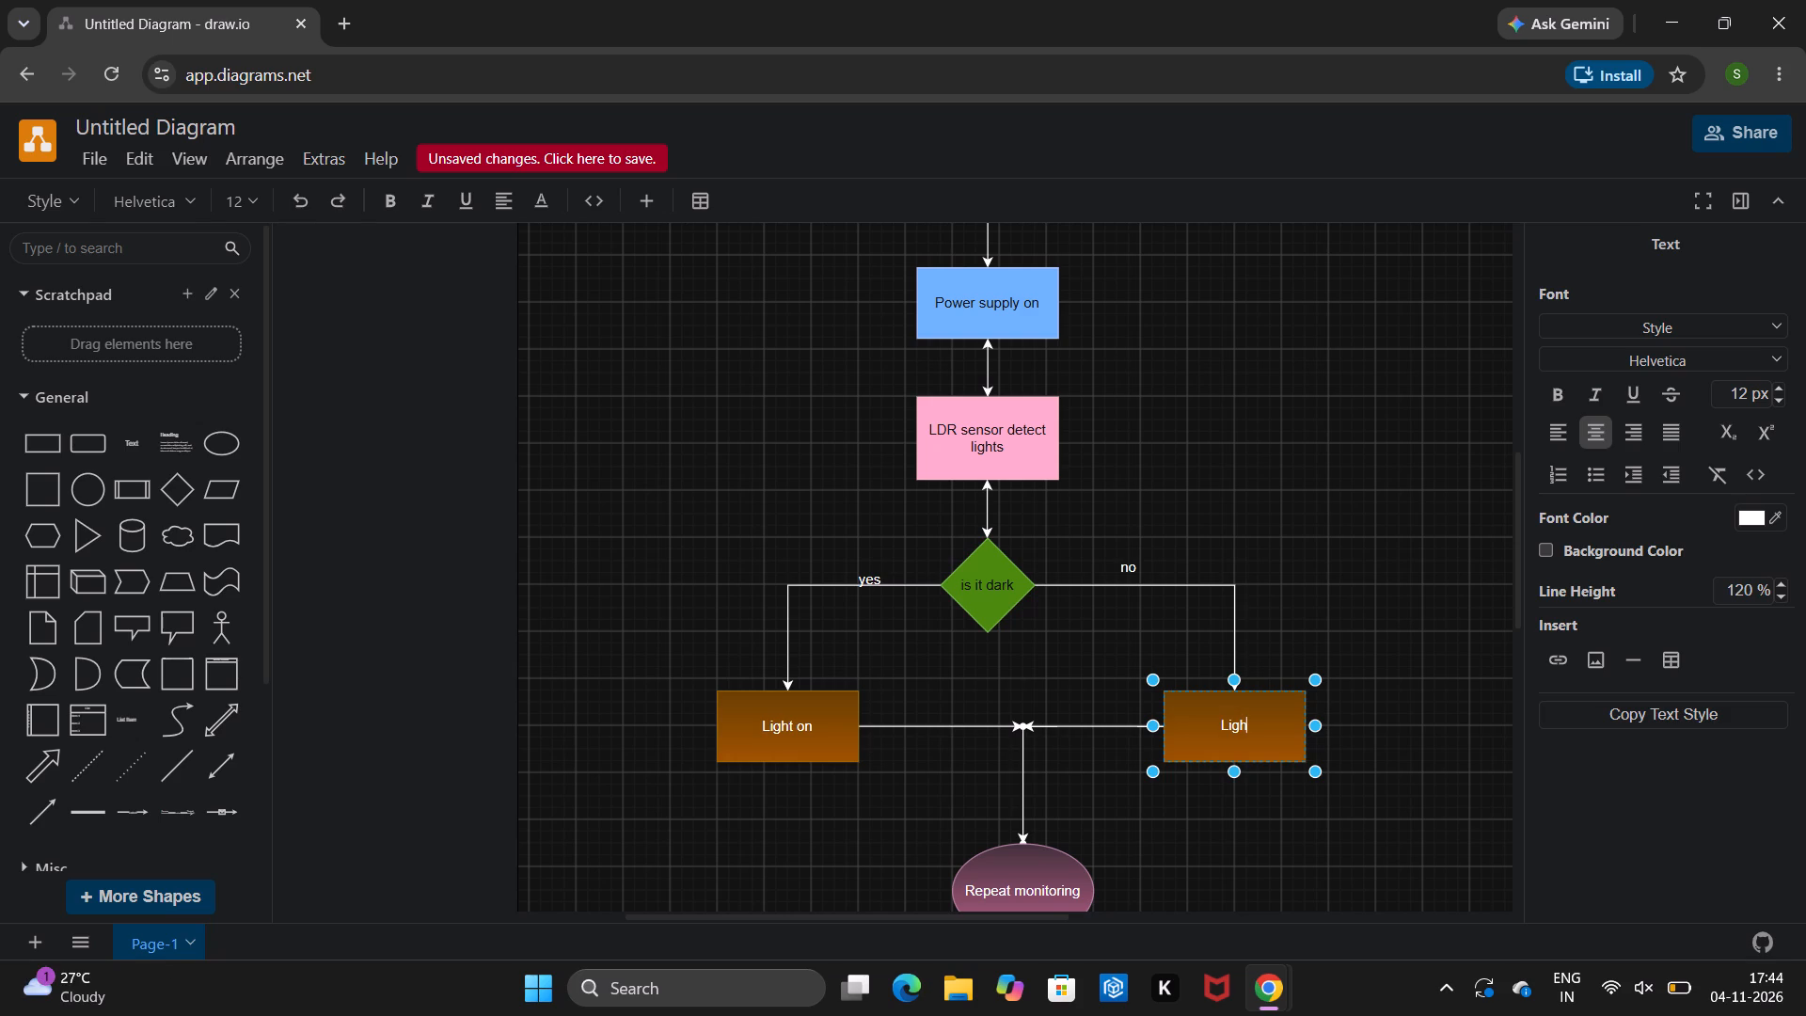
key("ctrl+z")
key("ctrl+z")
key("ctrl+z")
key("ctrl+z")
key("ctrl+z")
key("ctrl+z")
key("ctrl+z")
key("ctrl+z")
key("ctrl+z")
key("ctrl+z")
type("t")
key("space")
type("off")
left_click(1338, 579)
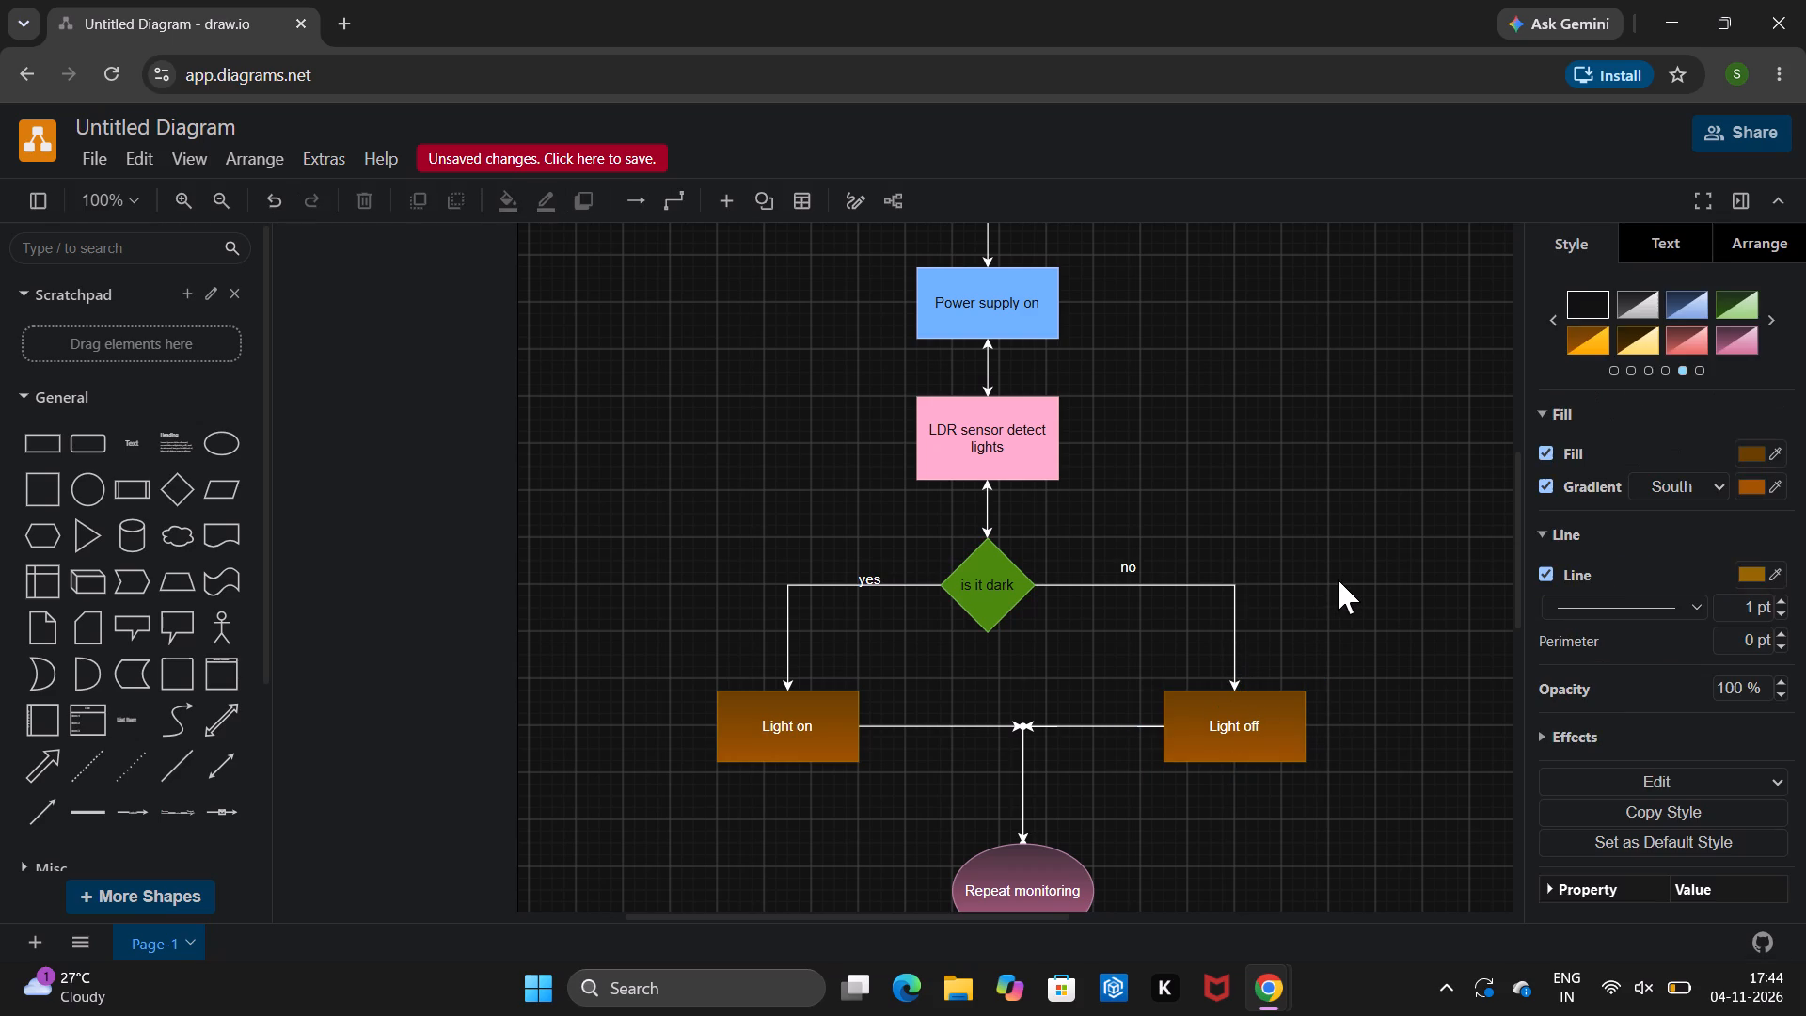
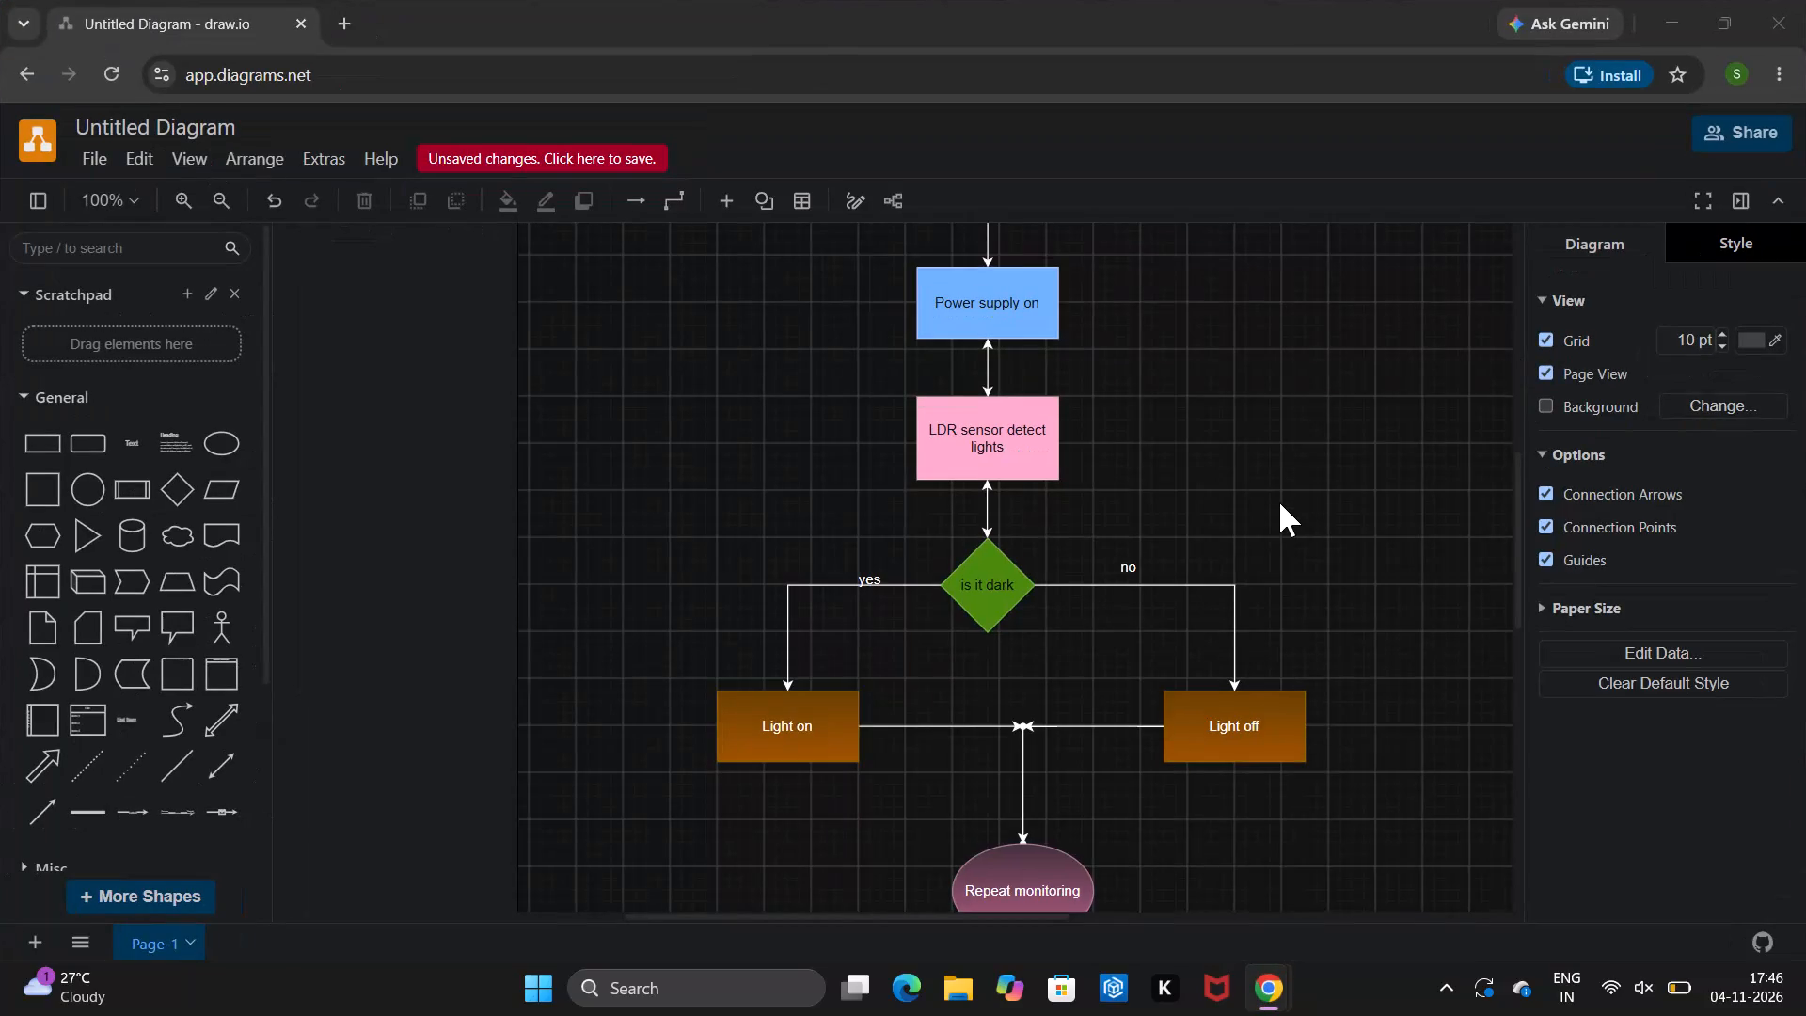
Review the whole flowchart from "Start" down to "Repeat monitoring", examining its shapes, labels and yes/no branch connectors.
scroll(1279, 502, "up", 1)
scroll(1279, 502, "down", 1)
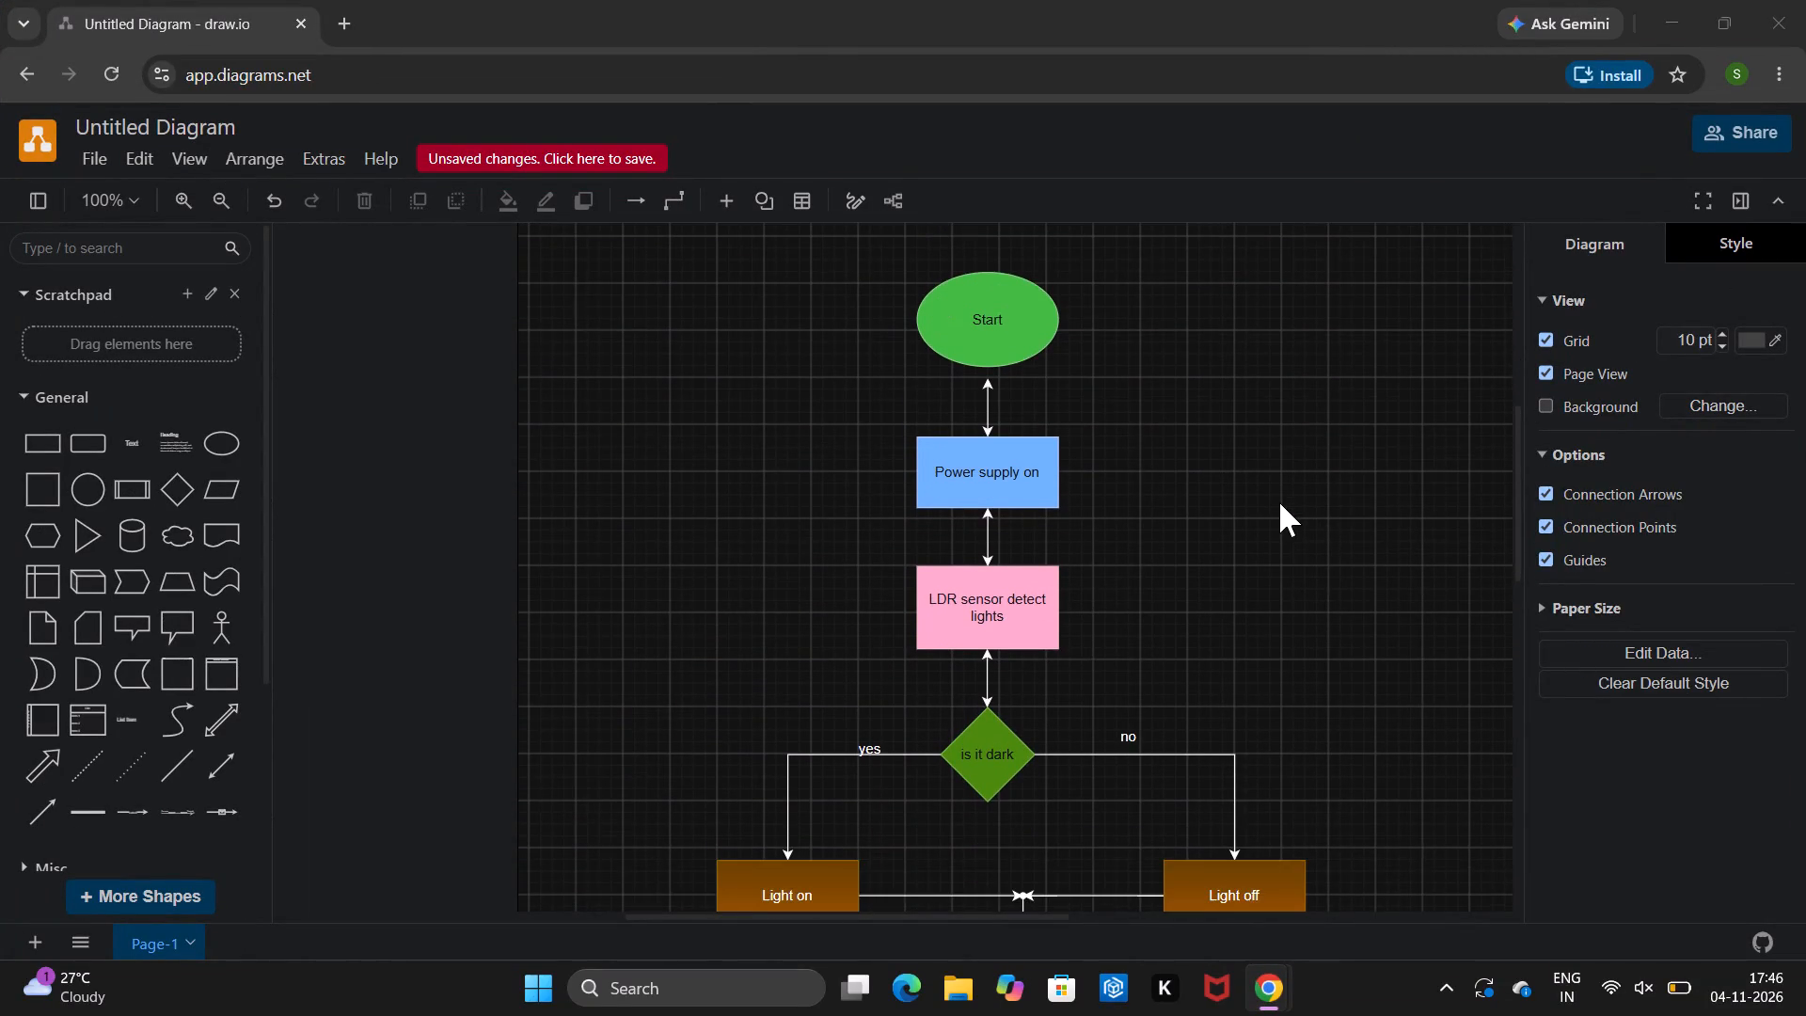
scroll(1279, 502, "down", 2)
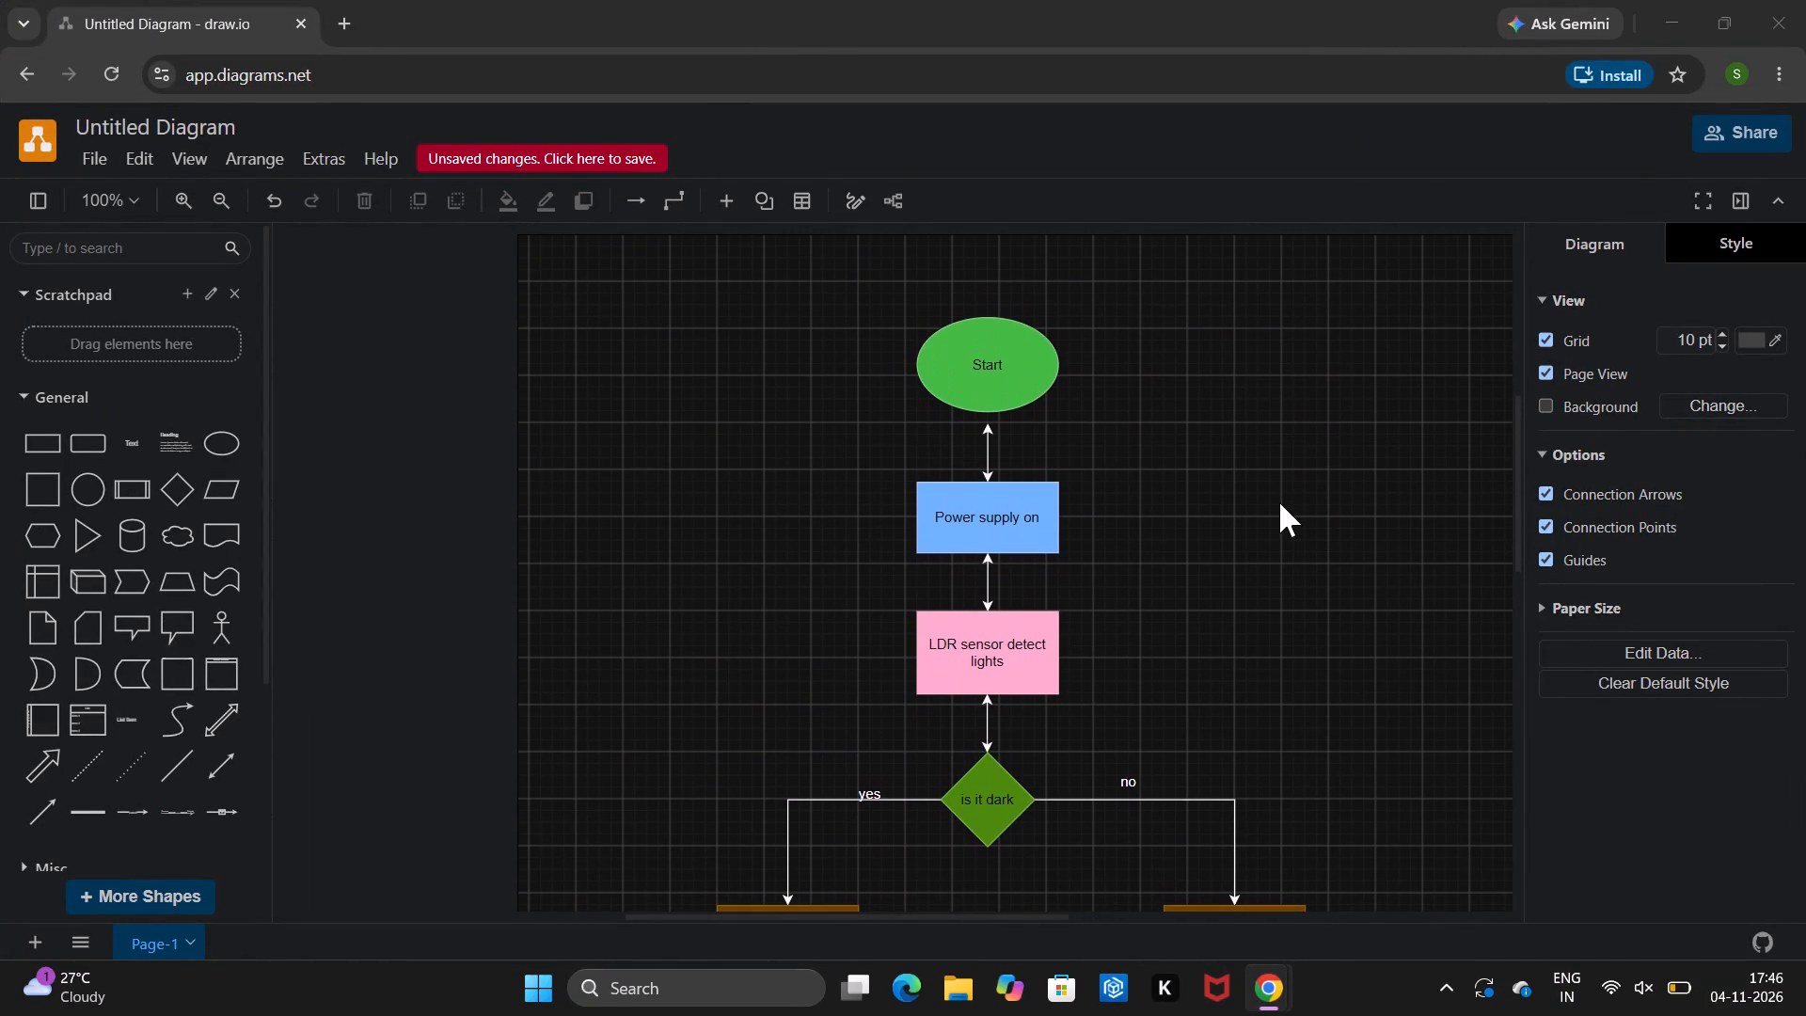
scroll(1279, 502, "down", 4)
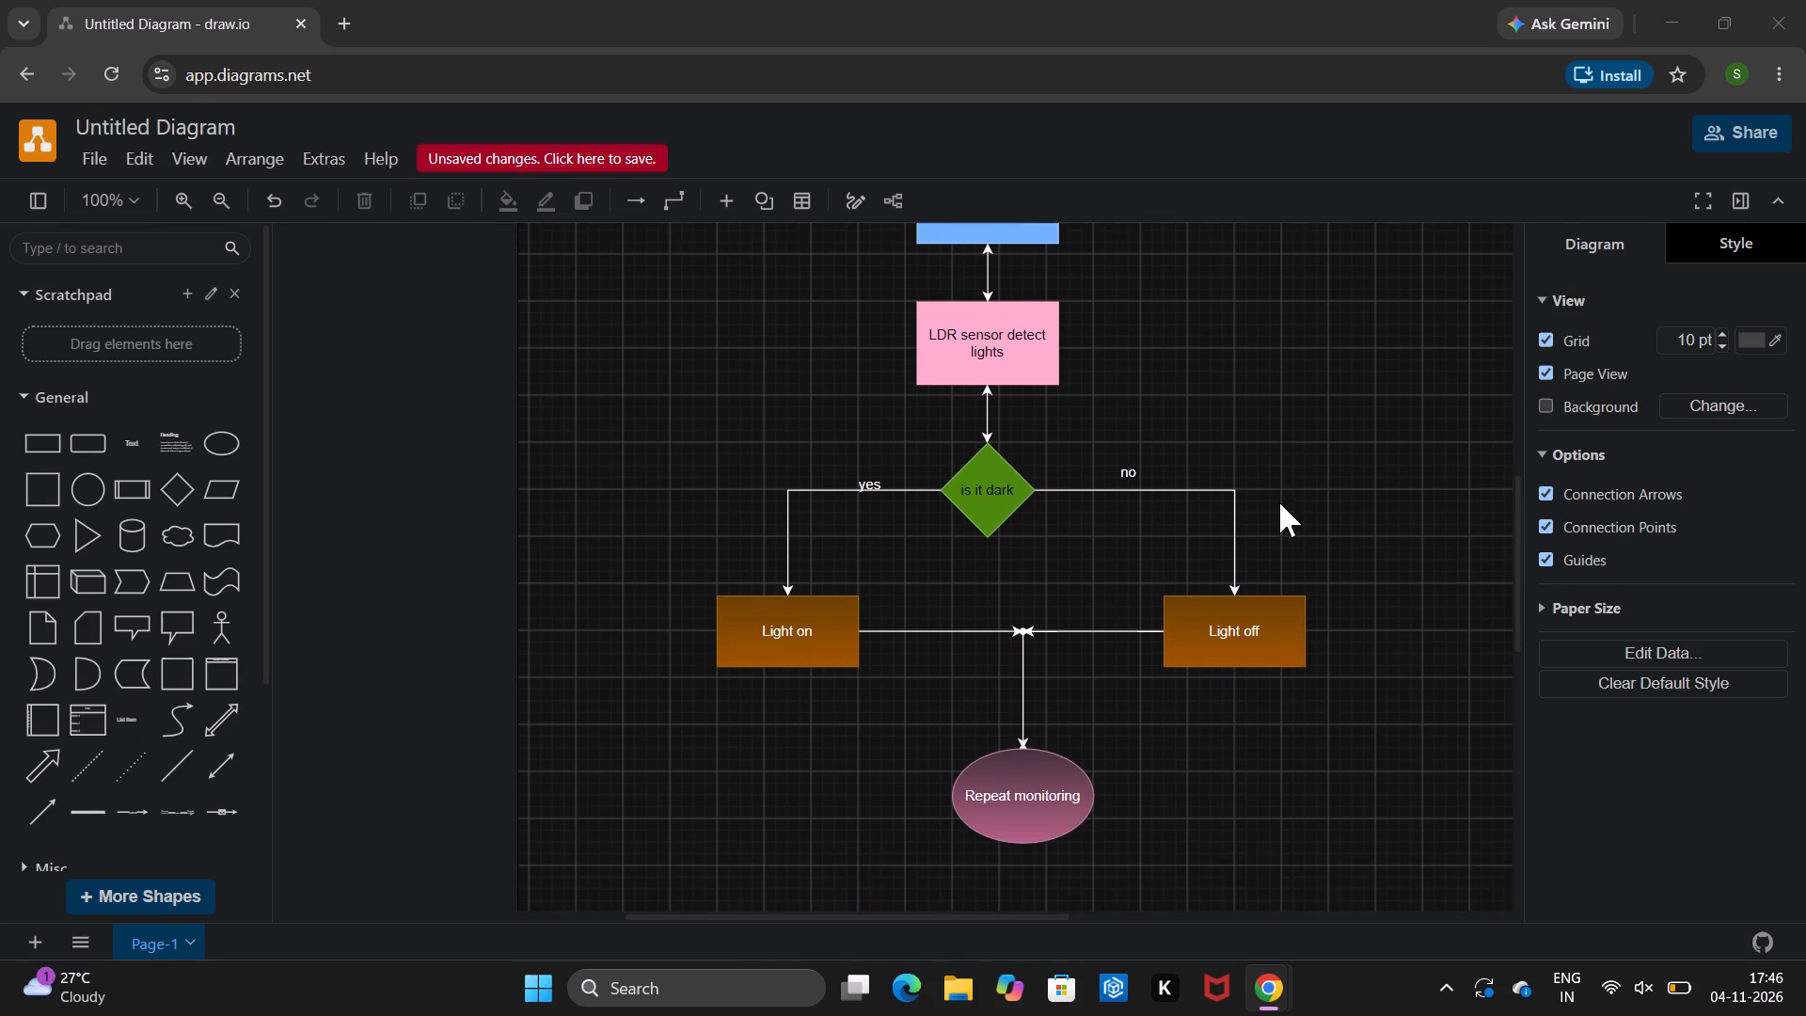
scroll(1279, 502, "down", 4)
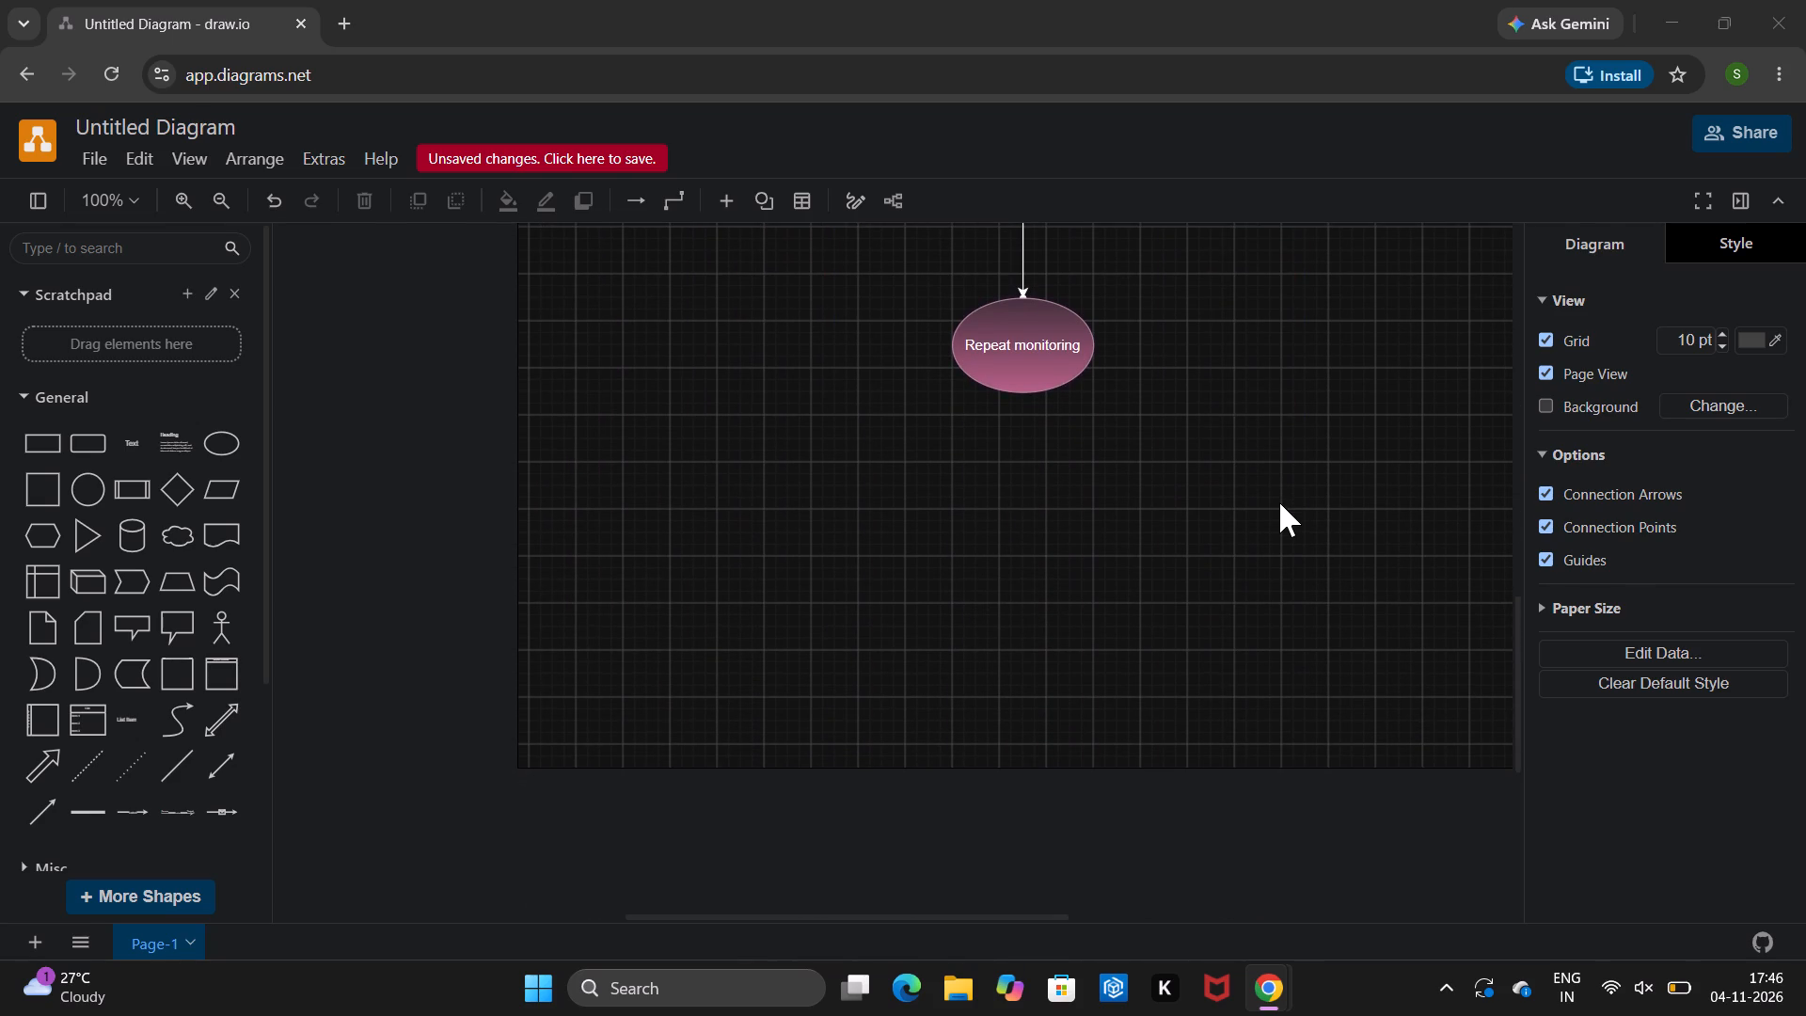
scroll(1279, 502, "down", 1)
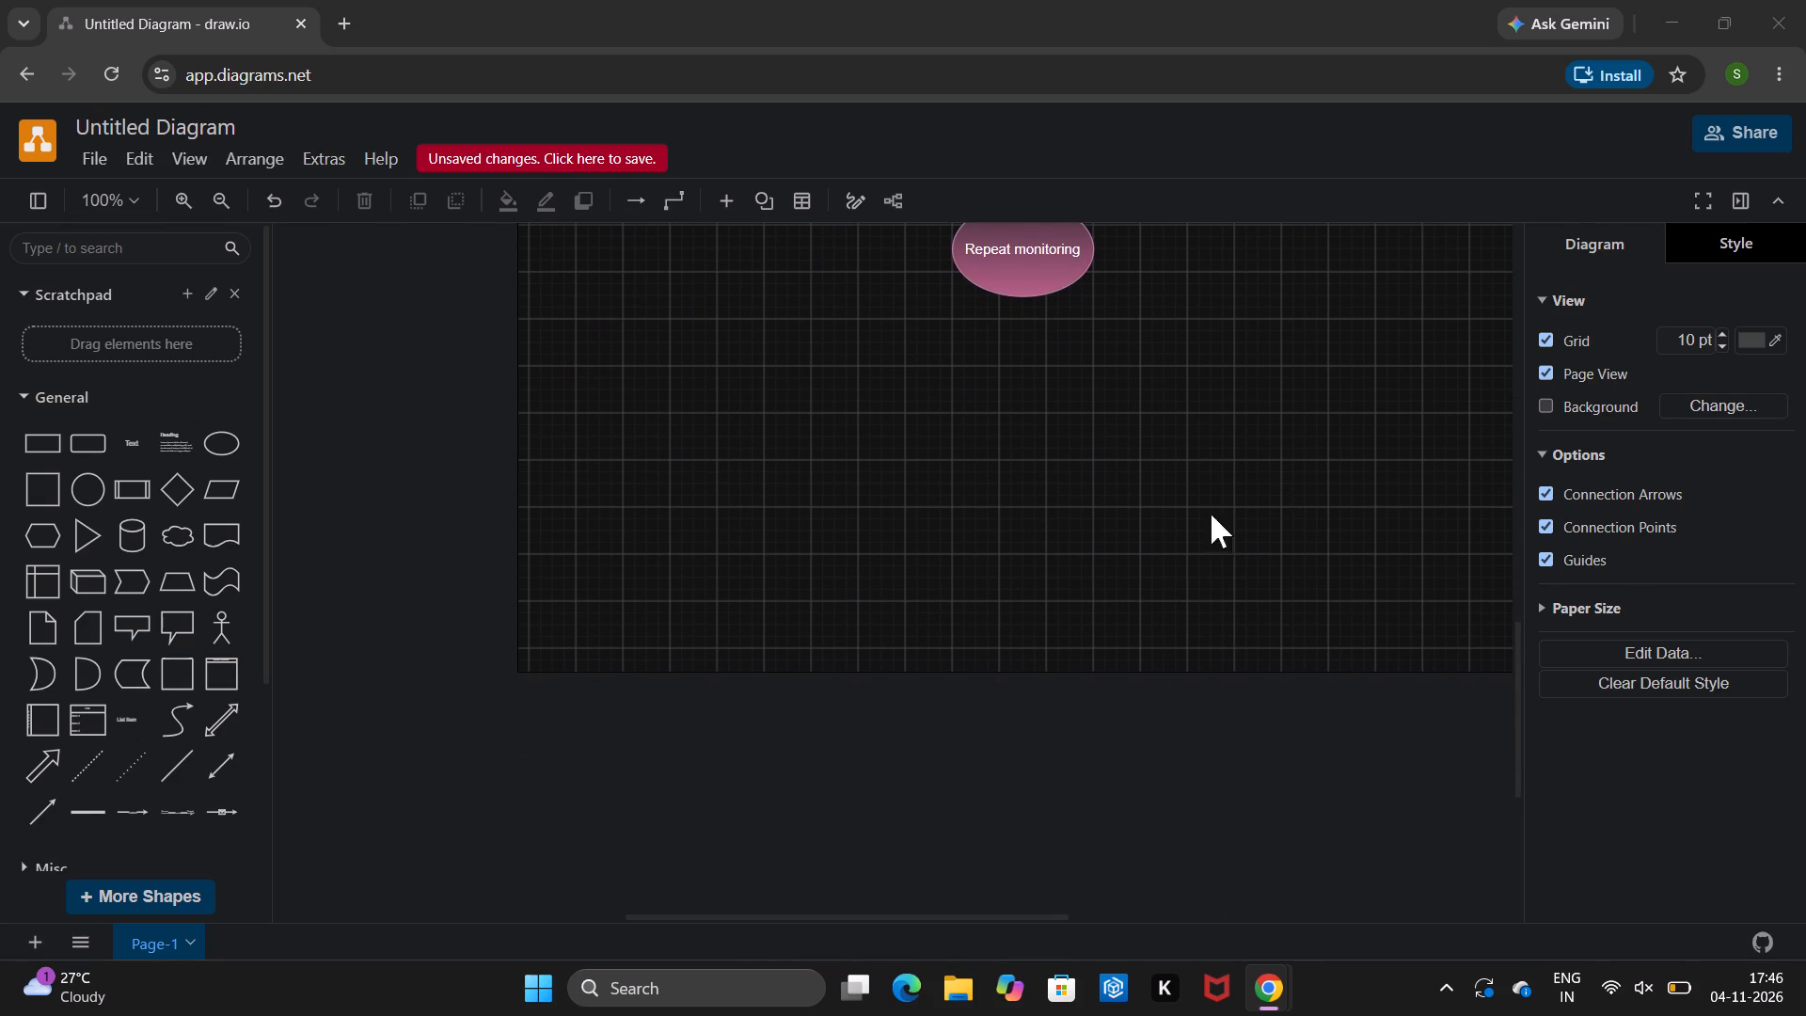
scroll(1114, 528, "up", 2)
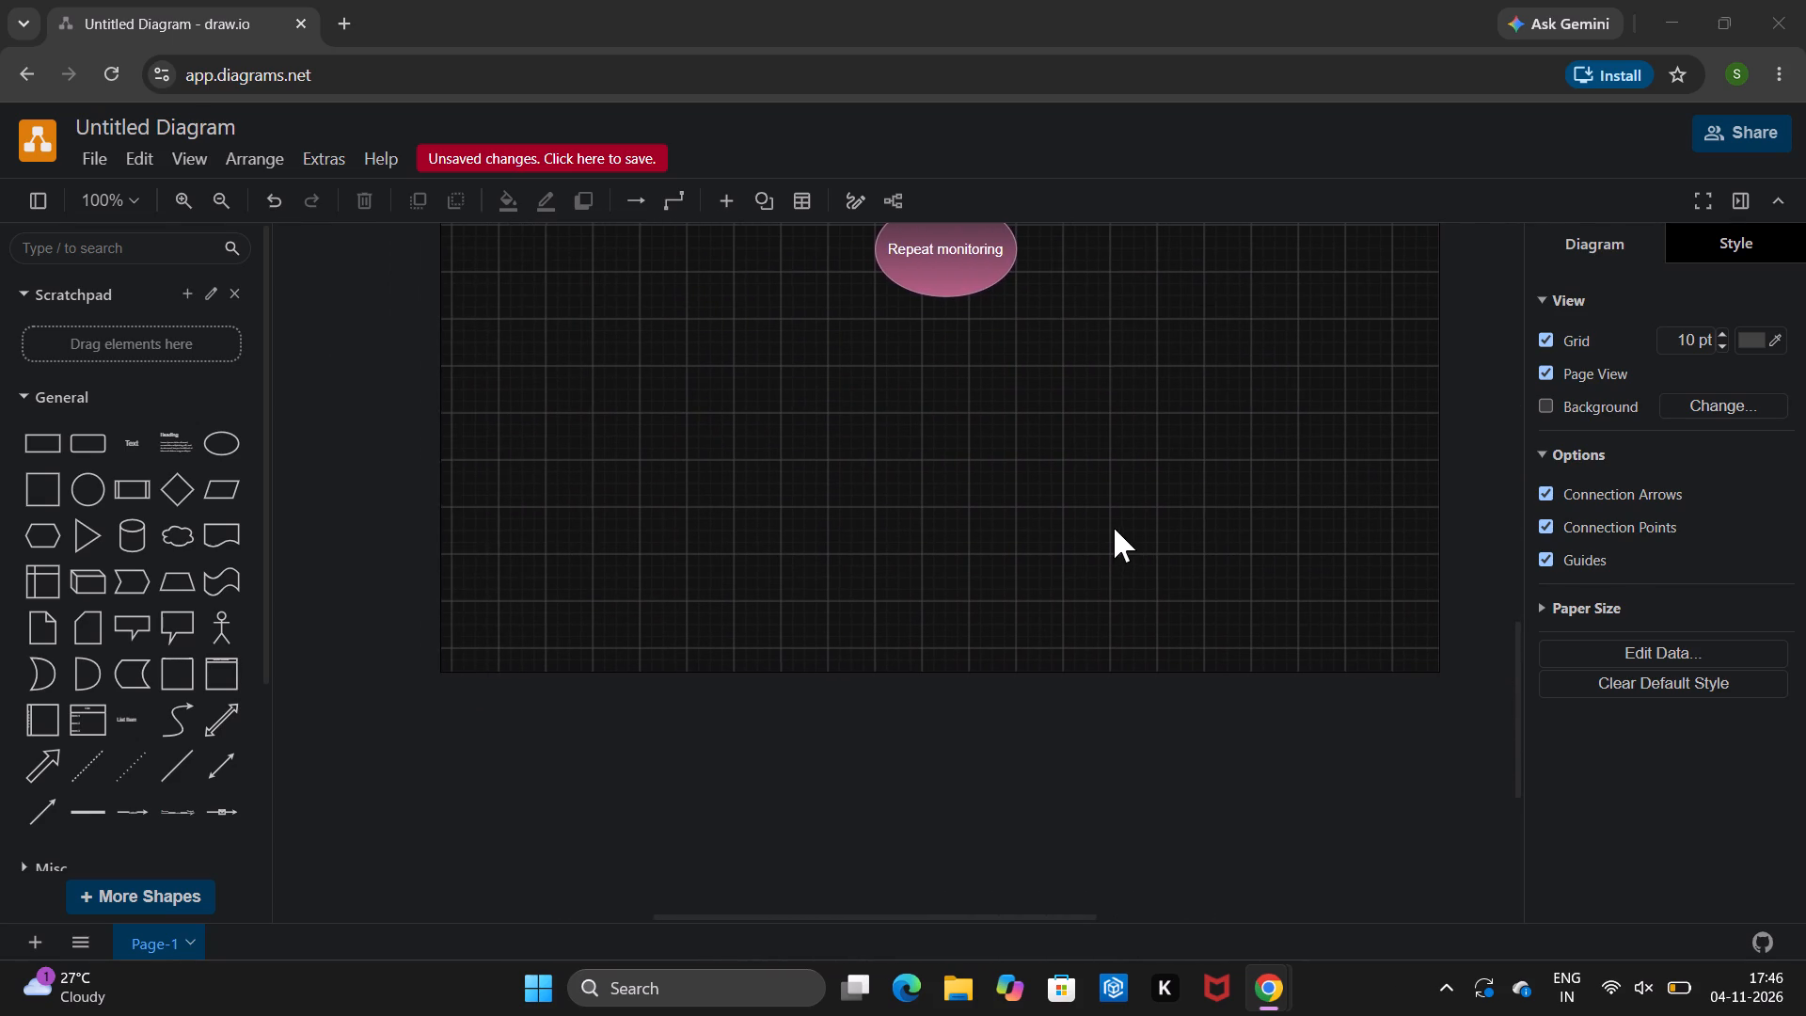
scroll(1114, 528, "up", 6)
scroll(1114, 528, "down", 1)
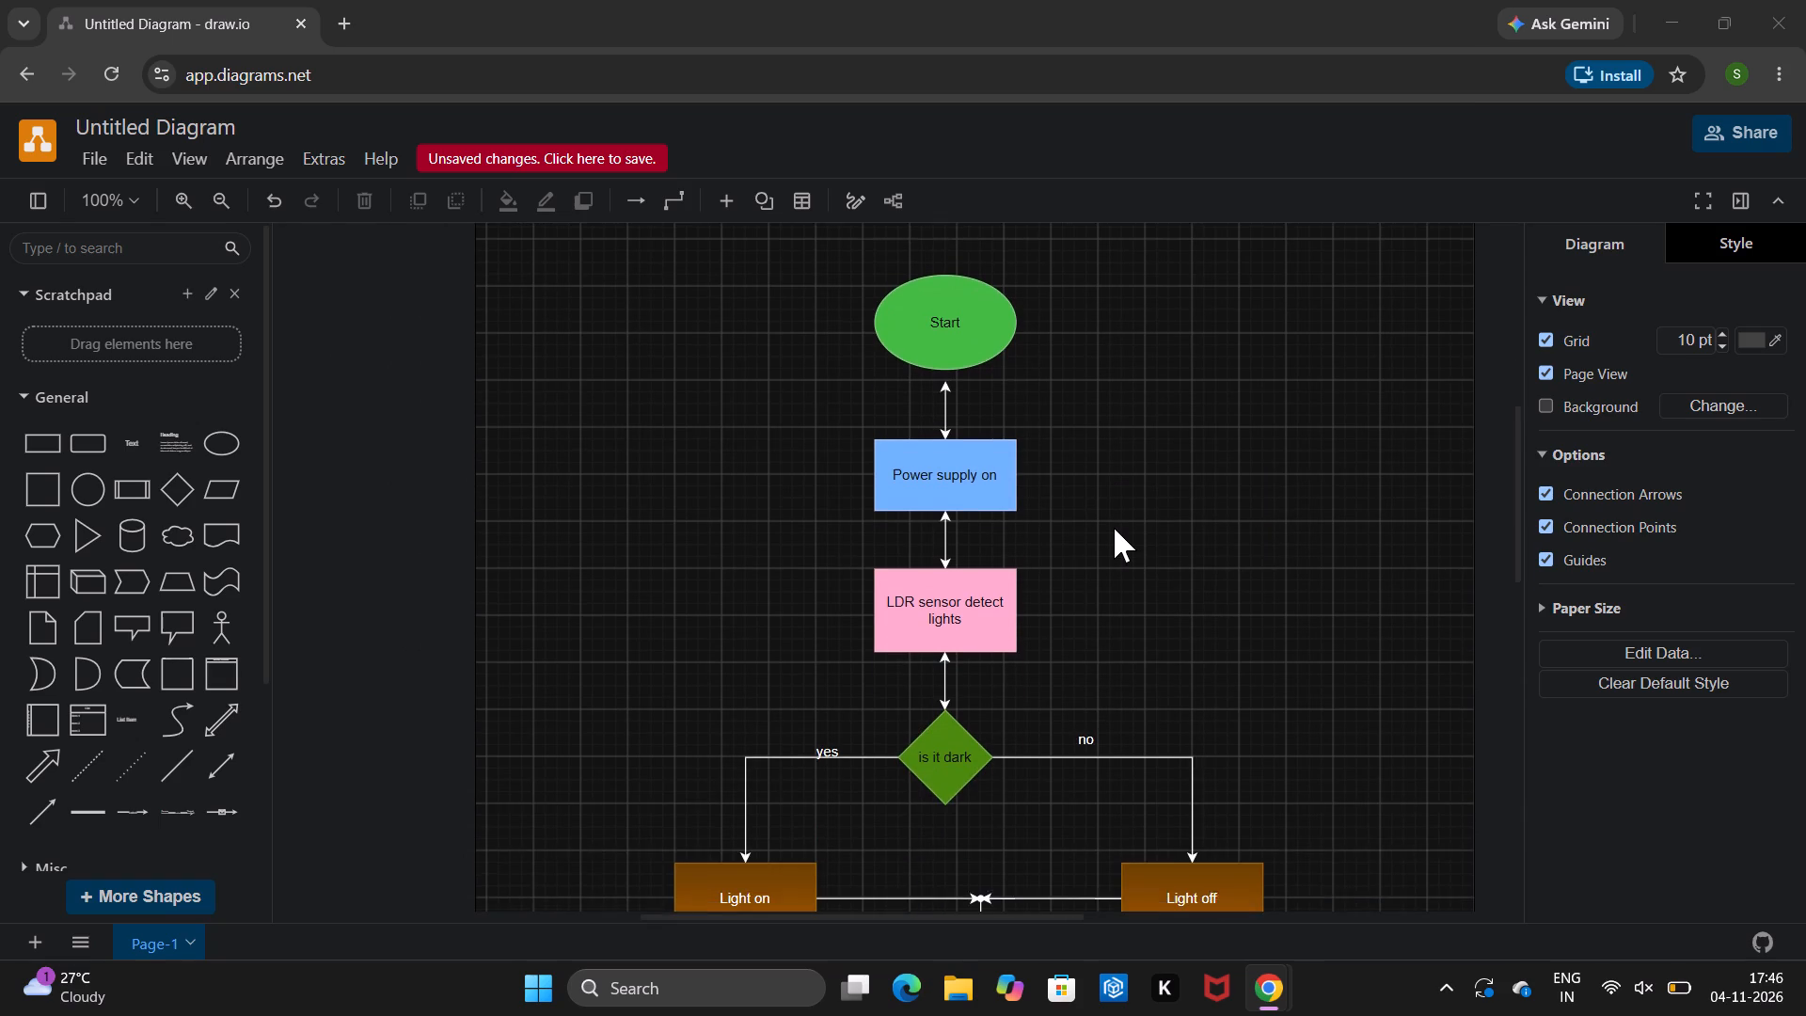
scroll(1114, 528, "down", 1)
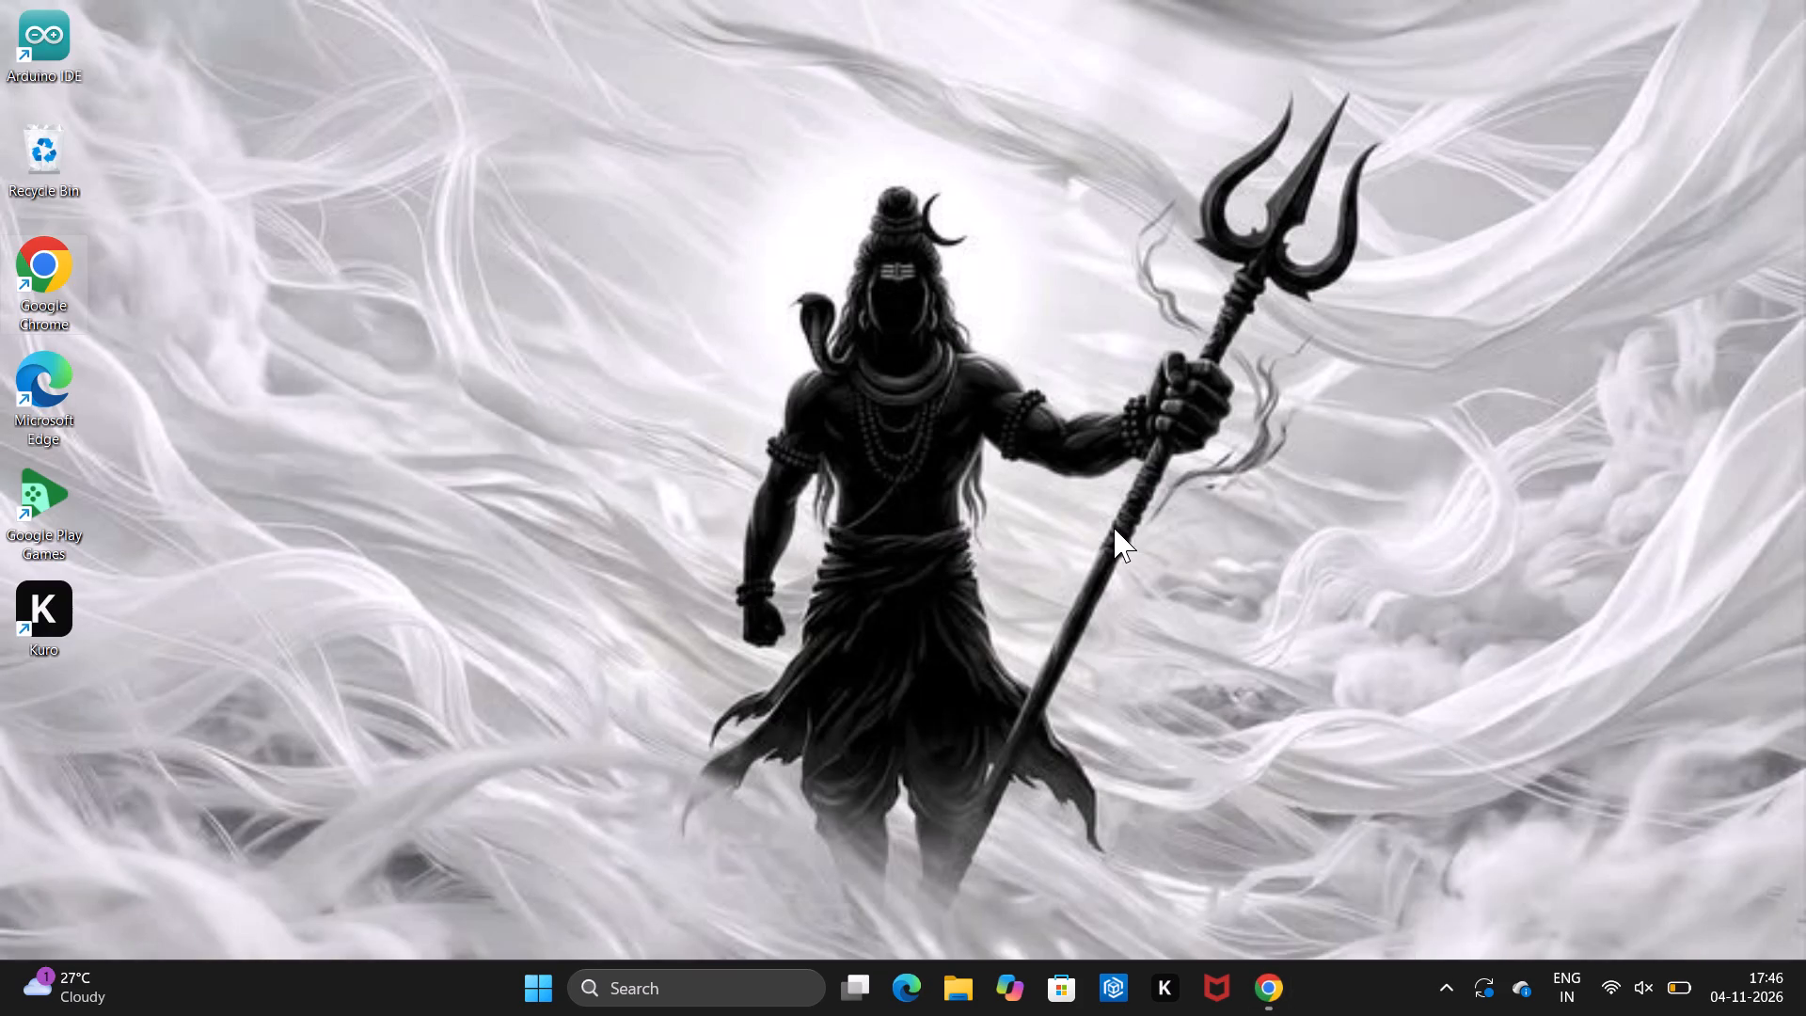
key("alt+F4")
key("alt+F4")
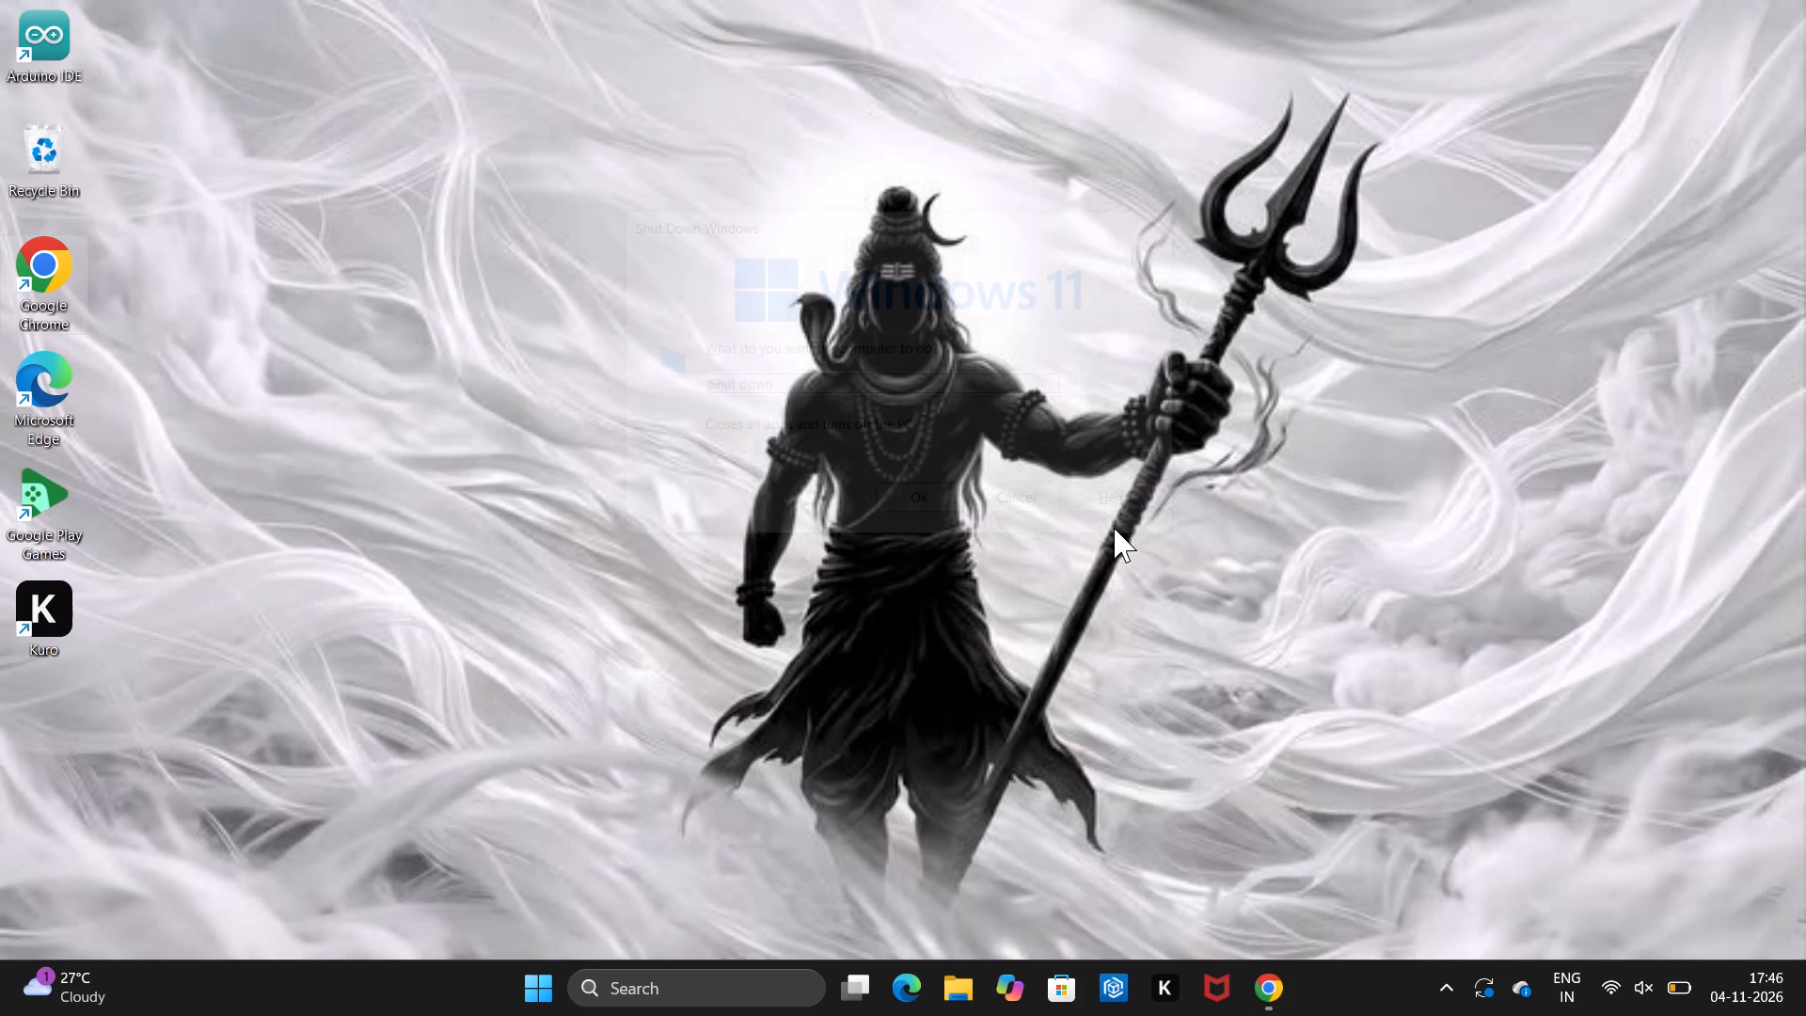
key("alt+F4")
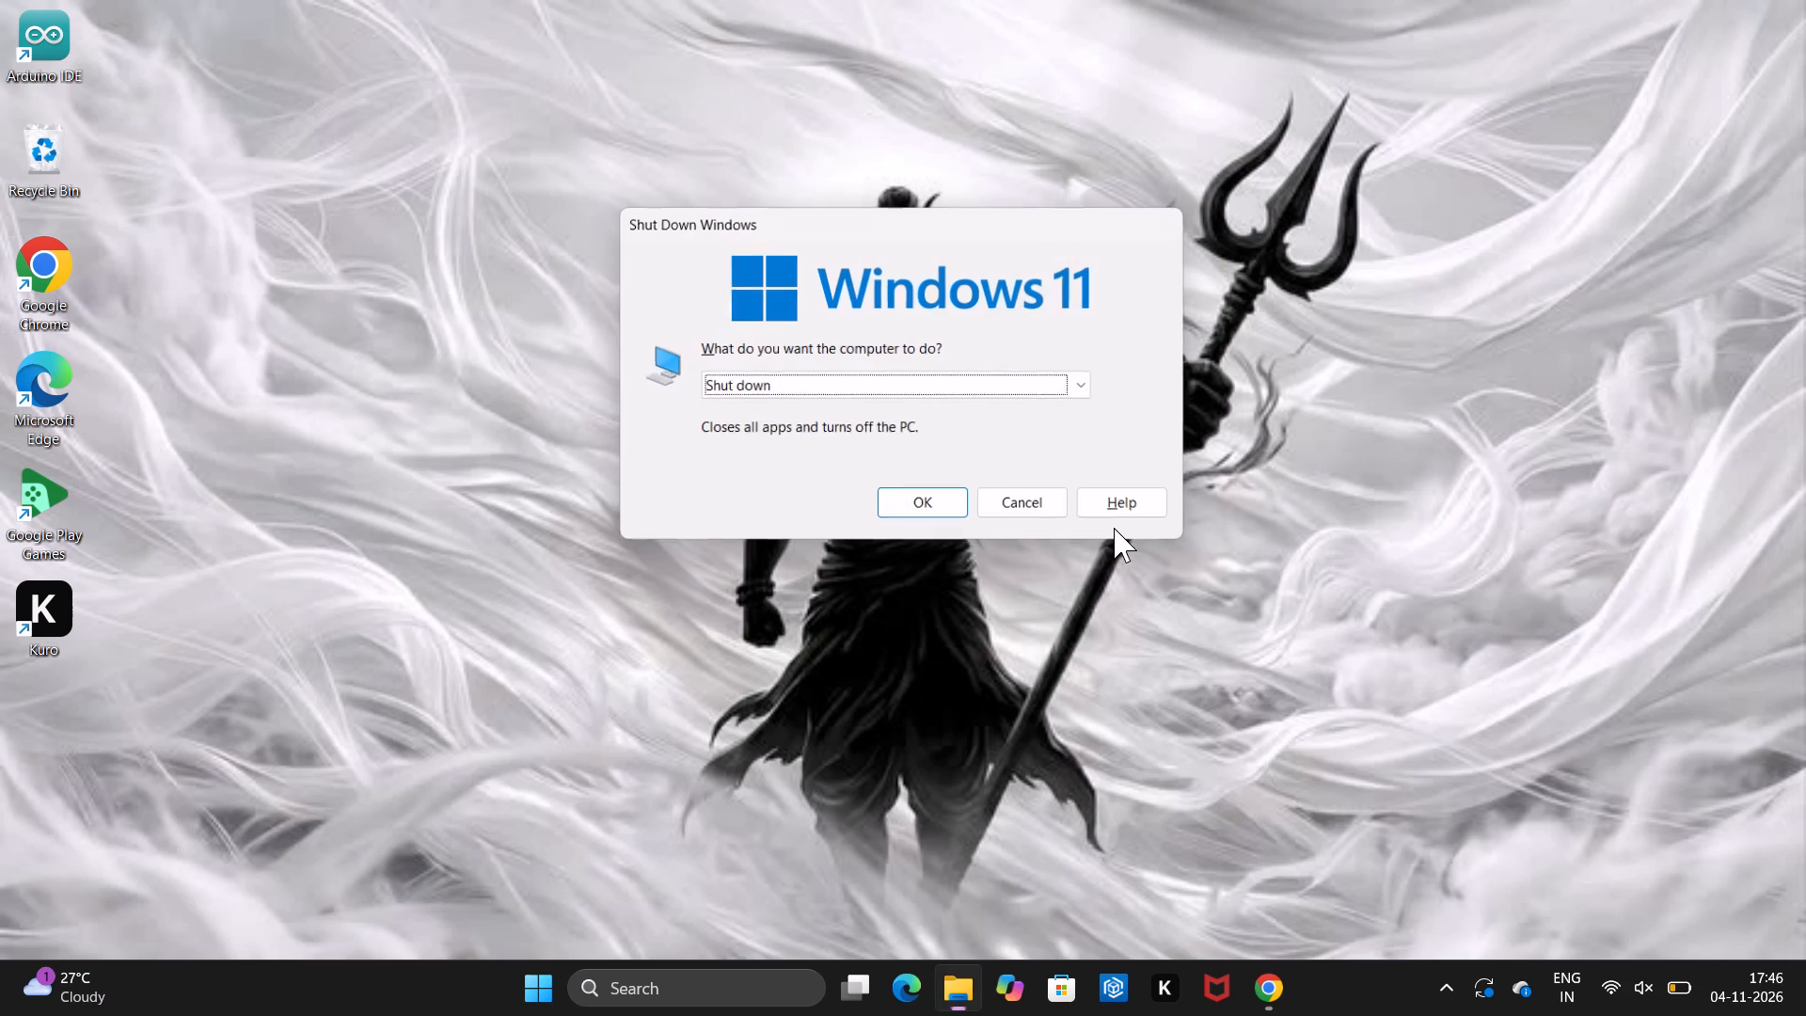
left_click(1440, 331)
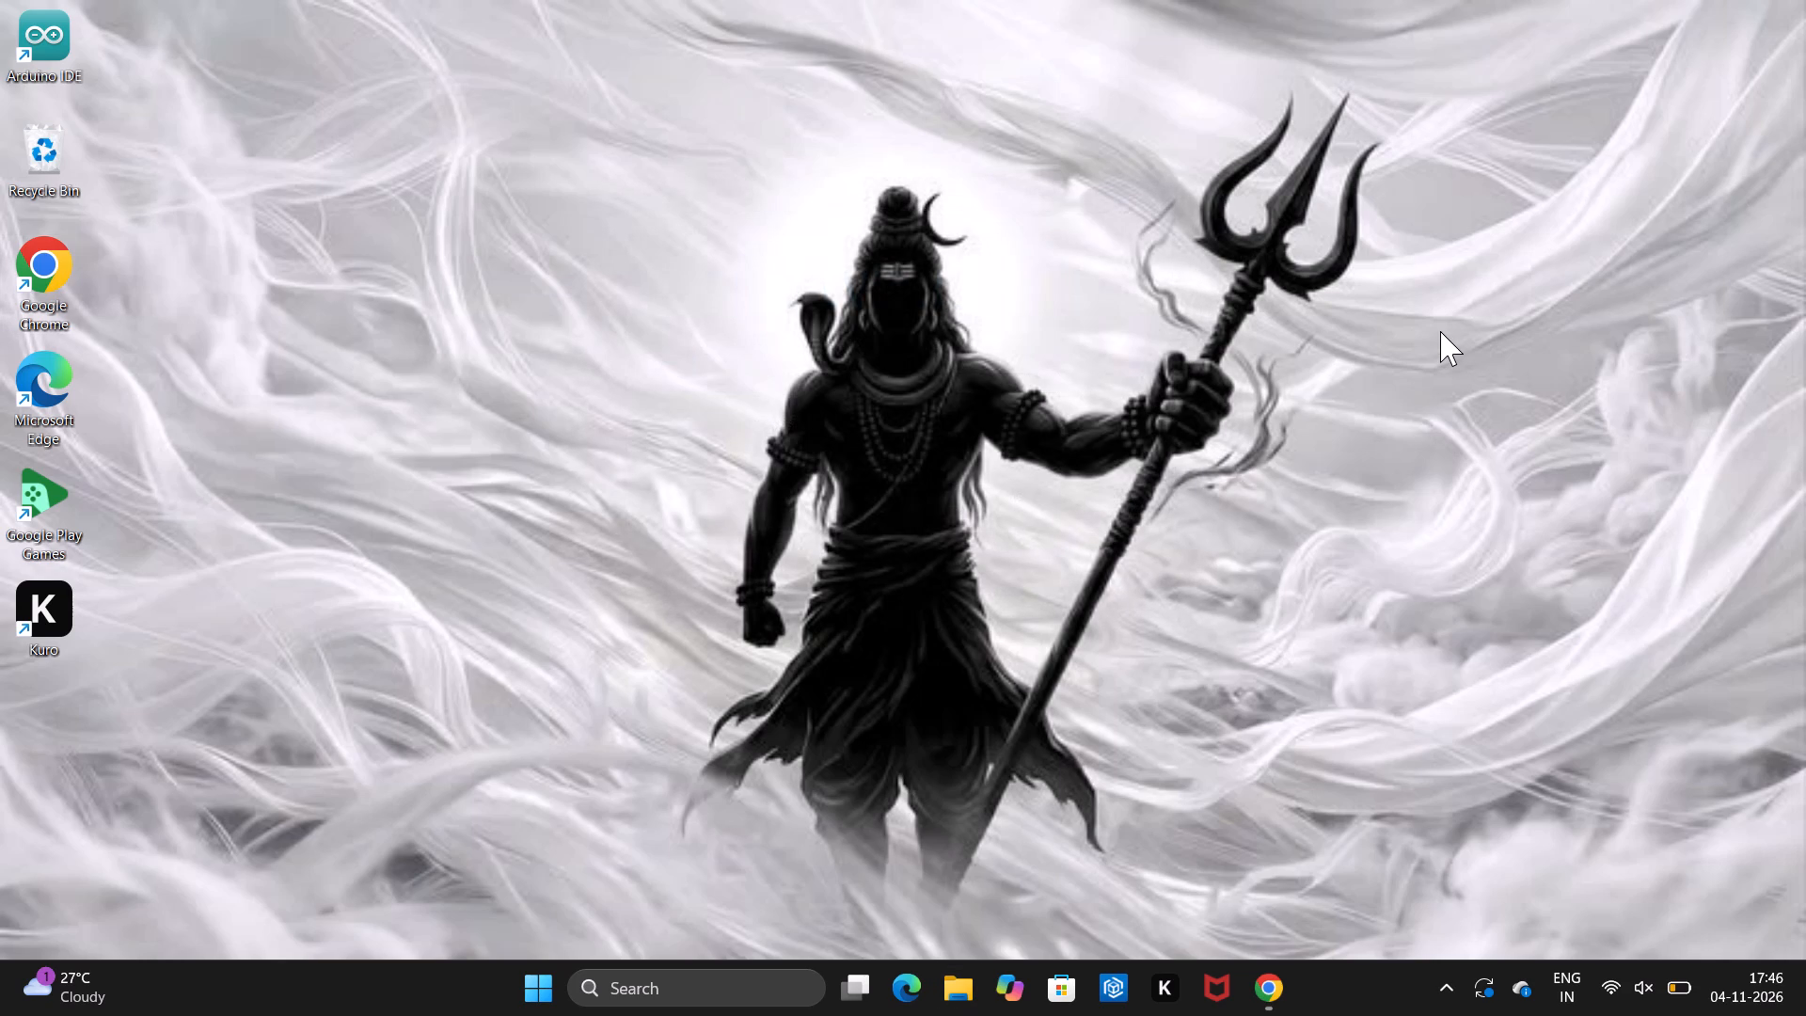
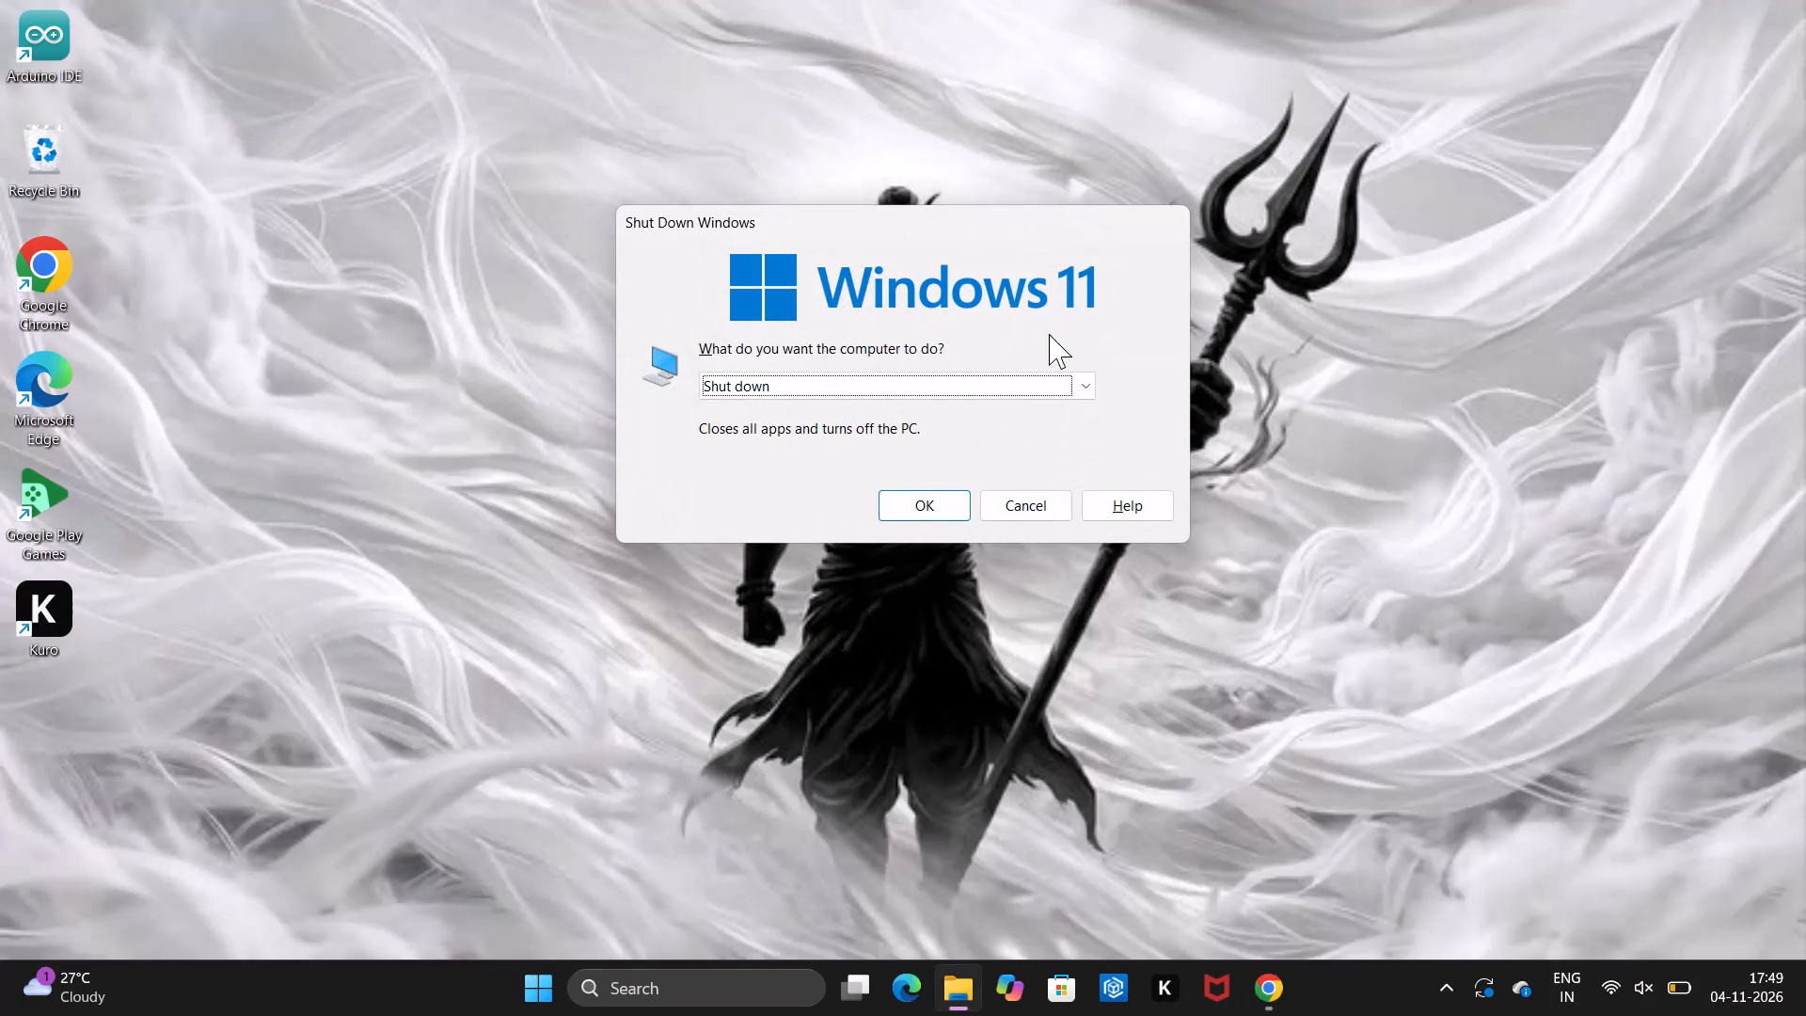
Shut down the Windows 11 computer.
left_click(949, 507)
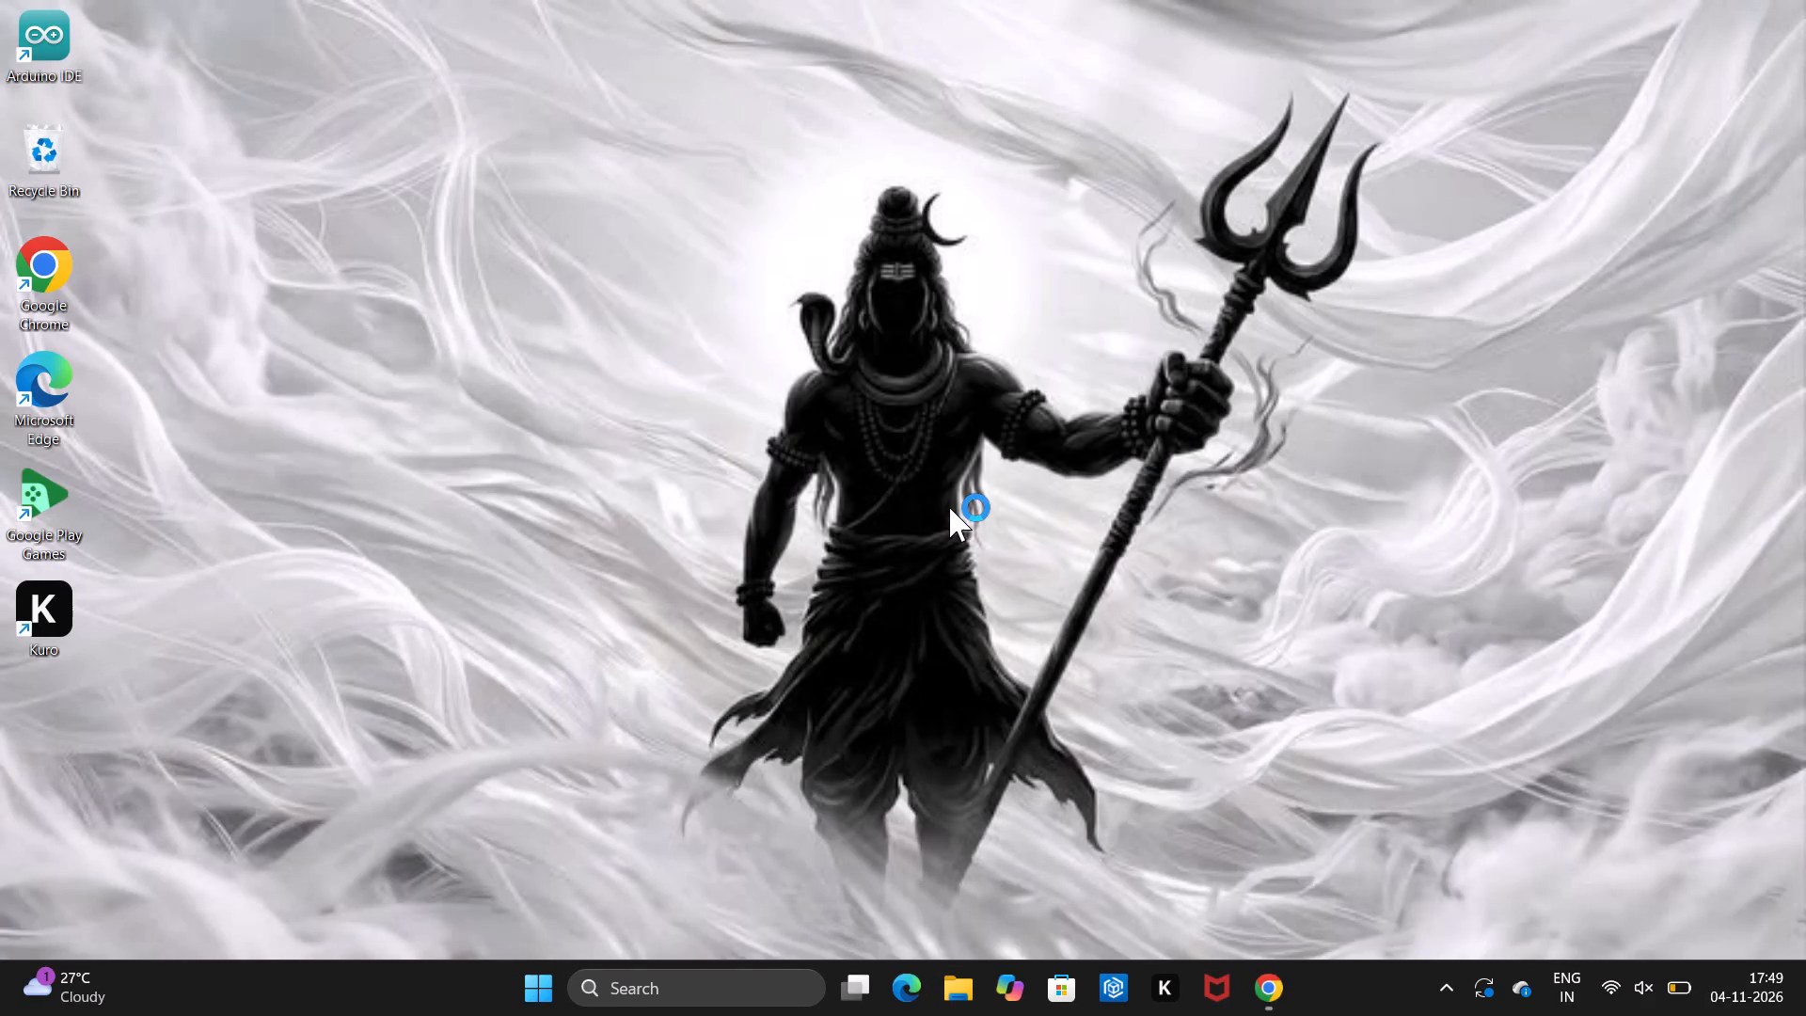